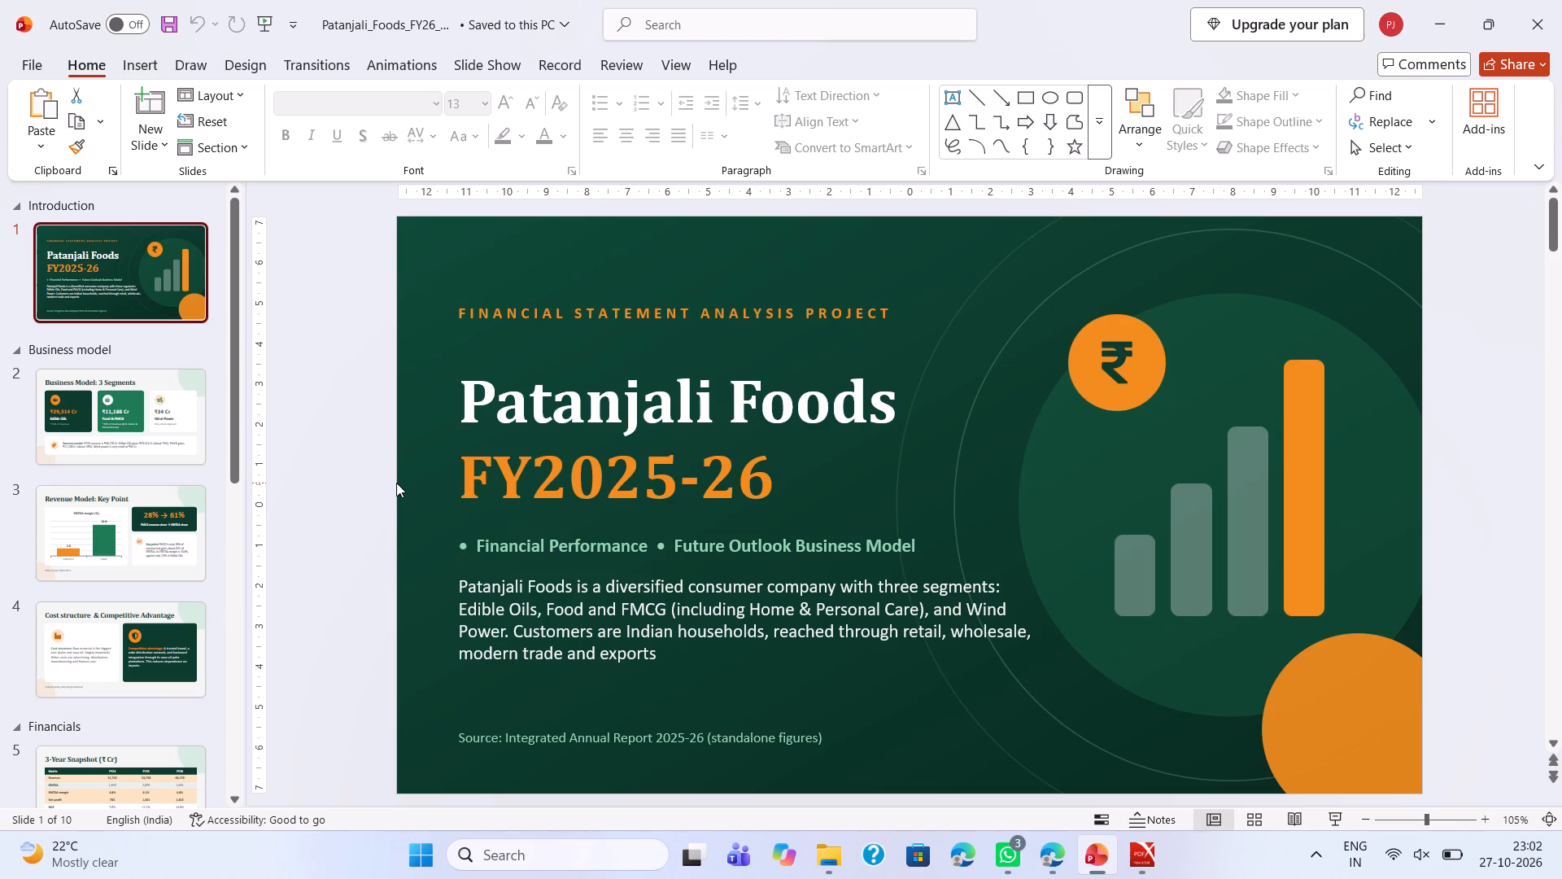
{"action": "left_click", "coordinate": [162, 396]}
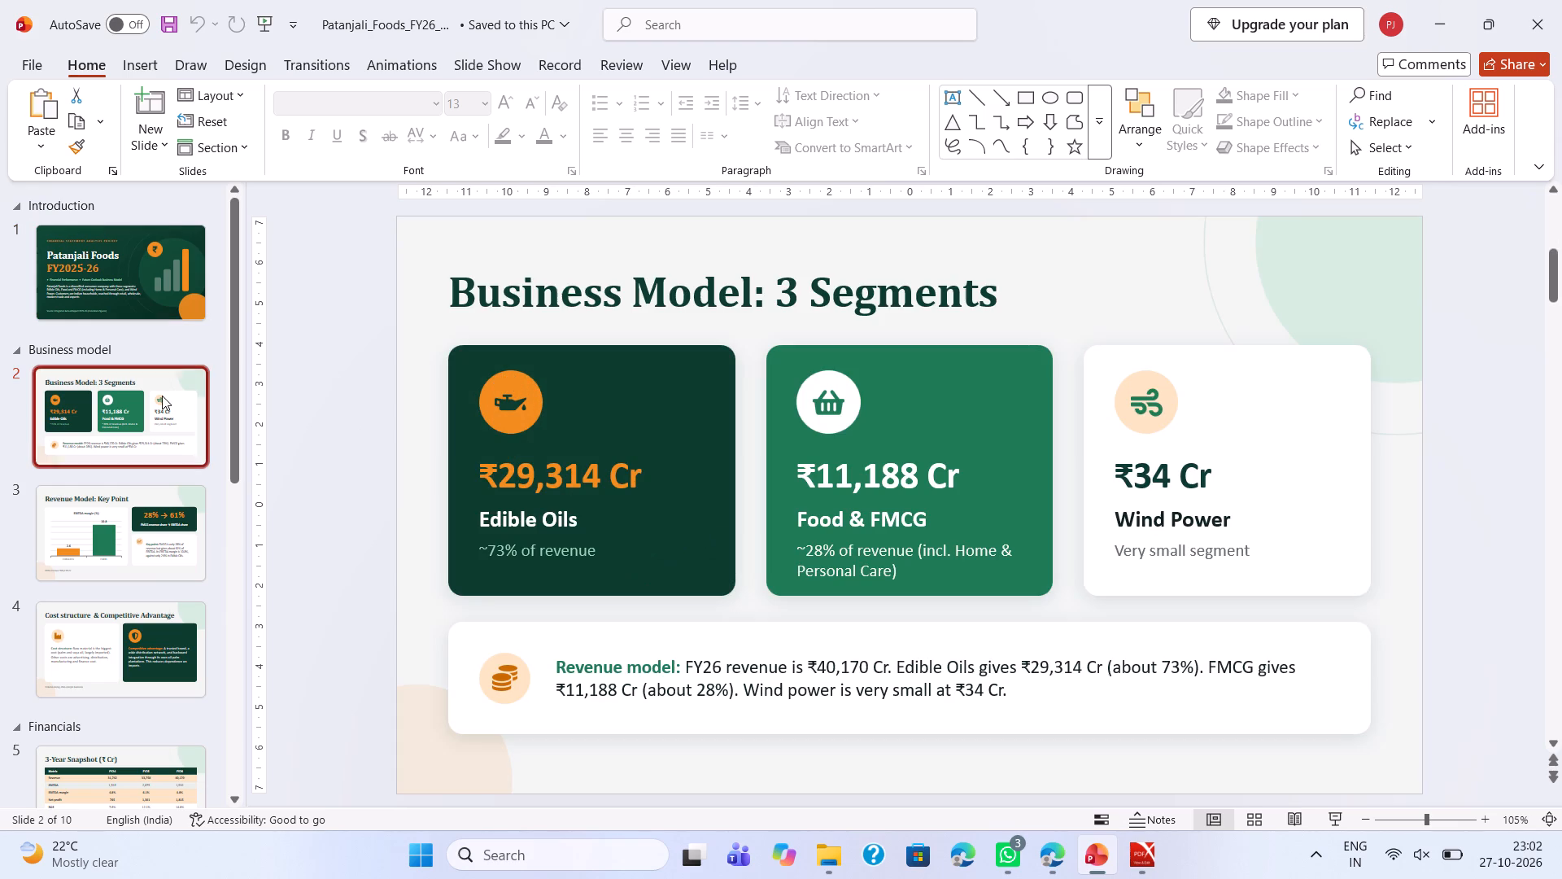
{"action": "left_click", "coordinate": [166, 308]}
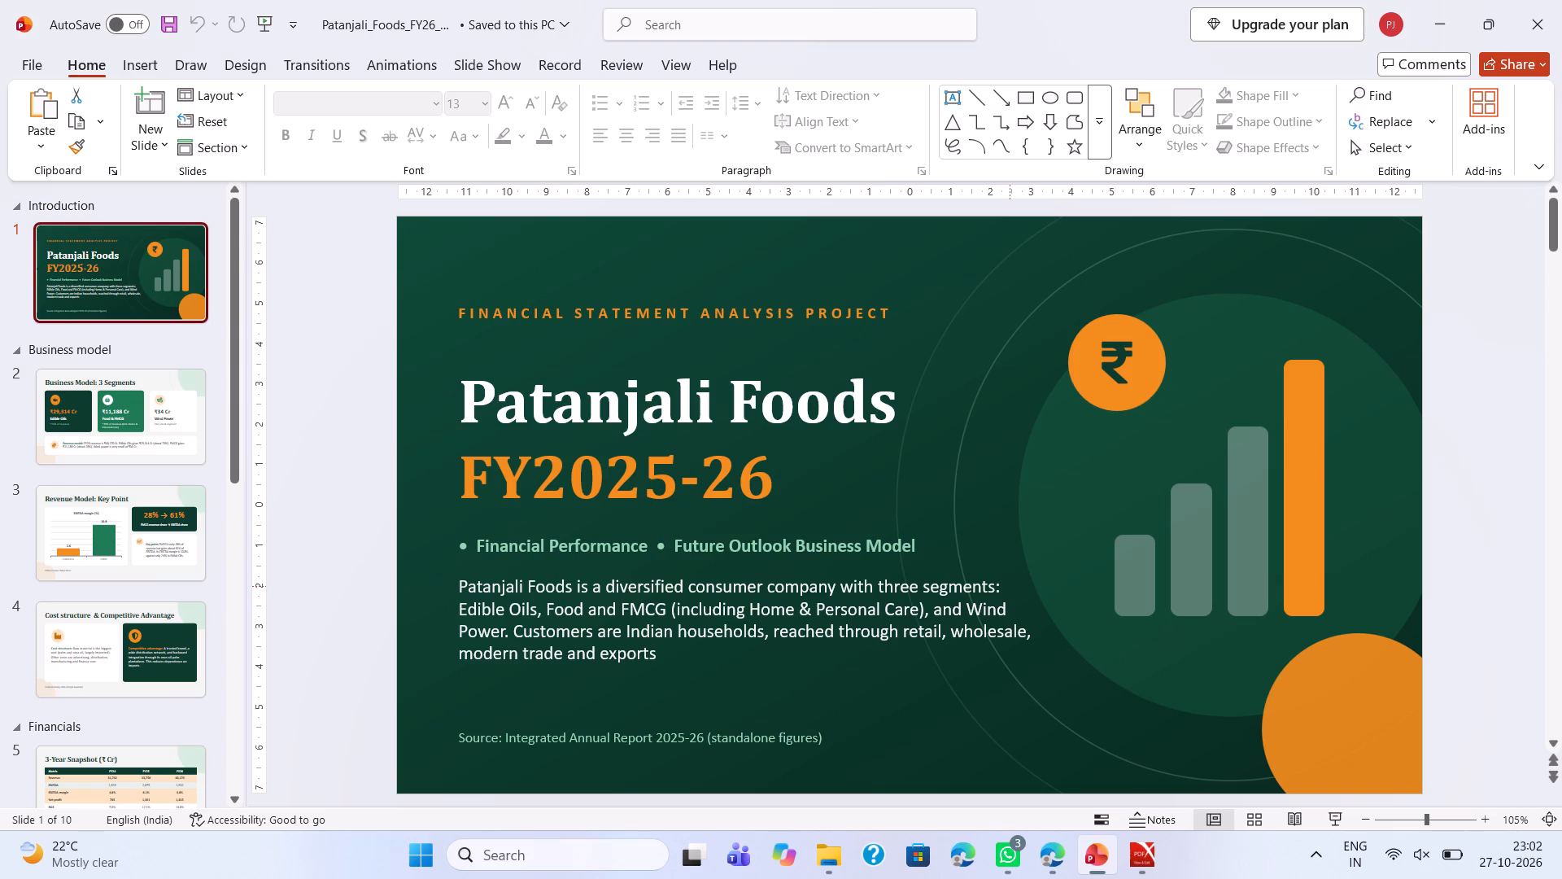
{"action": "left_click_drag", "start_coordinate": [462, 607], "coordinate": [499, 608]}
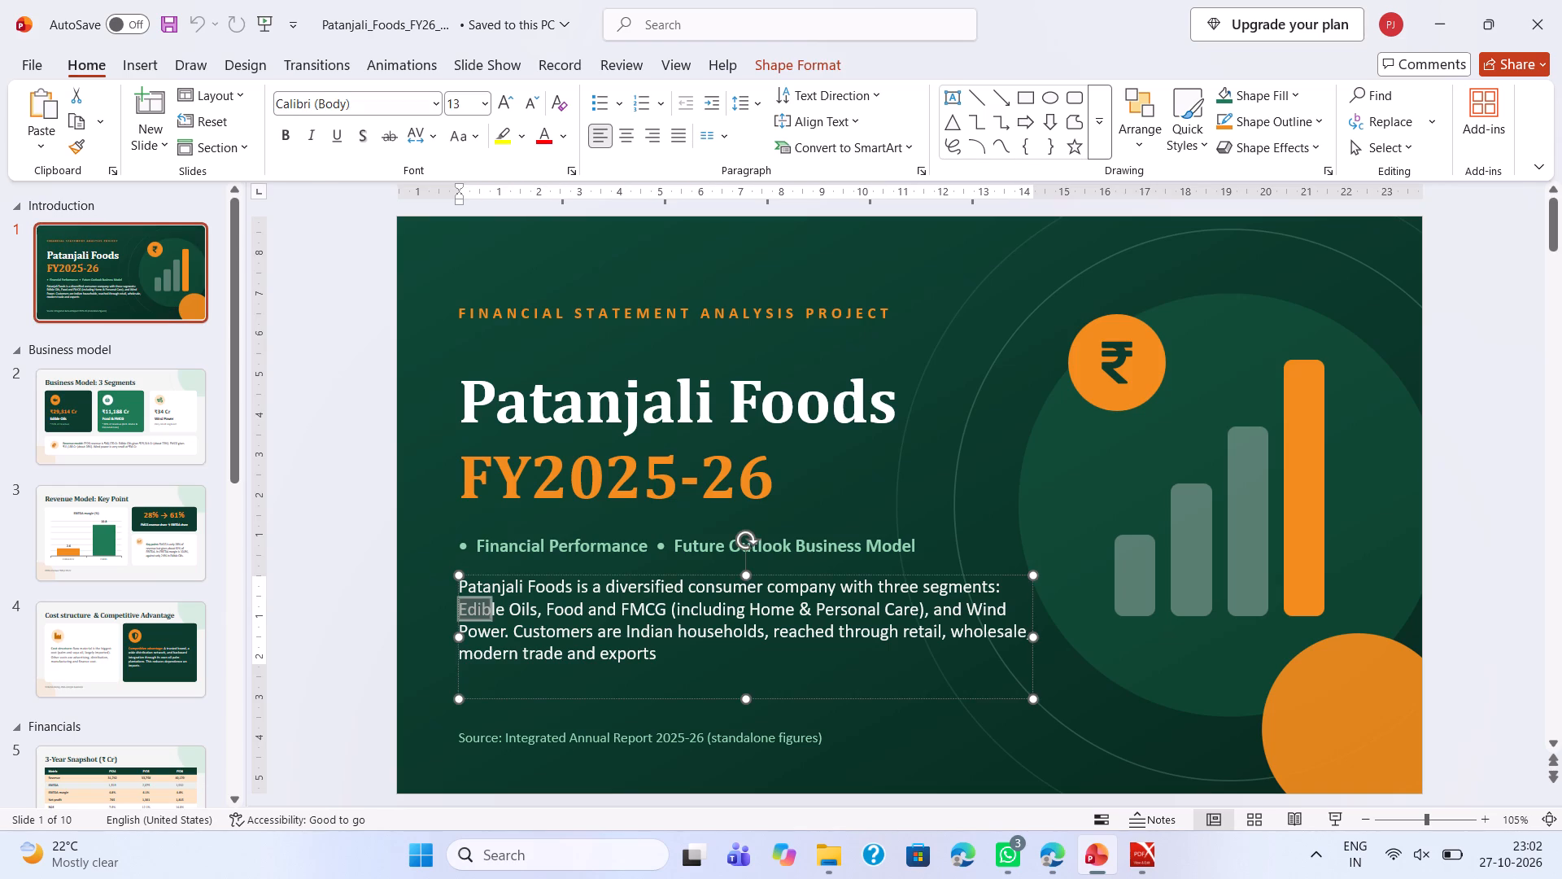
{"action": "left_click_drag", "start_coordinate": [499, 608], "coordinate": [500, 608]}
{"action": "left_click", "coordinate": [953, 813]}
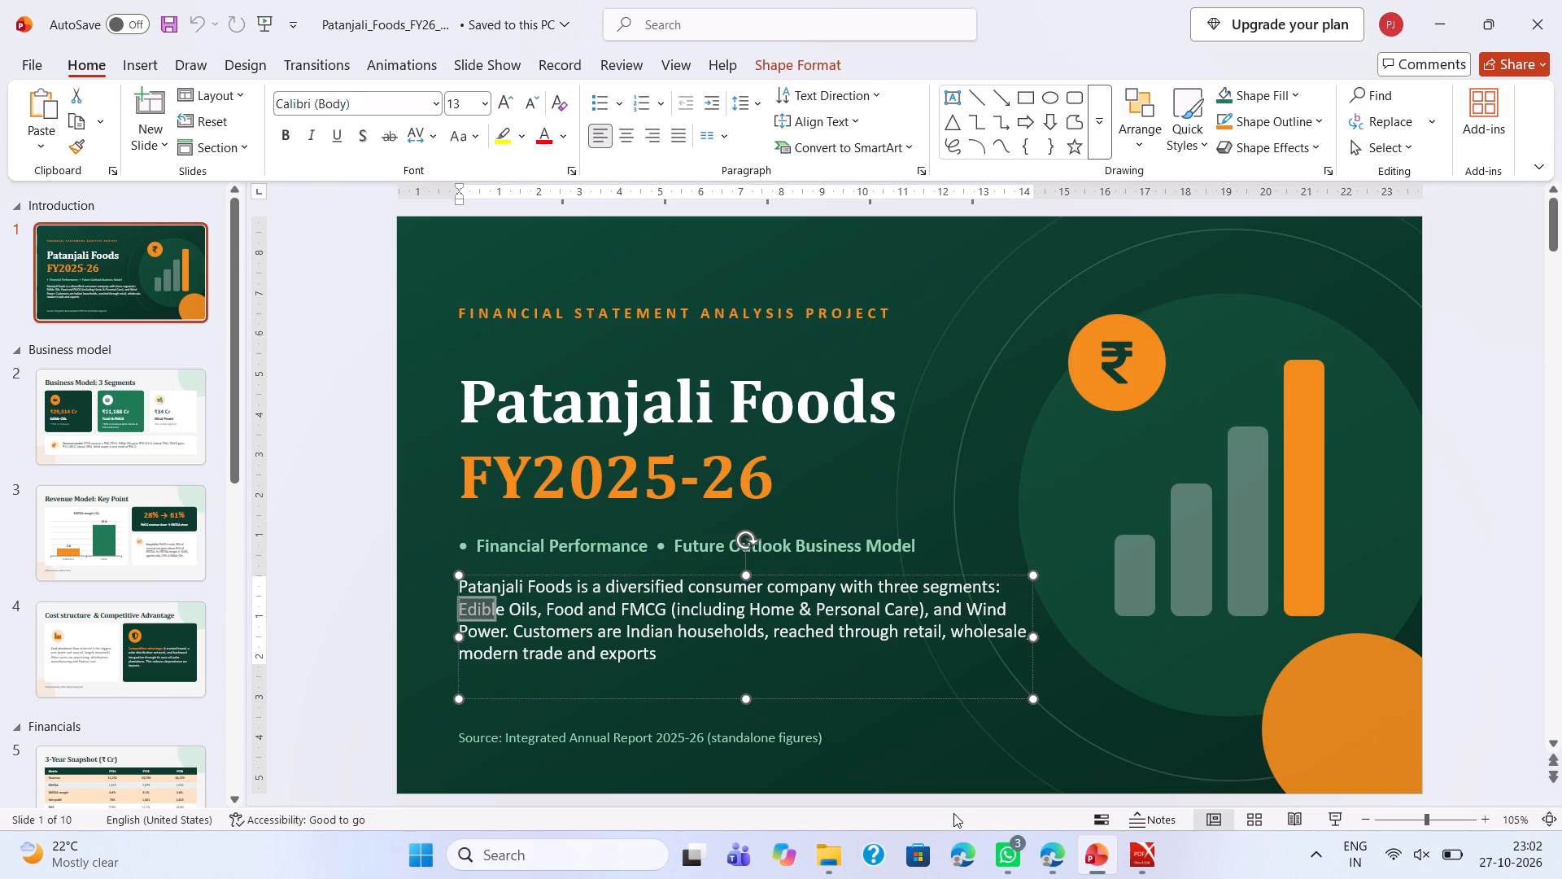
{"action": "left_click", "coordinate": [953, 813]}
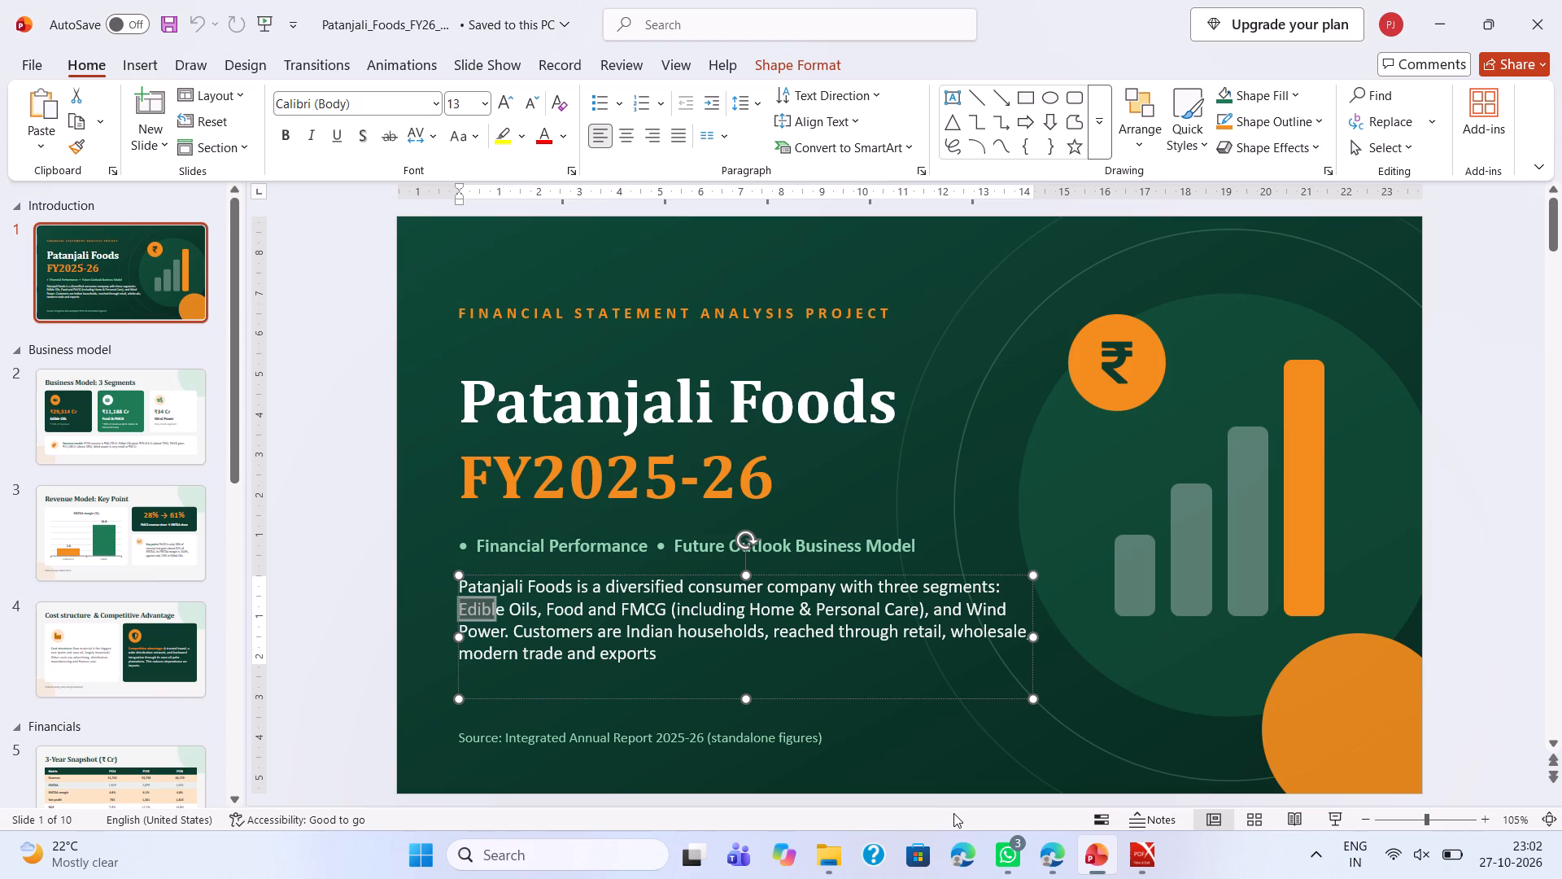
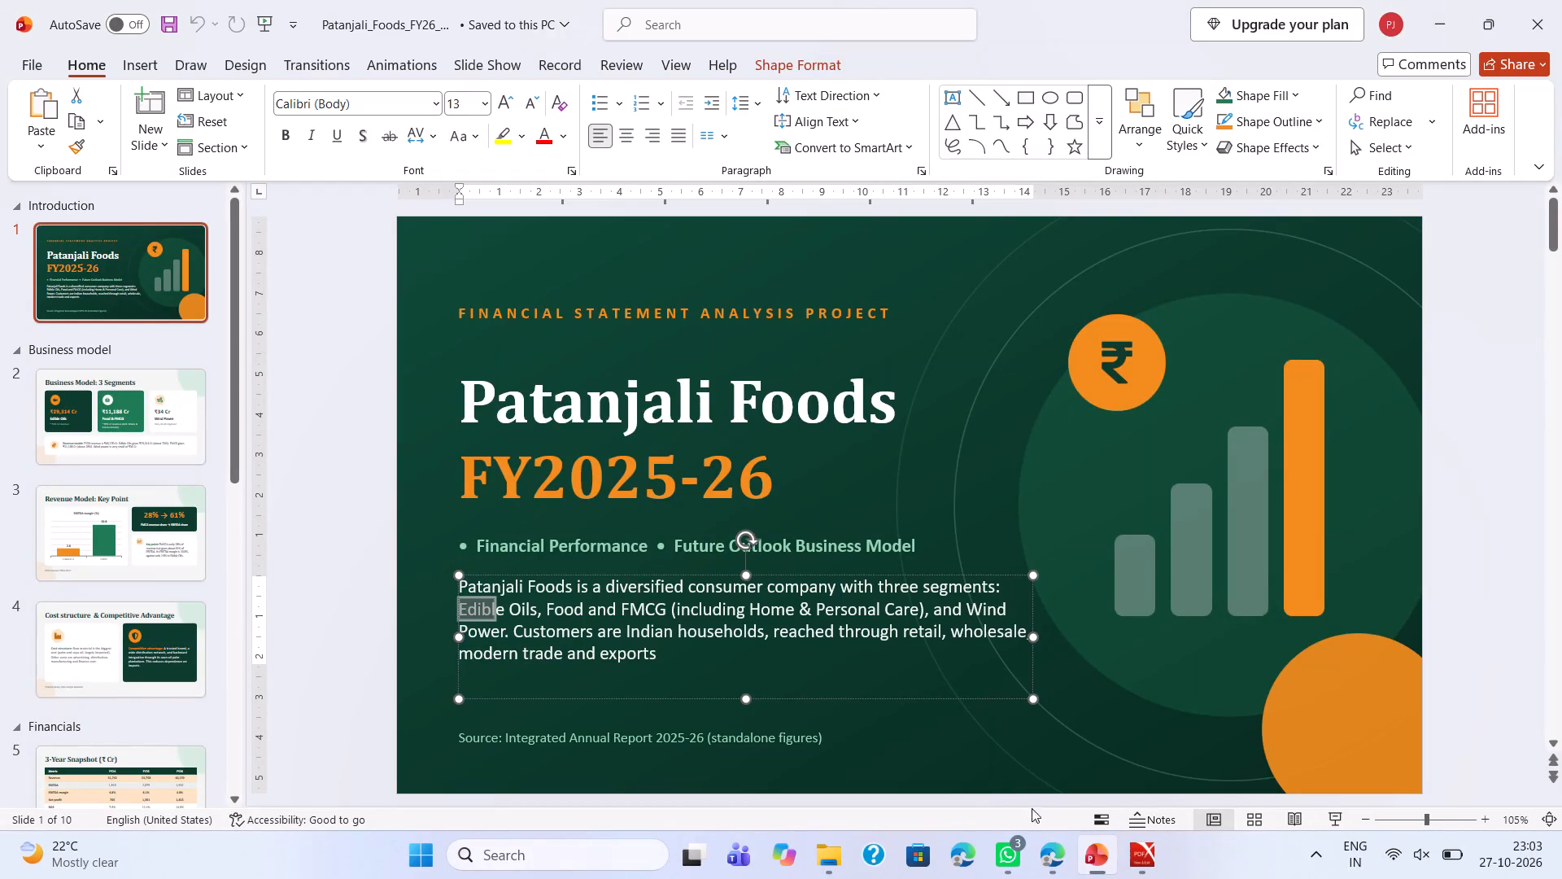
Deselect the introduction text box and go to the Business Model: 3 Segments slide to review it.
{"action": "left_click", "coordinate": [373, 550]}
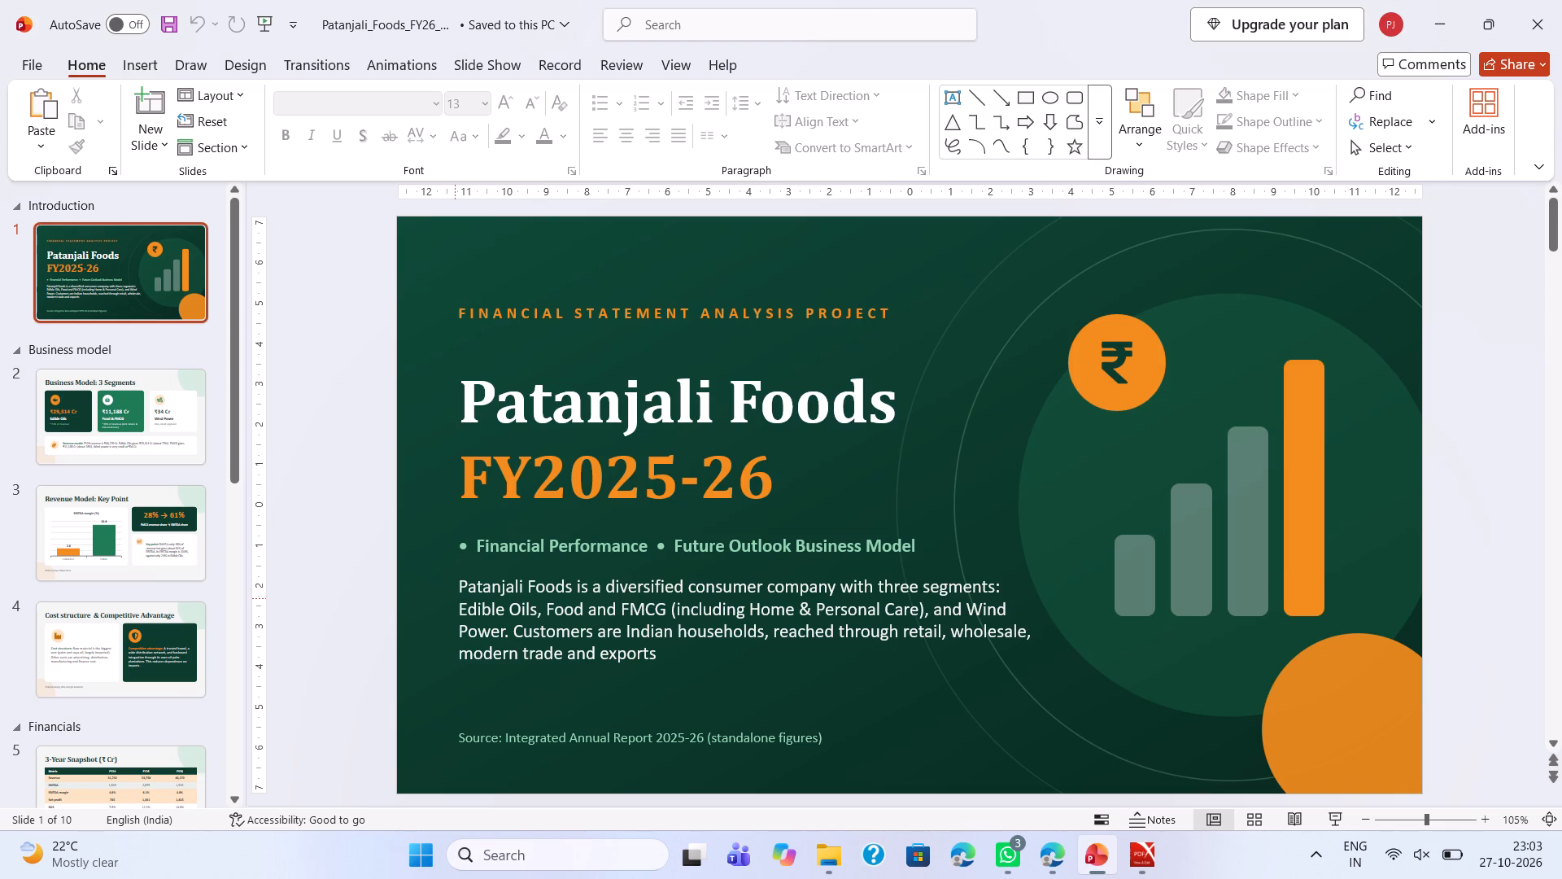
{"action": "key", "text": "Right"}
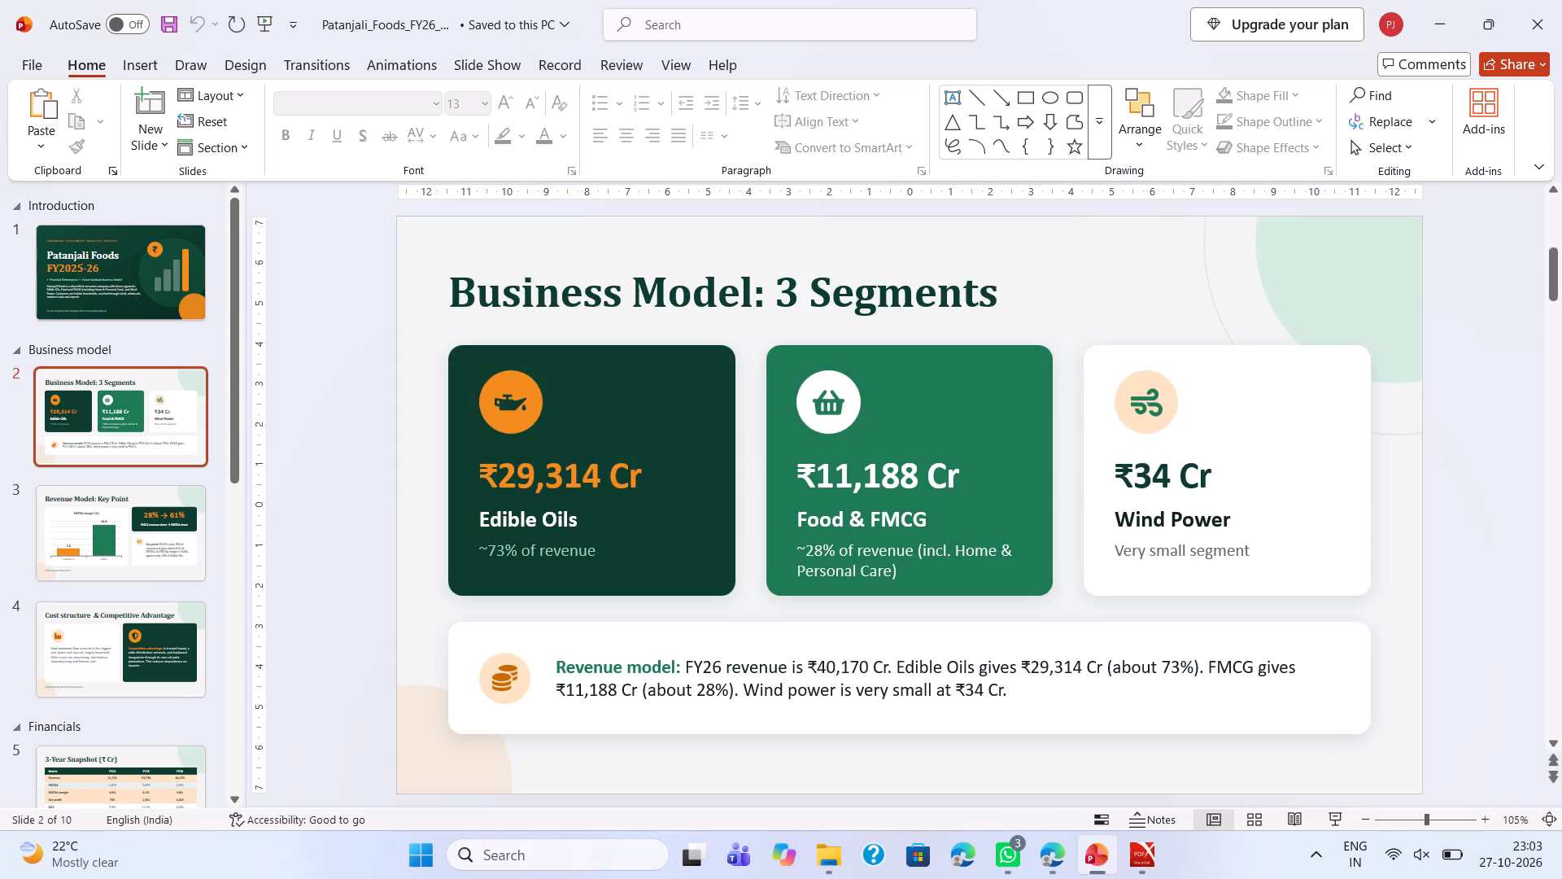
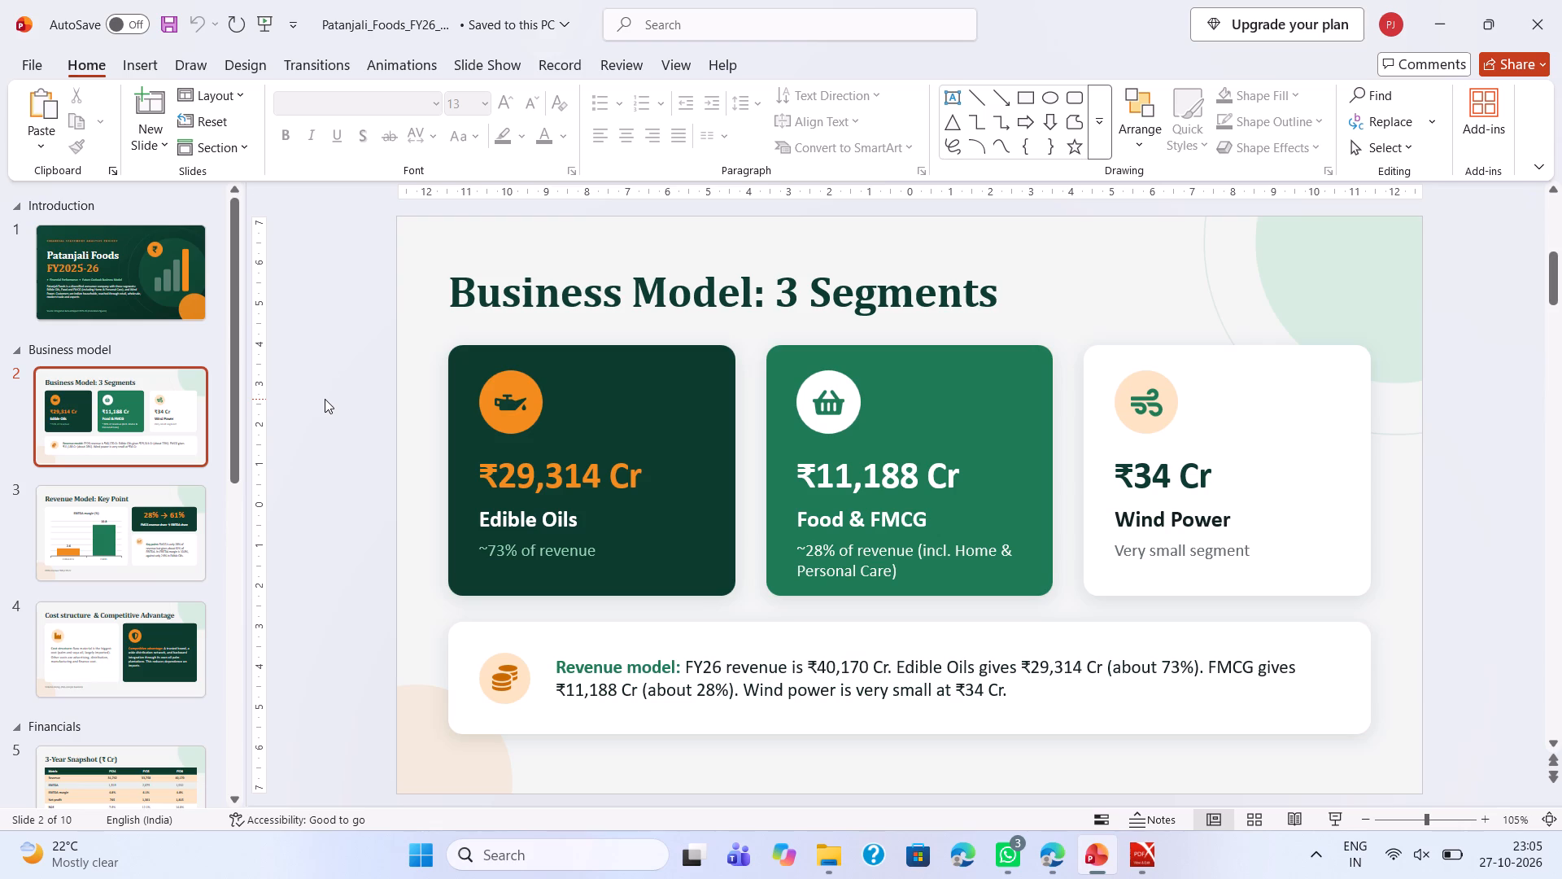
Check the Revenue Model: Key Point slide against the Business Model: 3 Segments slide, ending back on the segments slide.
{"action": "left_click", "coordinate": [521, 666]}
{"action": "left_click", "coordinate": [376, 579]}
{"action": "left_click", "coordinate": [169, 562]}
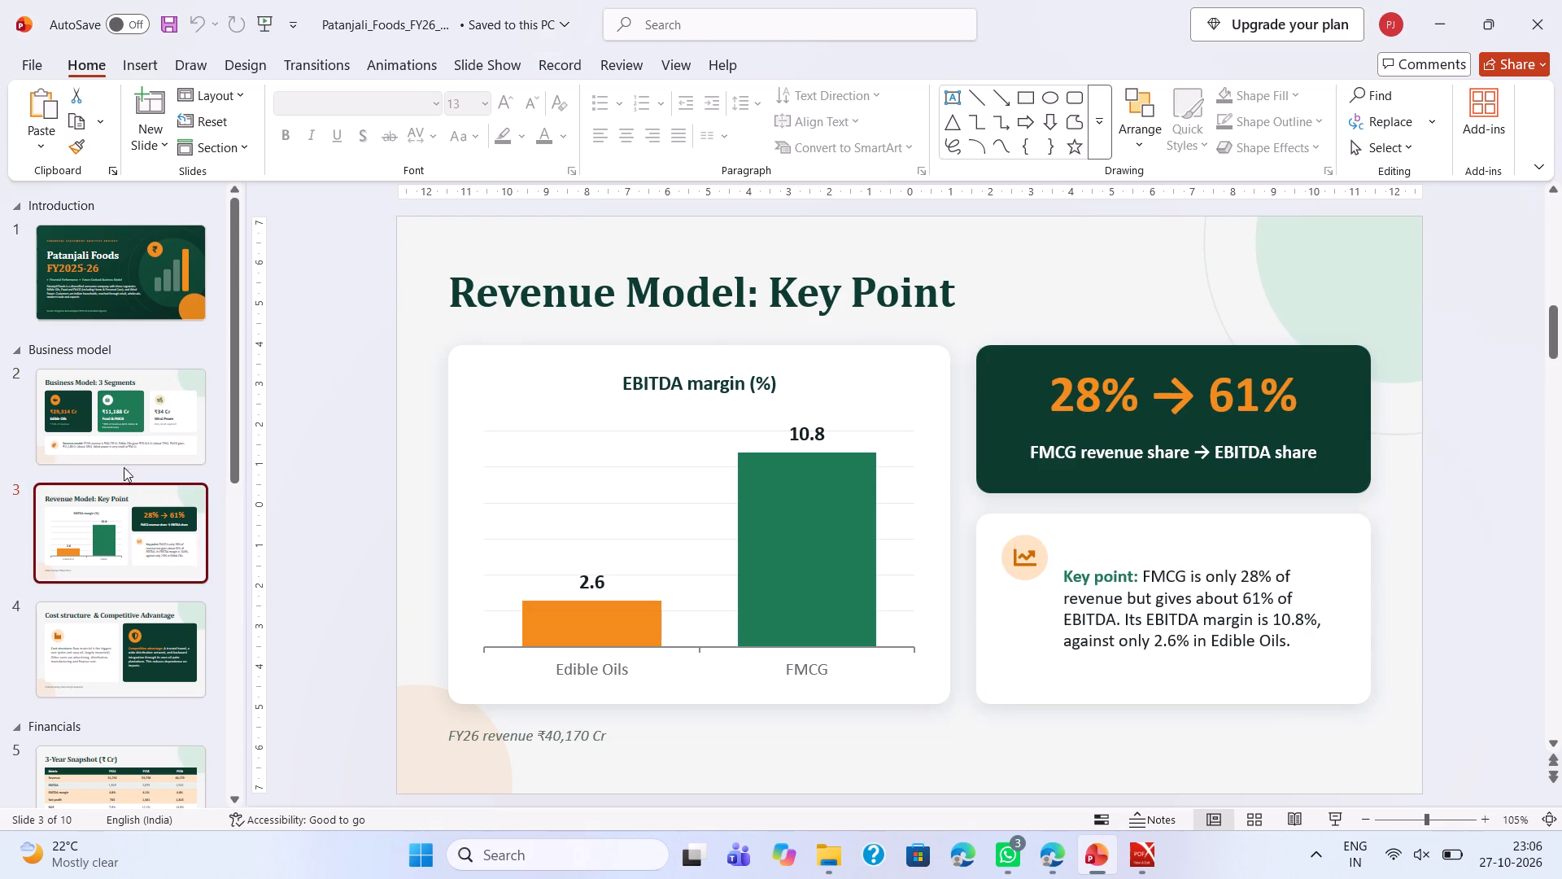
{"action": "left_click", "coordinate": [123, 457]}
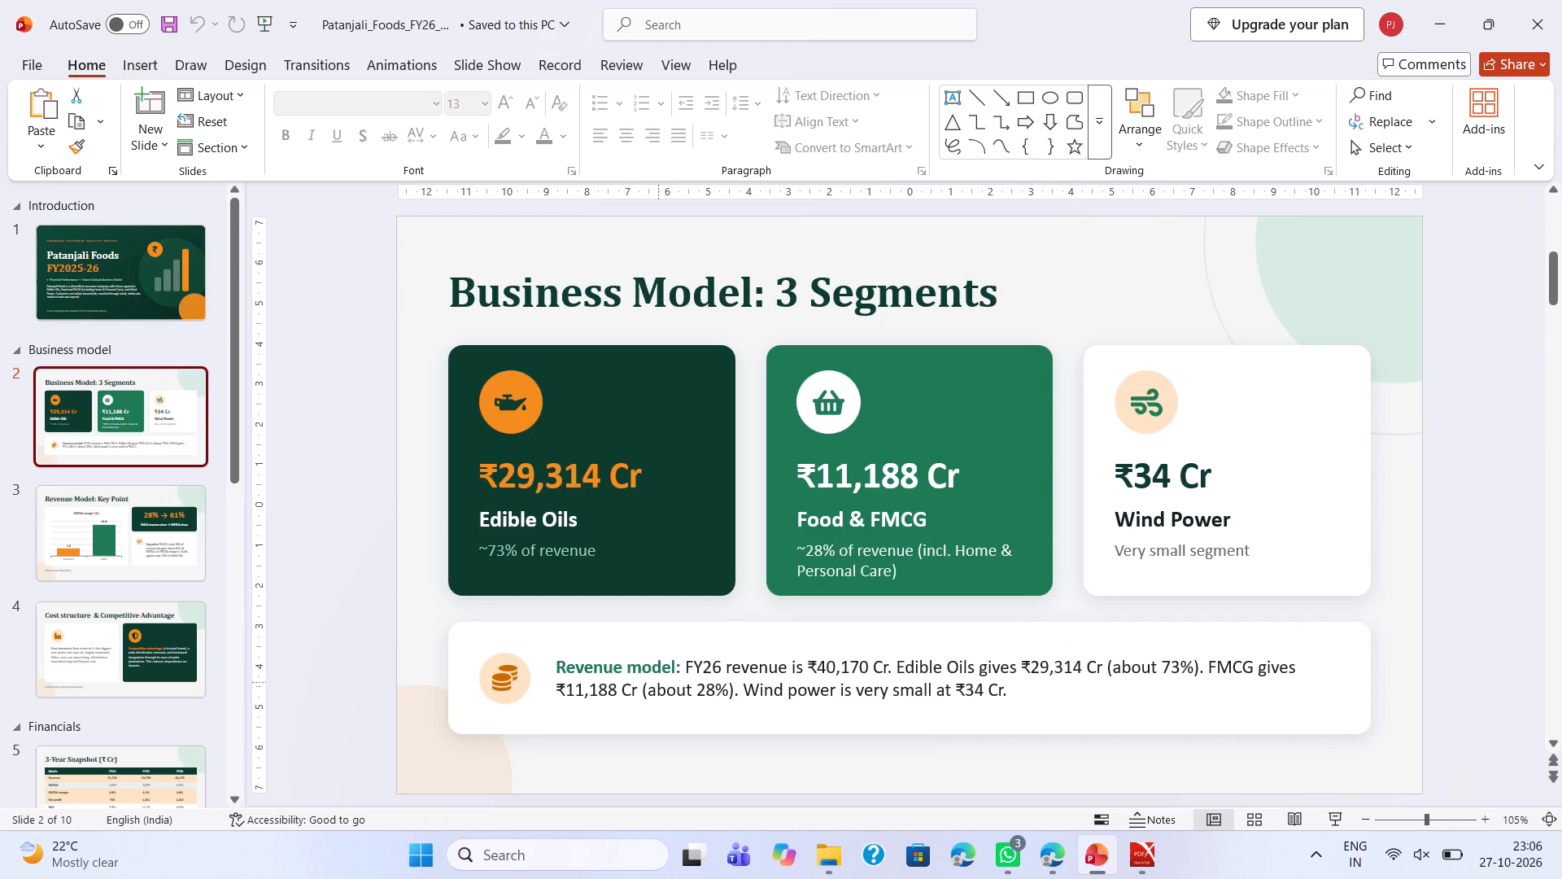
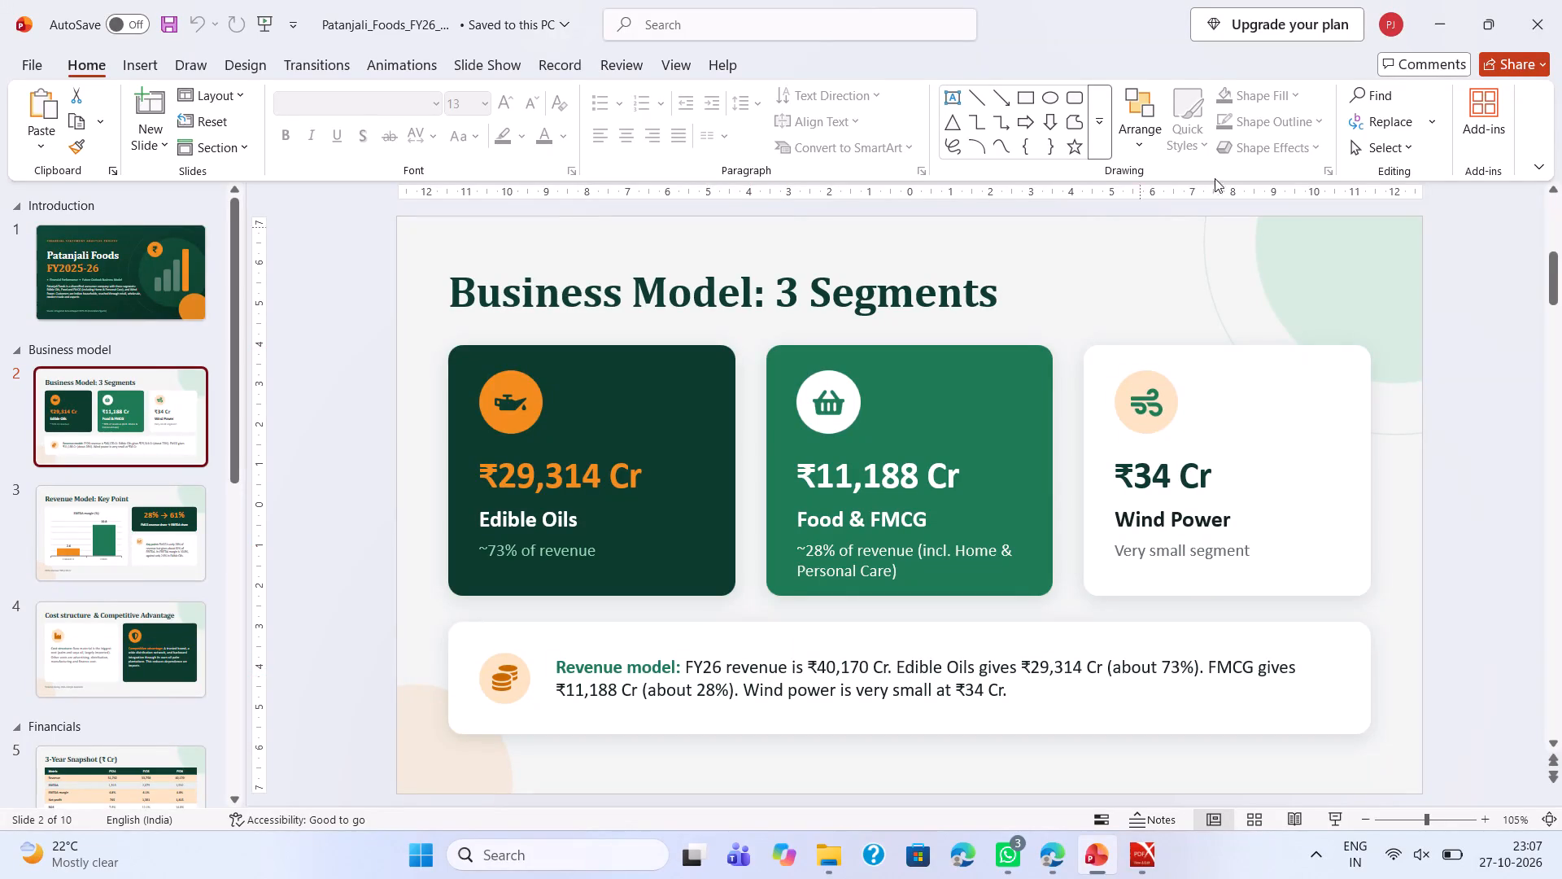
Start the slide show from the Business Model: 3 Segments slide to view it full screen.
{"action": "left_click", "coordinate": [1454, 238]}
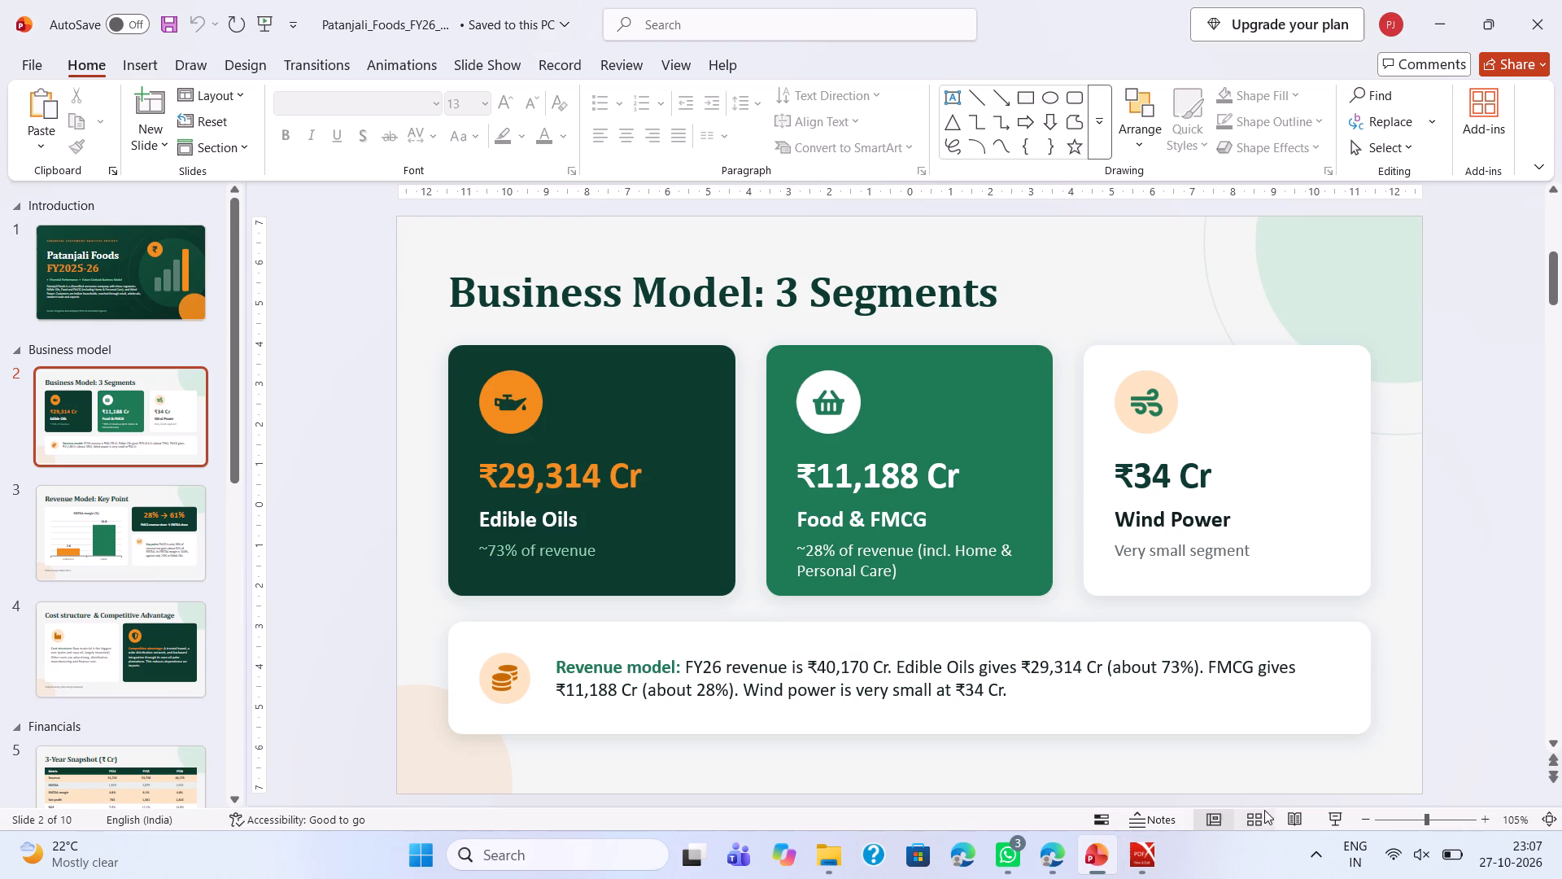
{"action": "left_click", "coordinate": [1335, 821]}
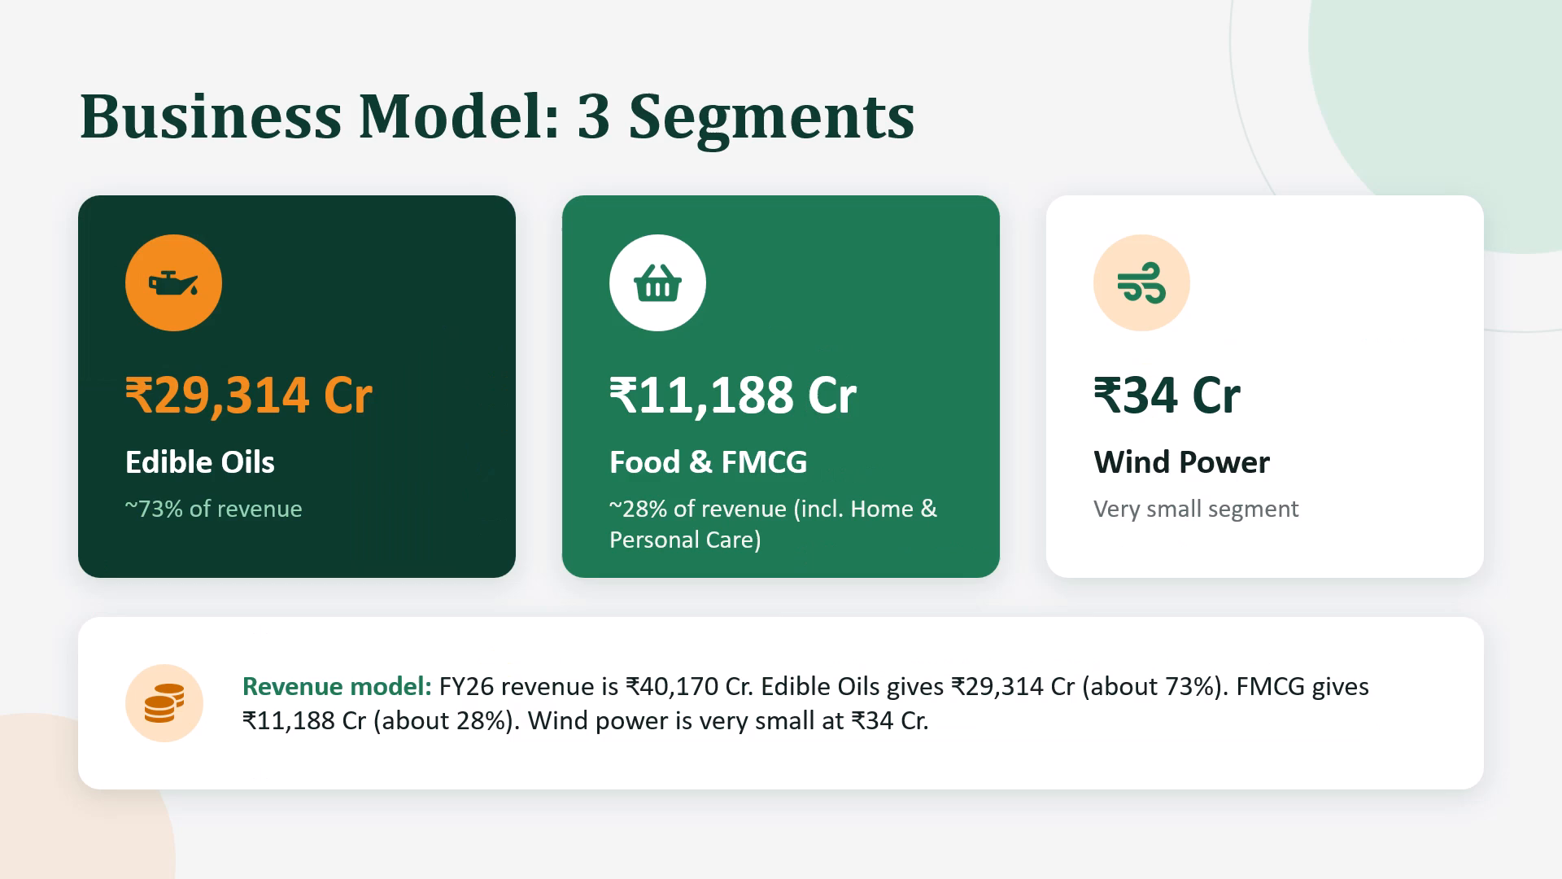
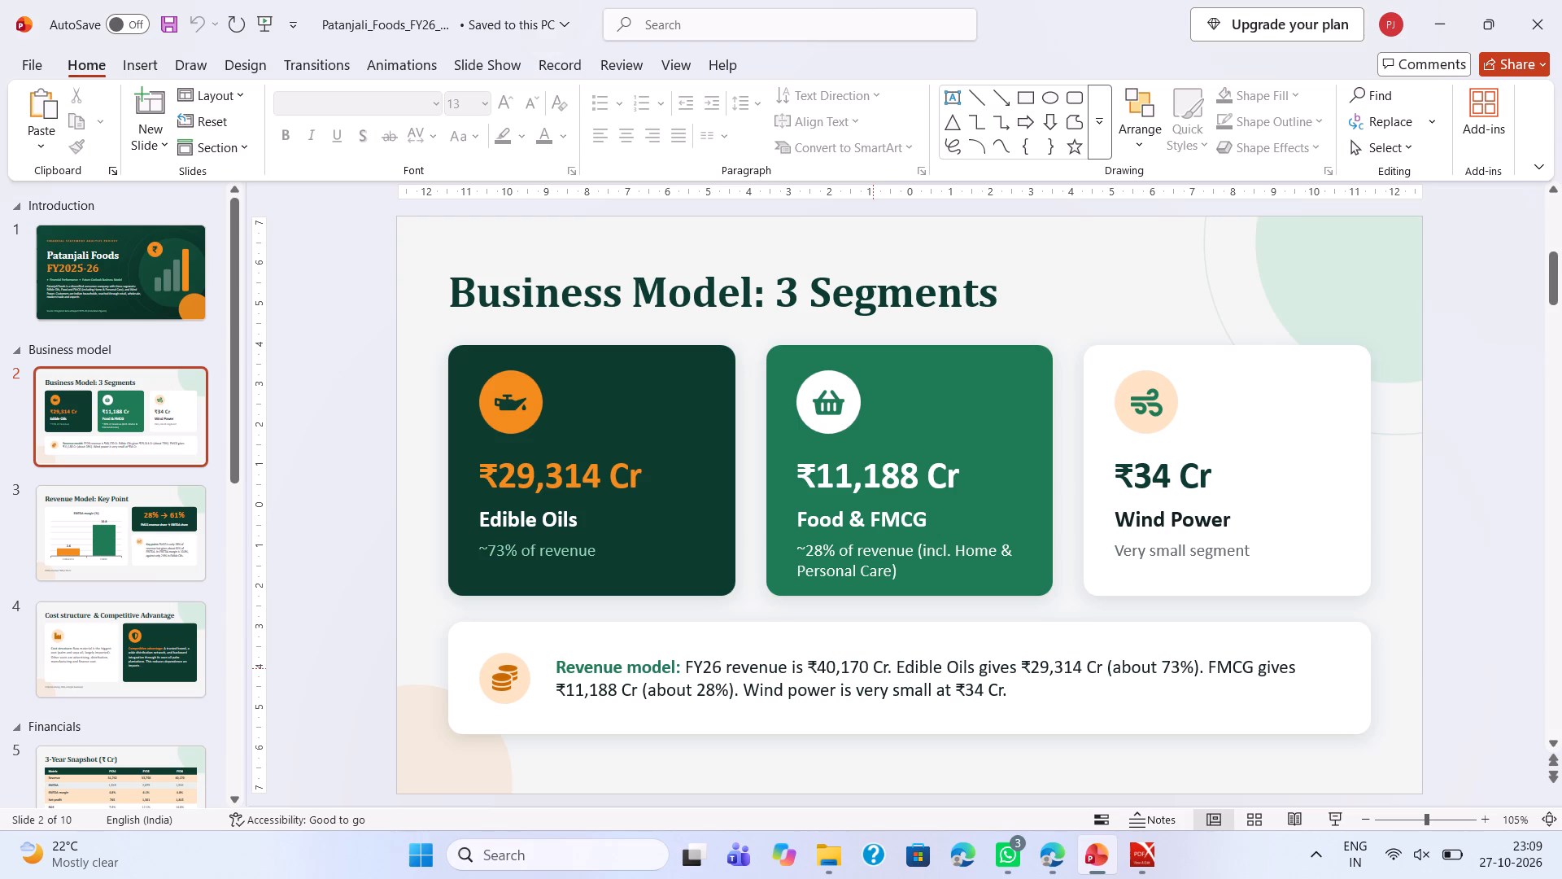
Change the FY26 revenue figure in the Revenue model text of the Business Model slide to ₹40,536 Cr.
{"action": "left_click", "coordinate": [867, 669]}
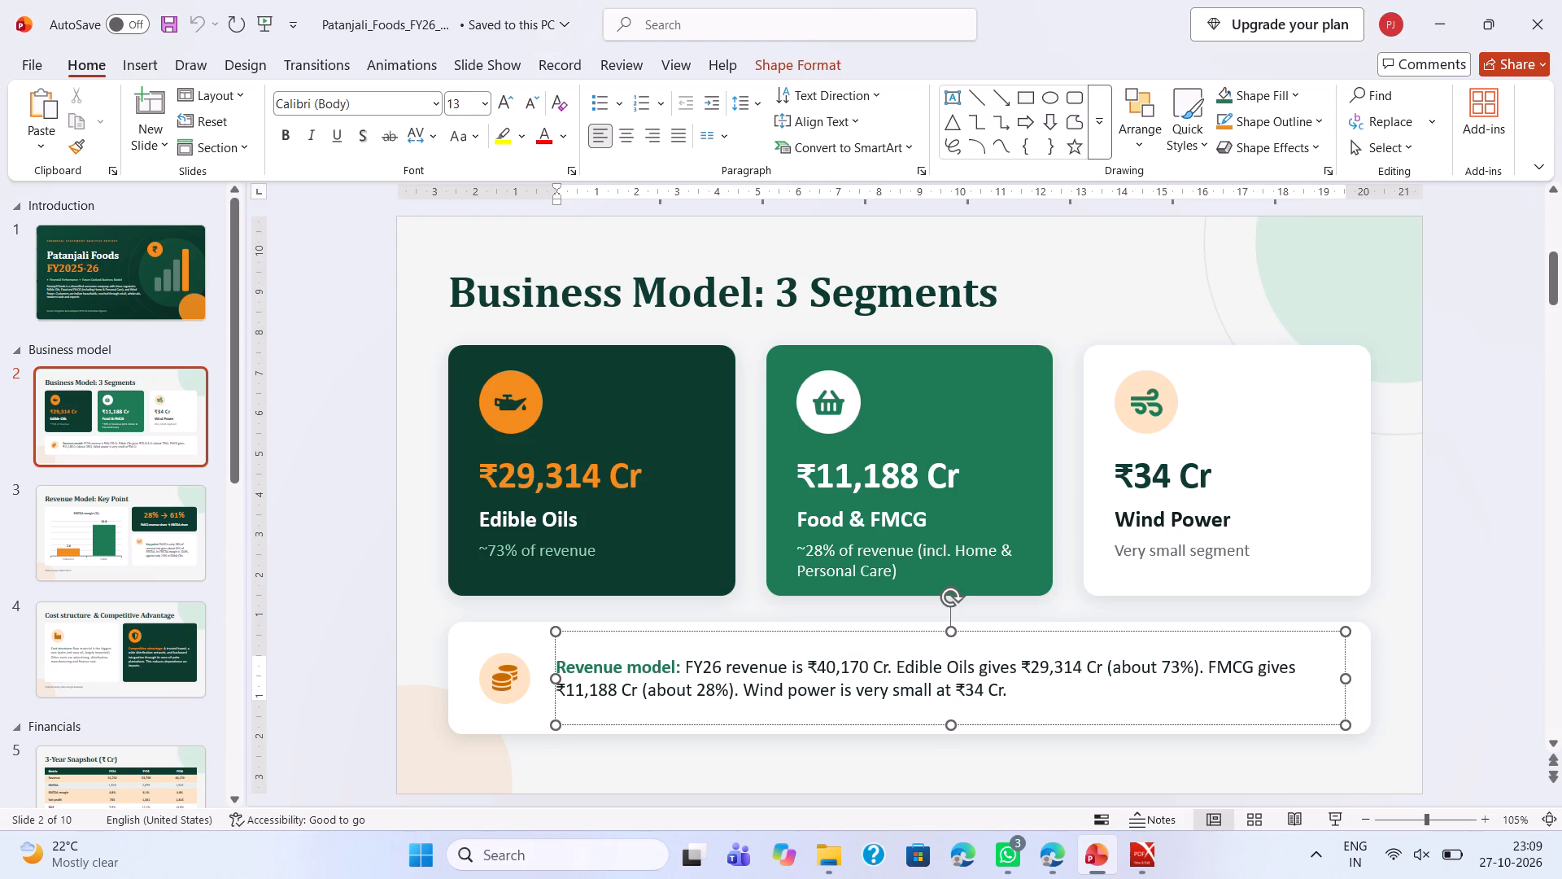
{"action": "key", "text": "BackSpace"}
{"action": "key", "text": "BackSpace"}
{"action": "key", "text": "BackSpace"}
{"action": "key", "text": "BackSpace"}
{"action": "key", "text": "BackSpace"}
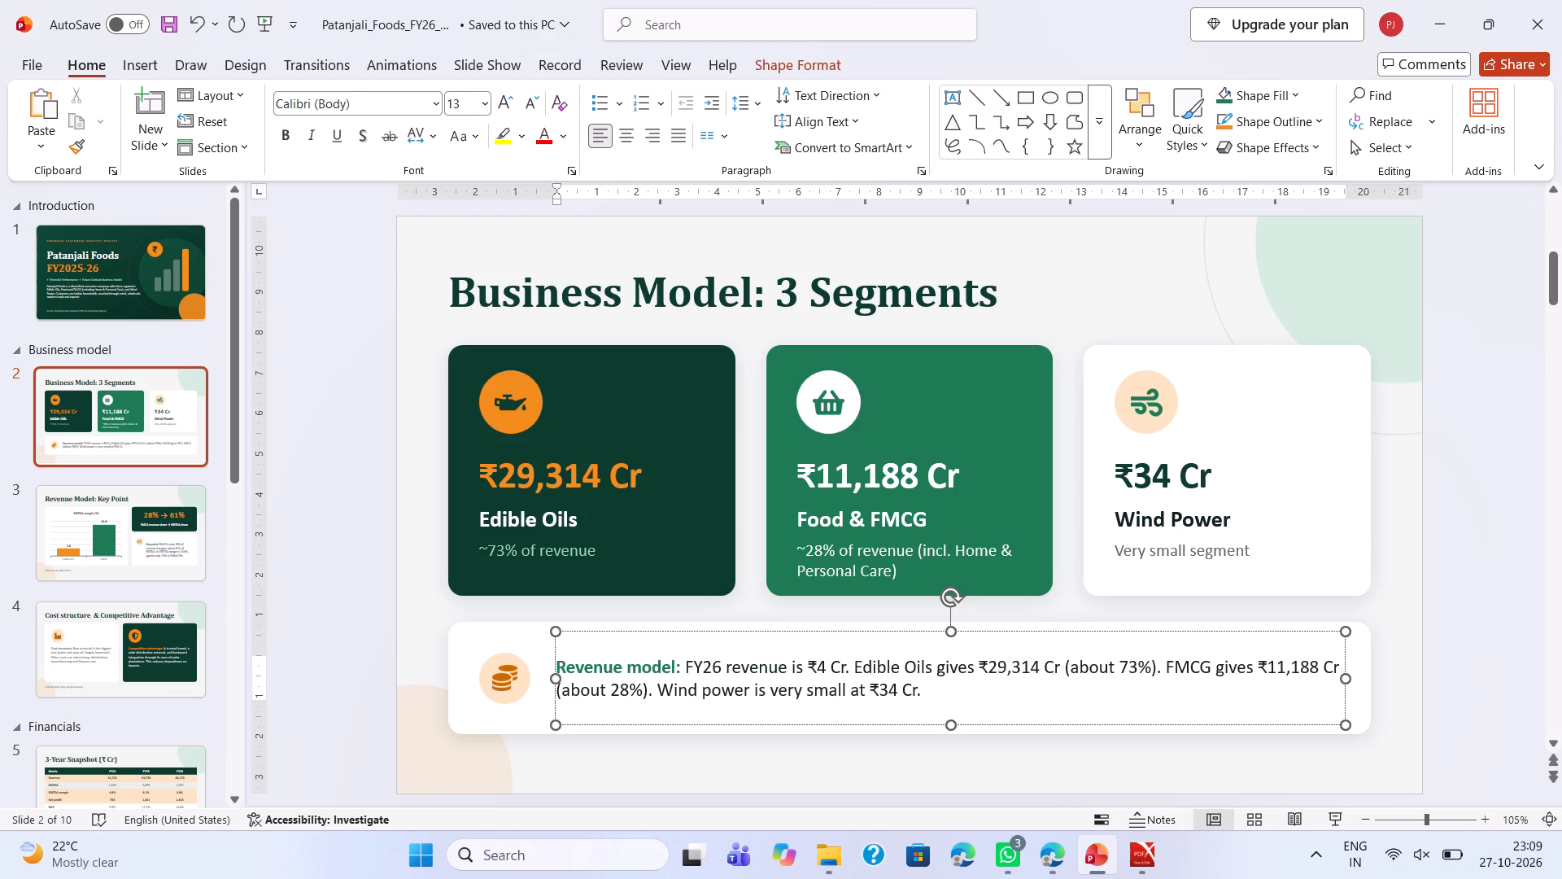
{"action": "type", "text": "0536"}
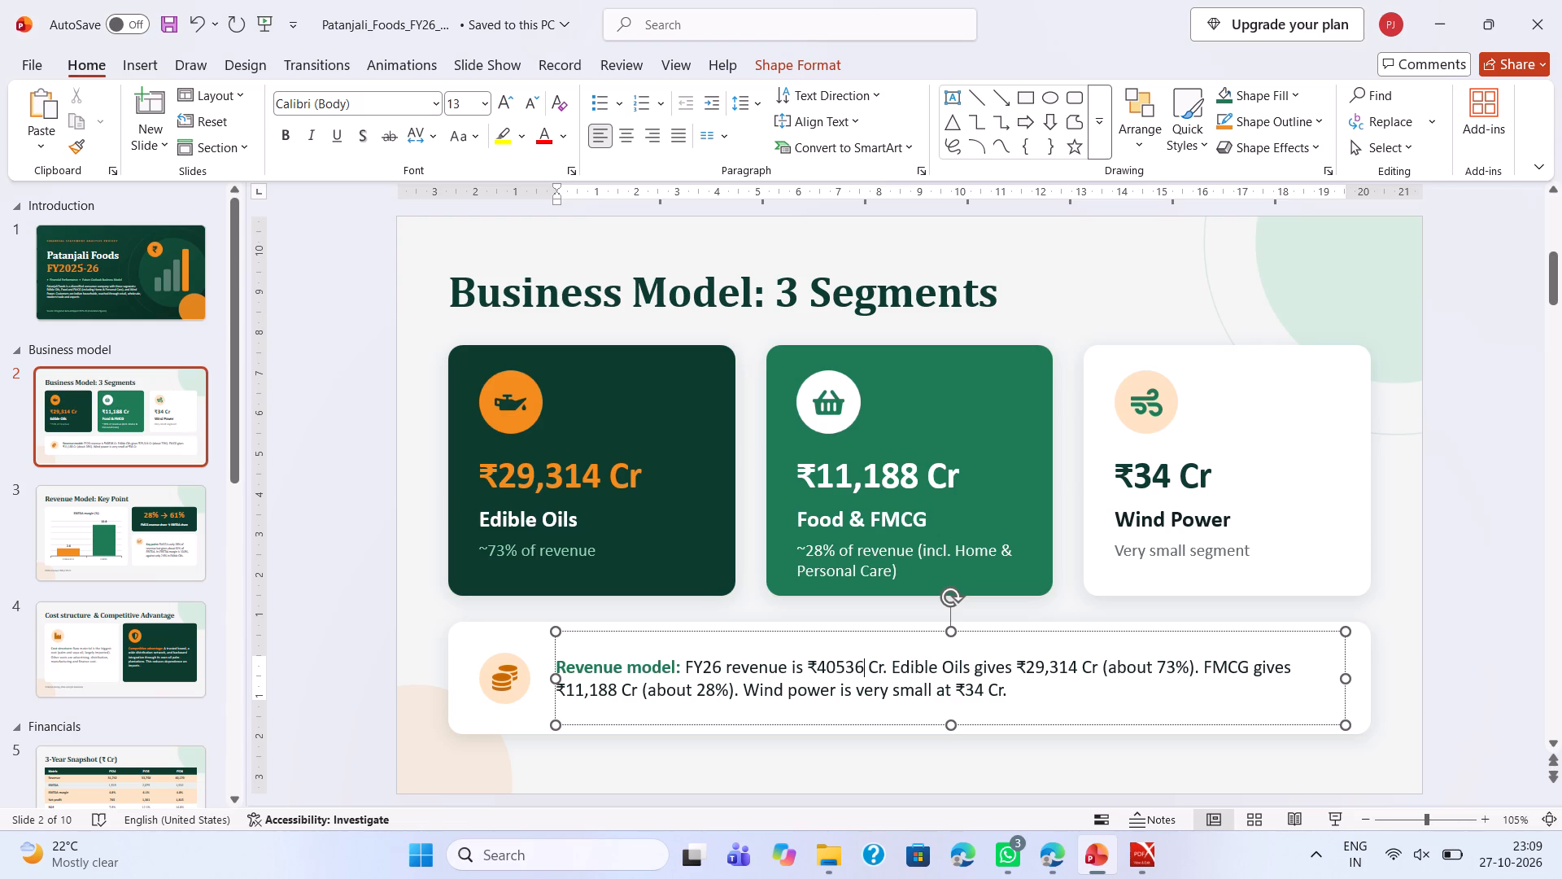
{"action": "left_click", "coordinate": [835, 674]}
{"action": "key", "text": "comma"}
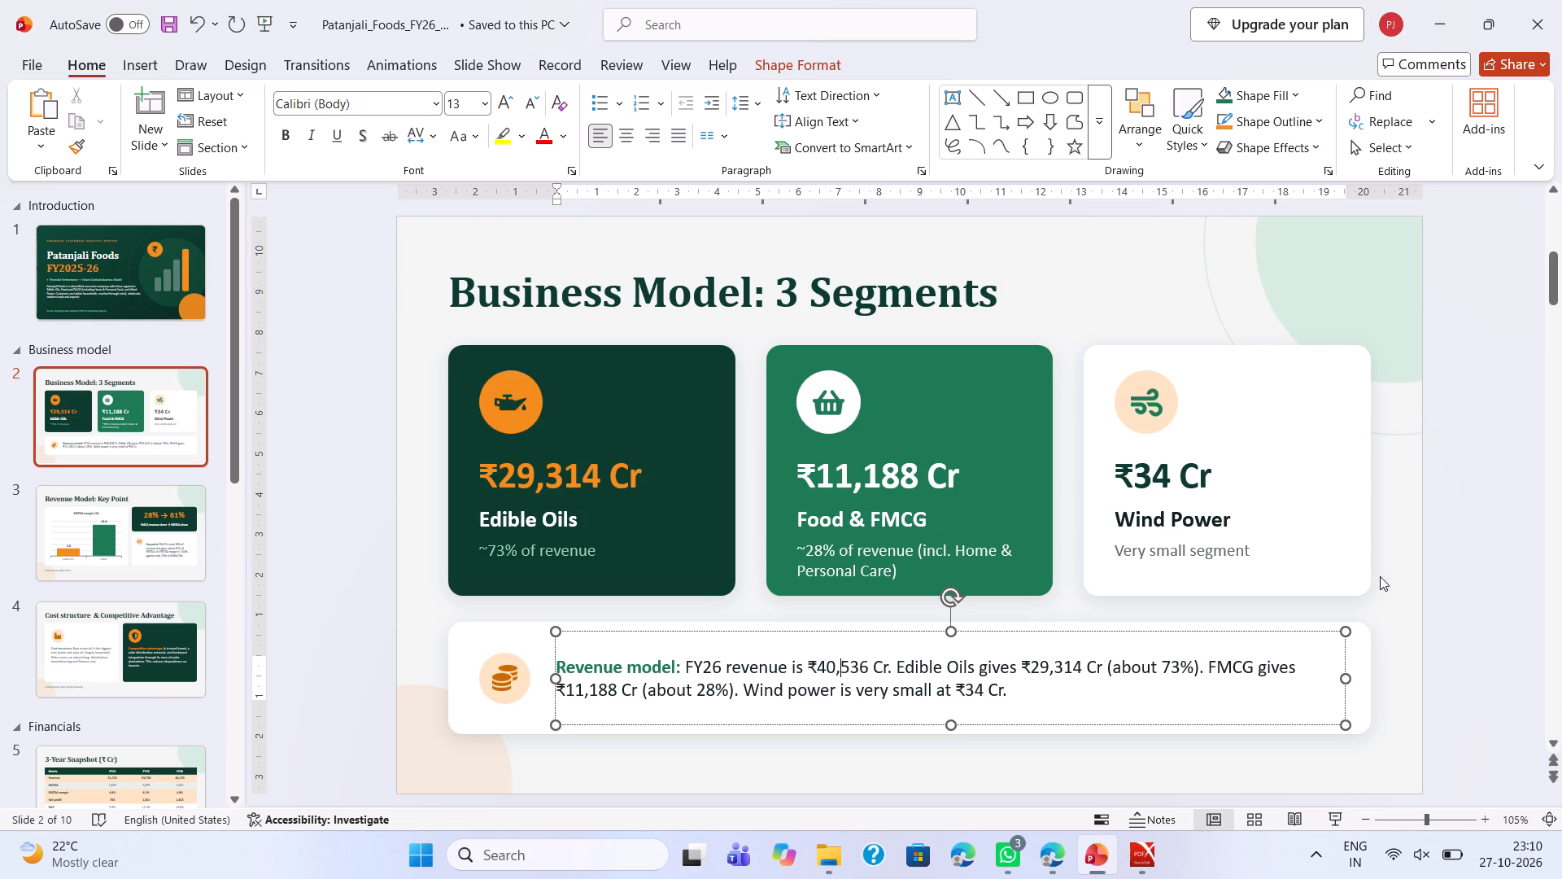
Set the Edible Oils share in the Revenue model text to about 72.31% and save the presentation.
{"action": "left_click", "coordinate": [1180, 669]}
{"action": "key", "text": "BackSpace"}
{"action": "type", "text": "2."}
{"action": "key", "text": "3"}
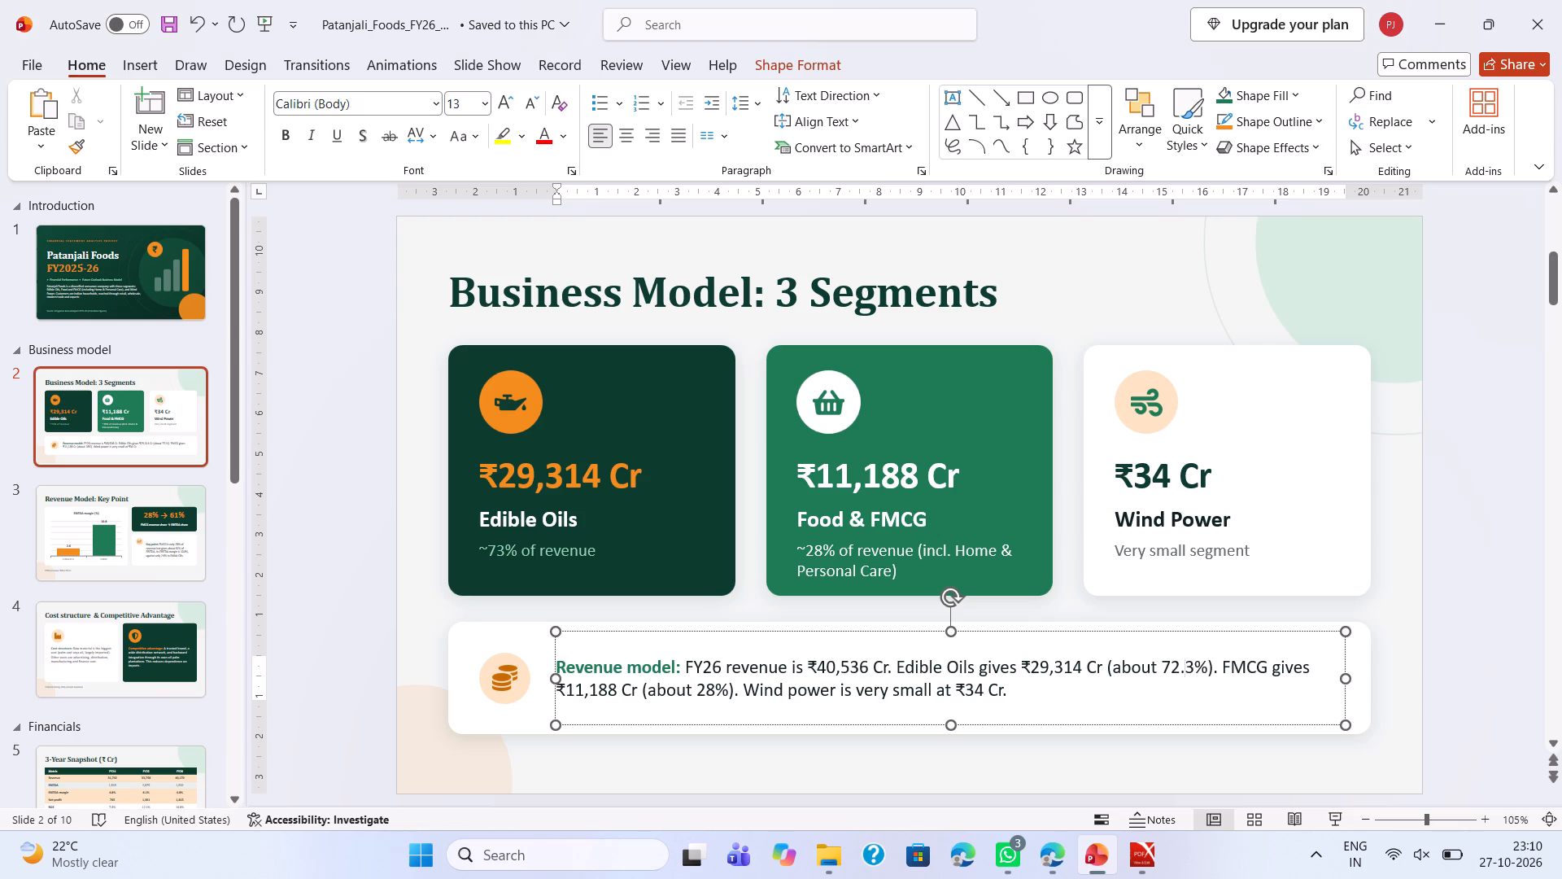
{"action": "key", "text": "1"}
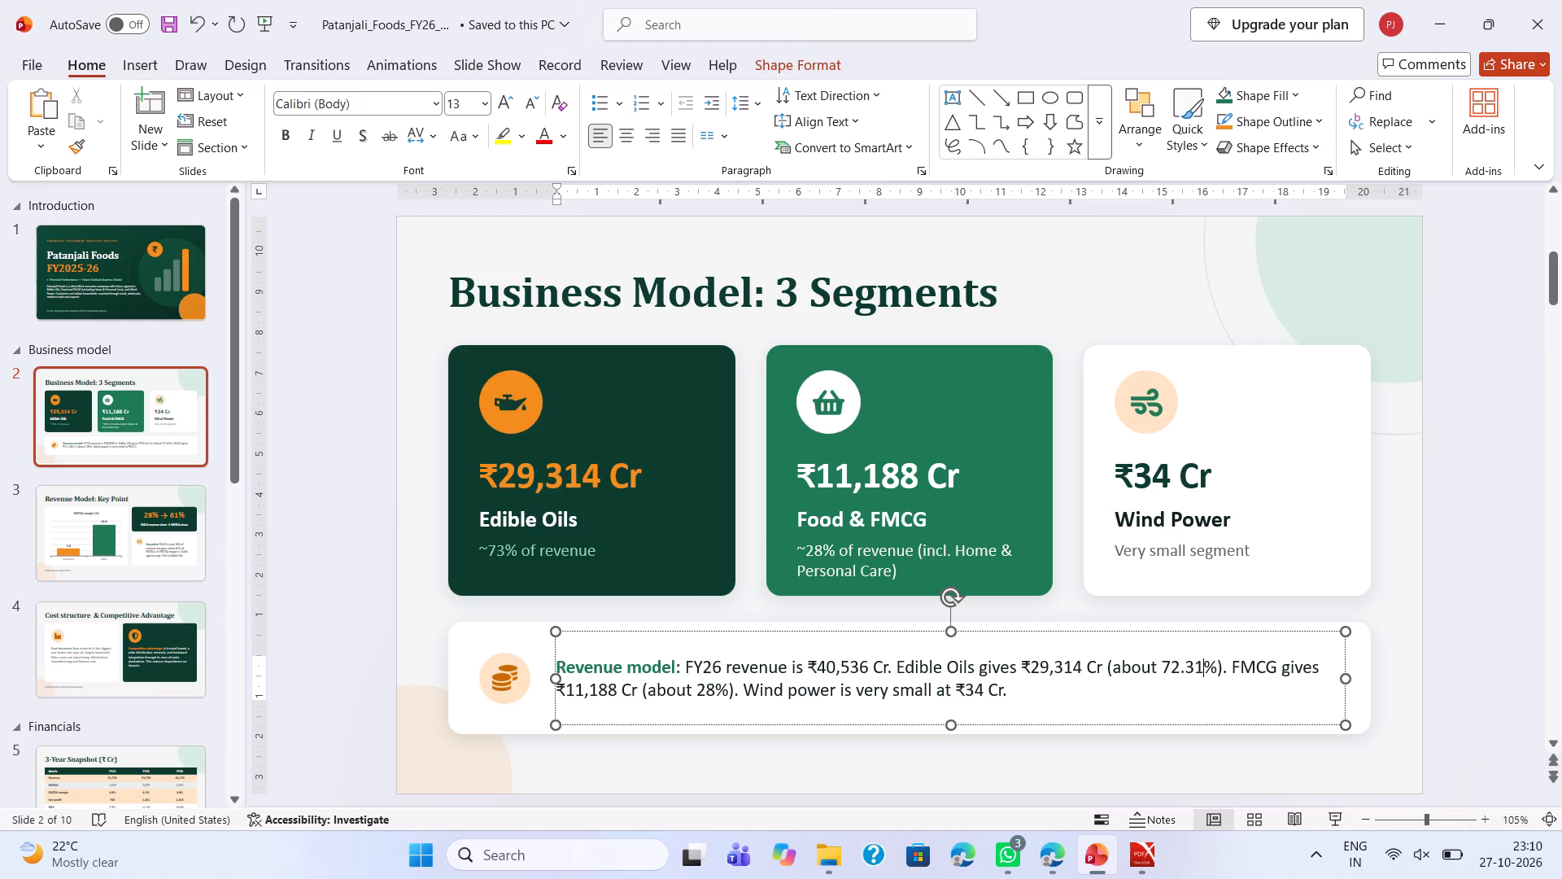
{"action": "key", "text": "ctrl+s"}
Set the FMCG share in the Revenue model text to about 27.60%.
{"action": "left_click", "coordinate": [713, 689]}
{"action": "key", "text": "BackSpace"}
{"action": "key", "text": "BackSpace"}
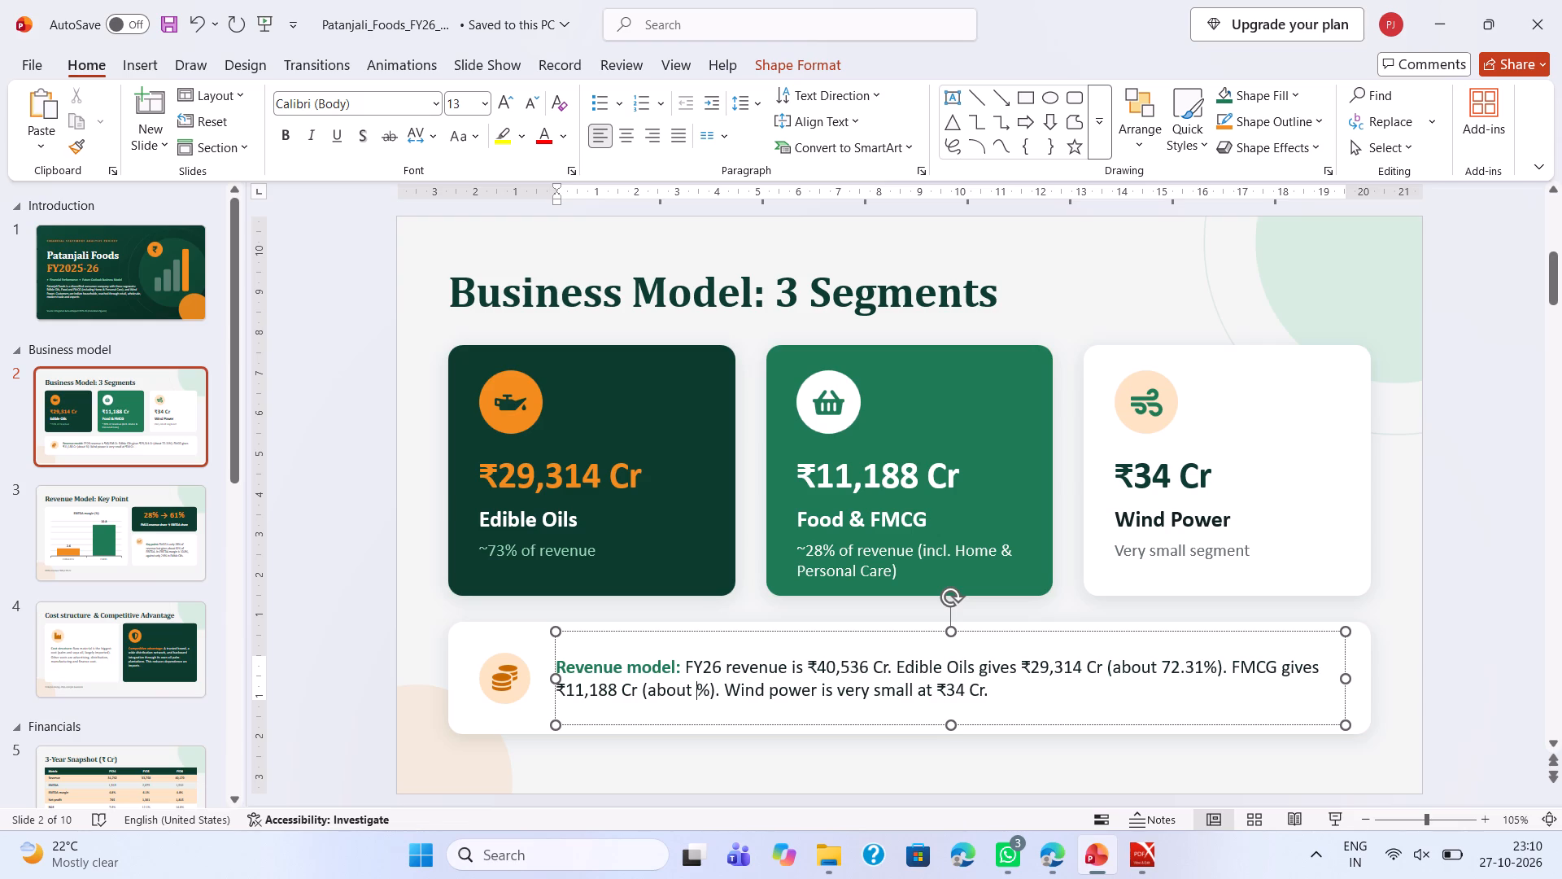
{"action": "type", "text": "27"}
{"action": "key", "text": "period"}
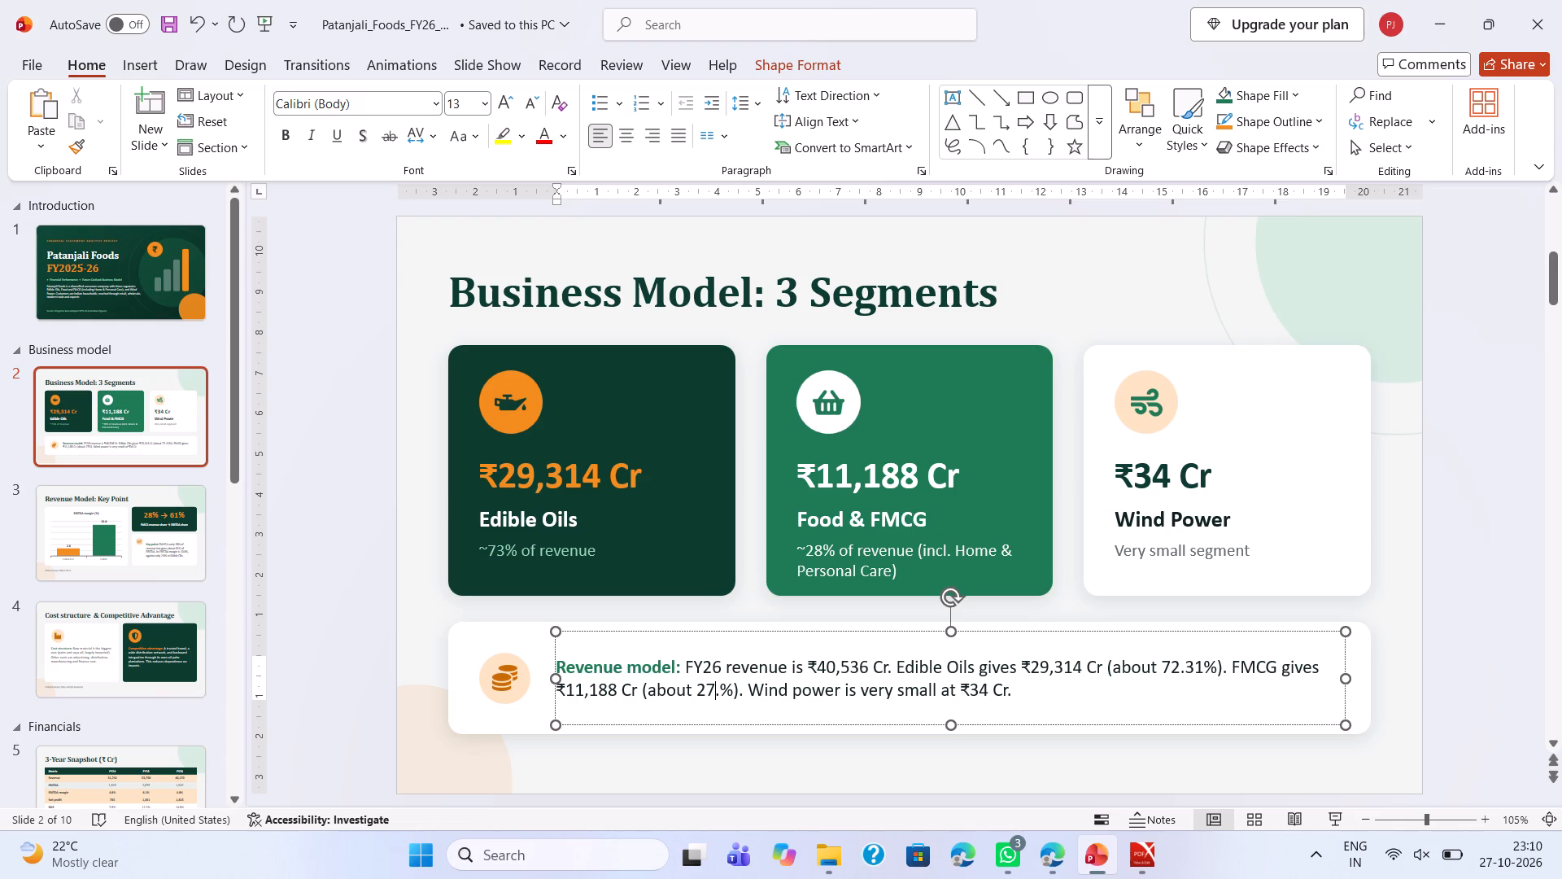
{"action": "type", "text": "60"}
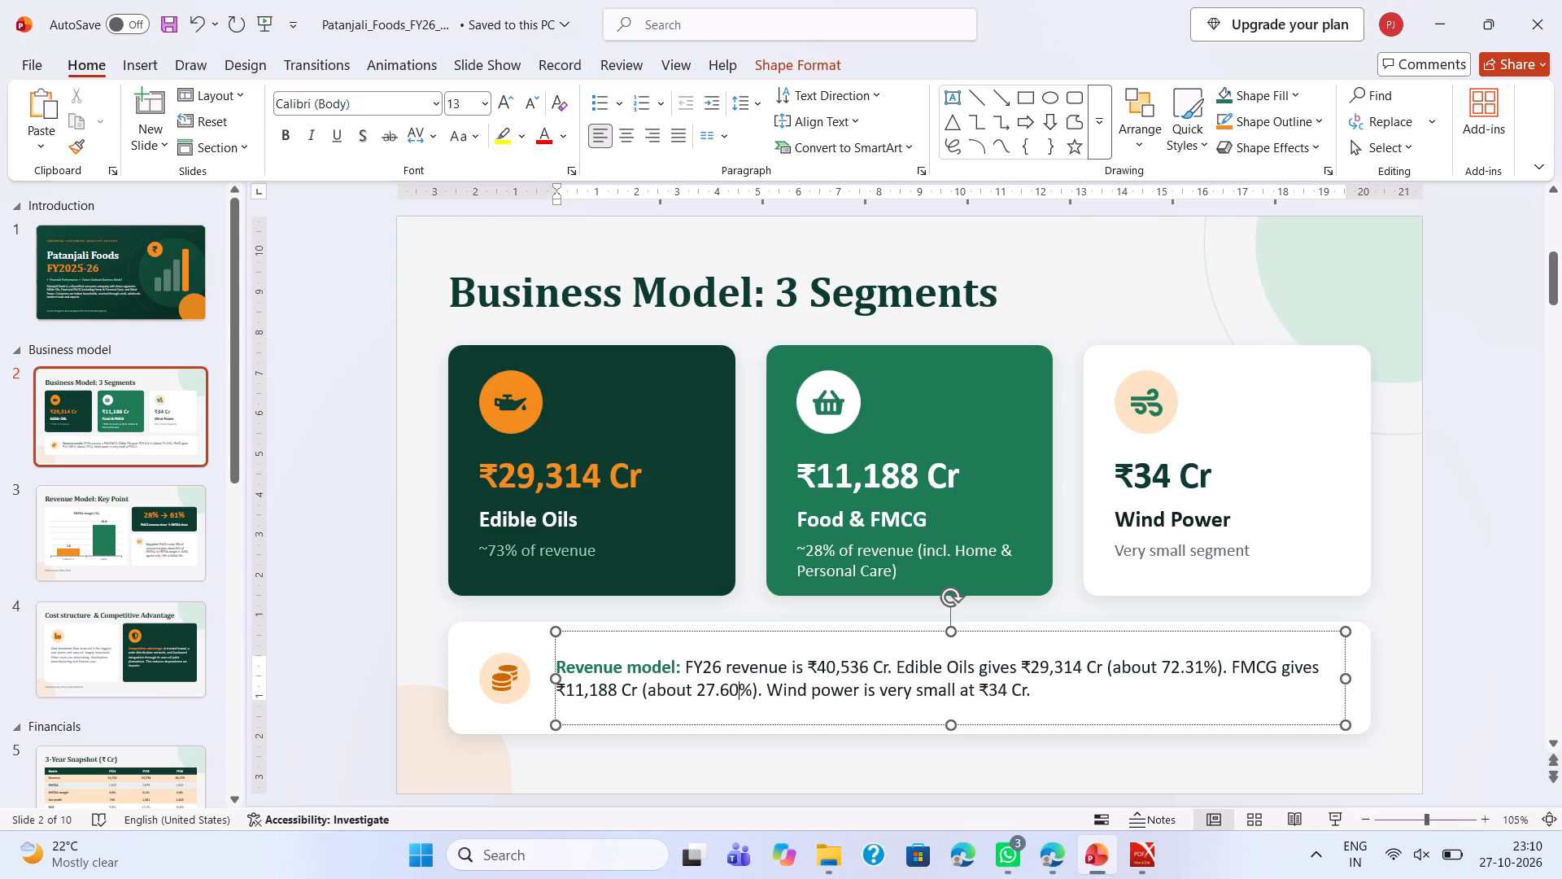
Append "(0.08%)" after the wind power sentence at the end of the Revenue model text and save the presentation.
{"action": "left_click", "coordinate": [1029, 689]}
{"action": "key", "text": "ctrl+s"}
{"action": "key", "text": "space"}
{"action": "key", "text": "shift+parenleft"}
{"action": "type", "text": "0.08"}
{"action": "key", "text": "shift+percent"}
{"action": "key", "text": "shift+parenright"}
{"action": "key", "text": "ctrl+s"}
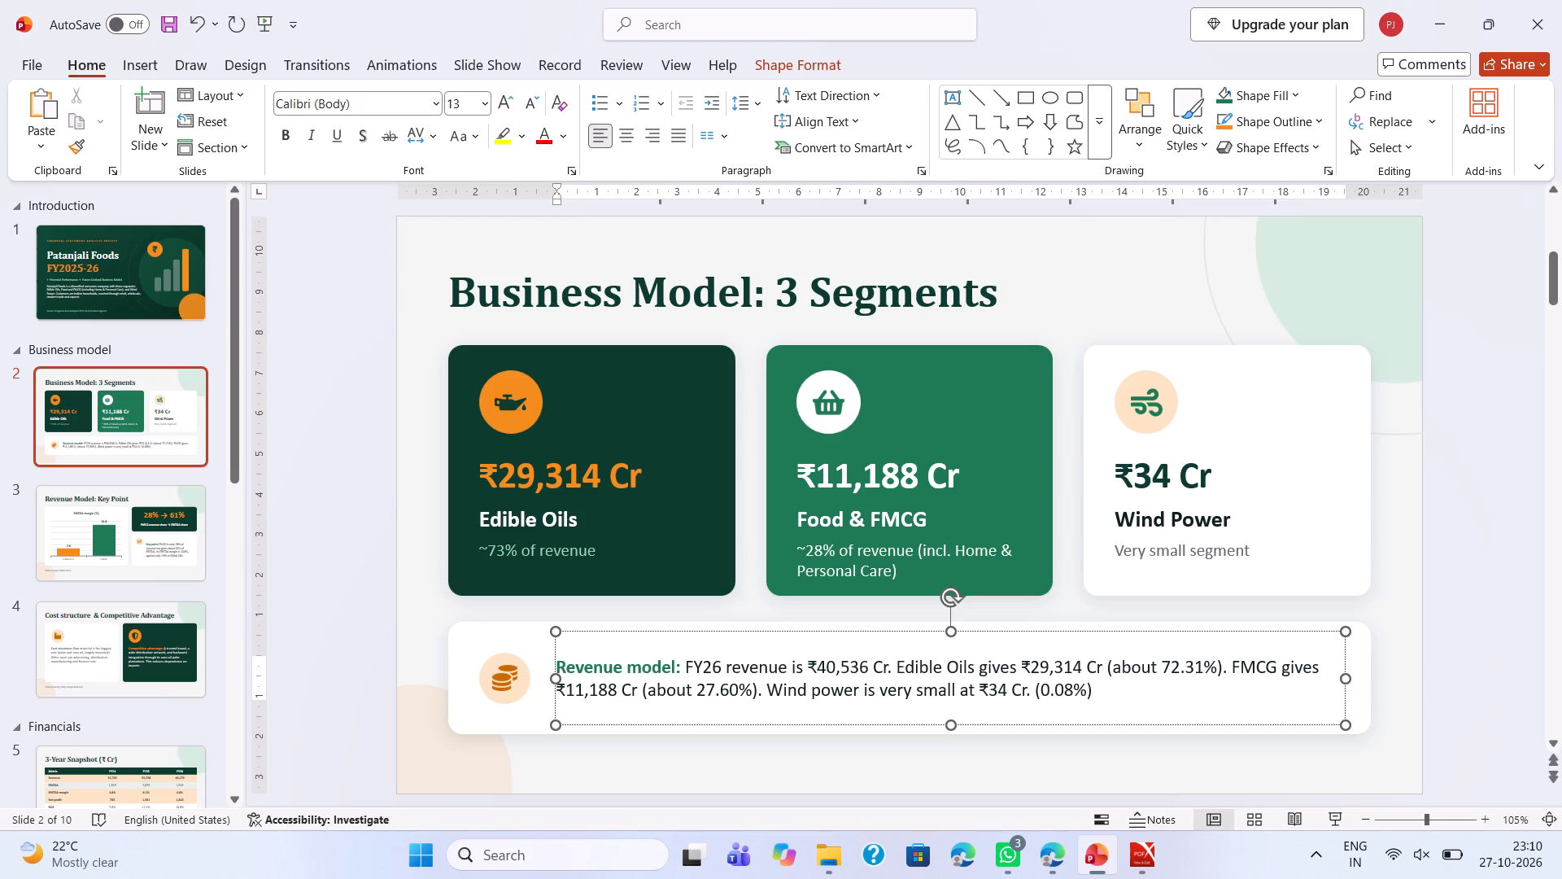
{"action": "left_click", "coordinate": [1264, 741]}
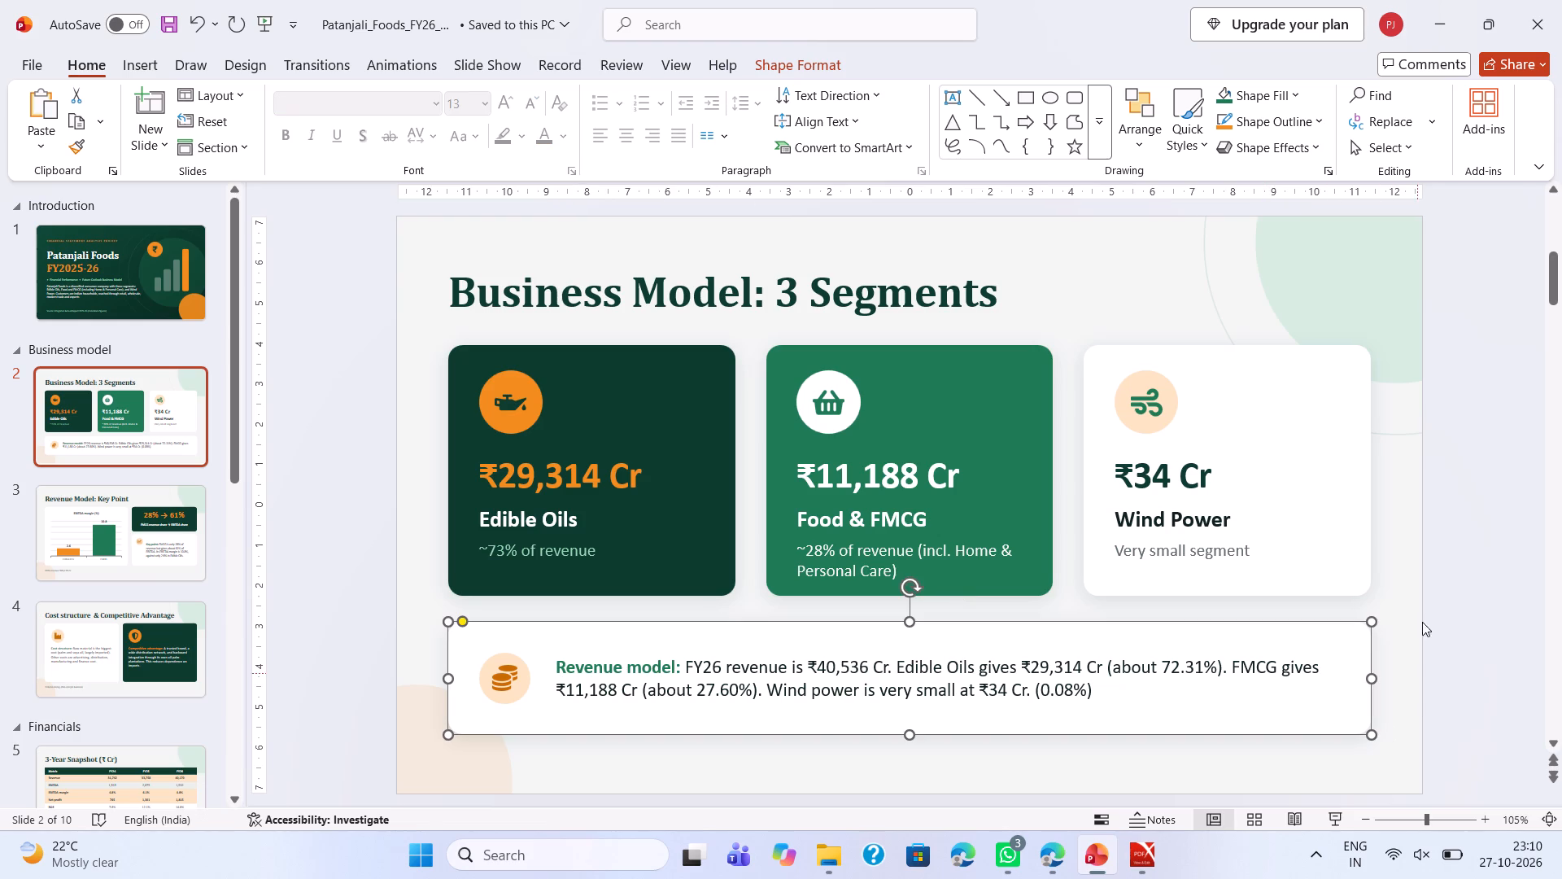
{"action": "left_click", "coordinate": [1433, 553]}
{"action": "key", "text": "ctrl+s"}
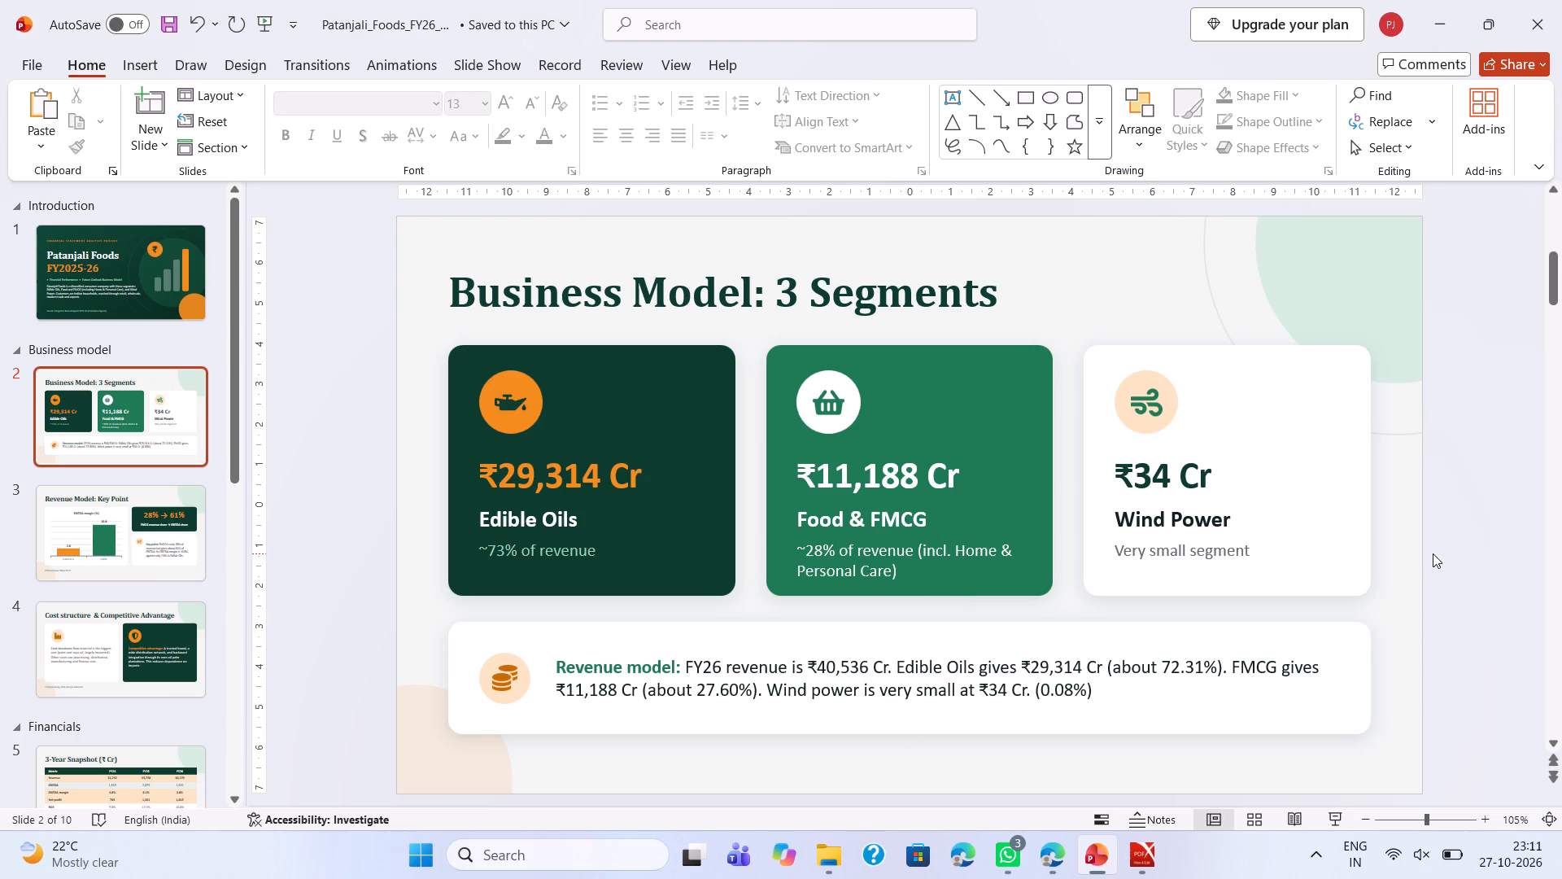
On the Revenue Model: Key Point slide, set FMCG's revenue share in the key point text to 72.31 % and save the presentation.
{"action": "left_click", "coordinate": [62, 502]}
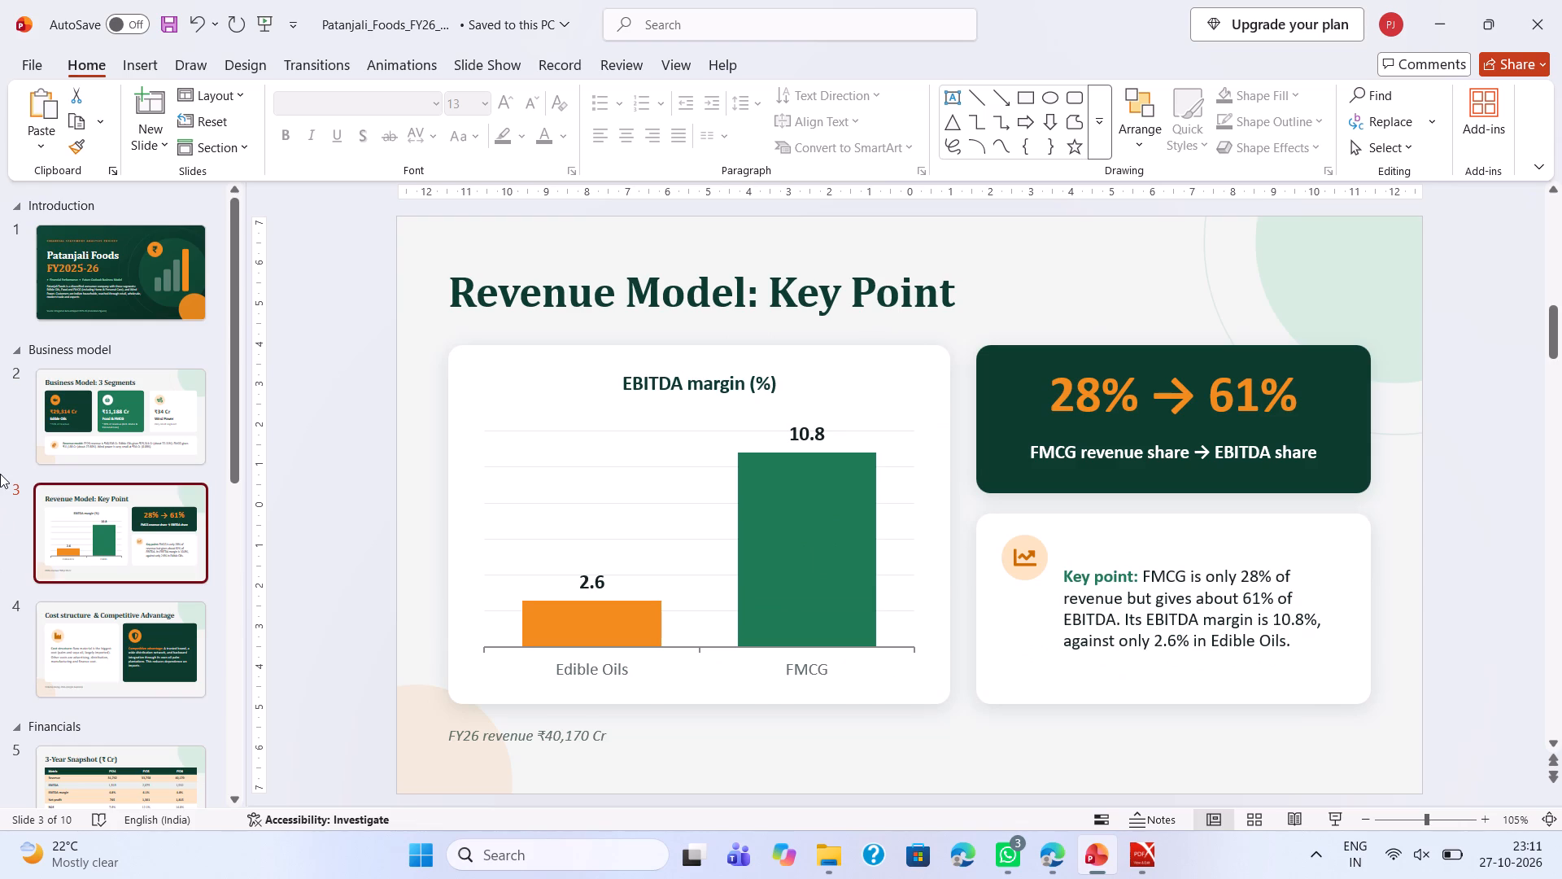
{"action": "left_click", "coordinate": [184, 411]}
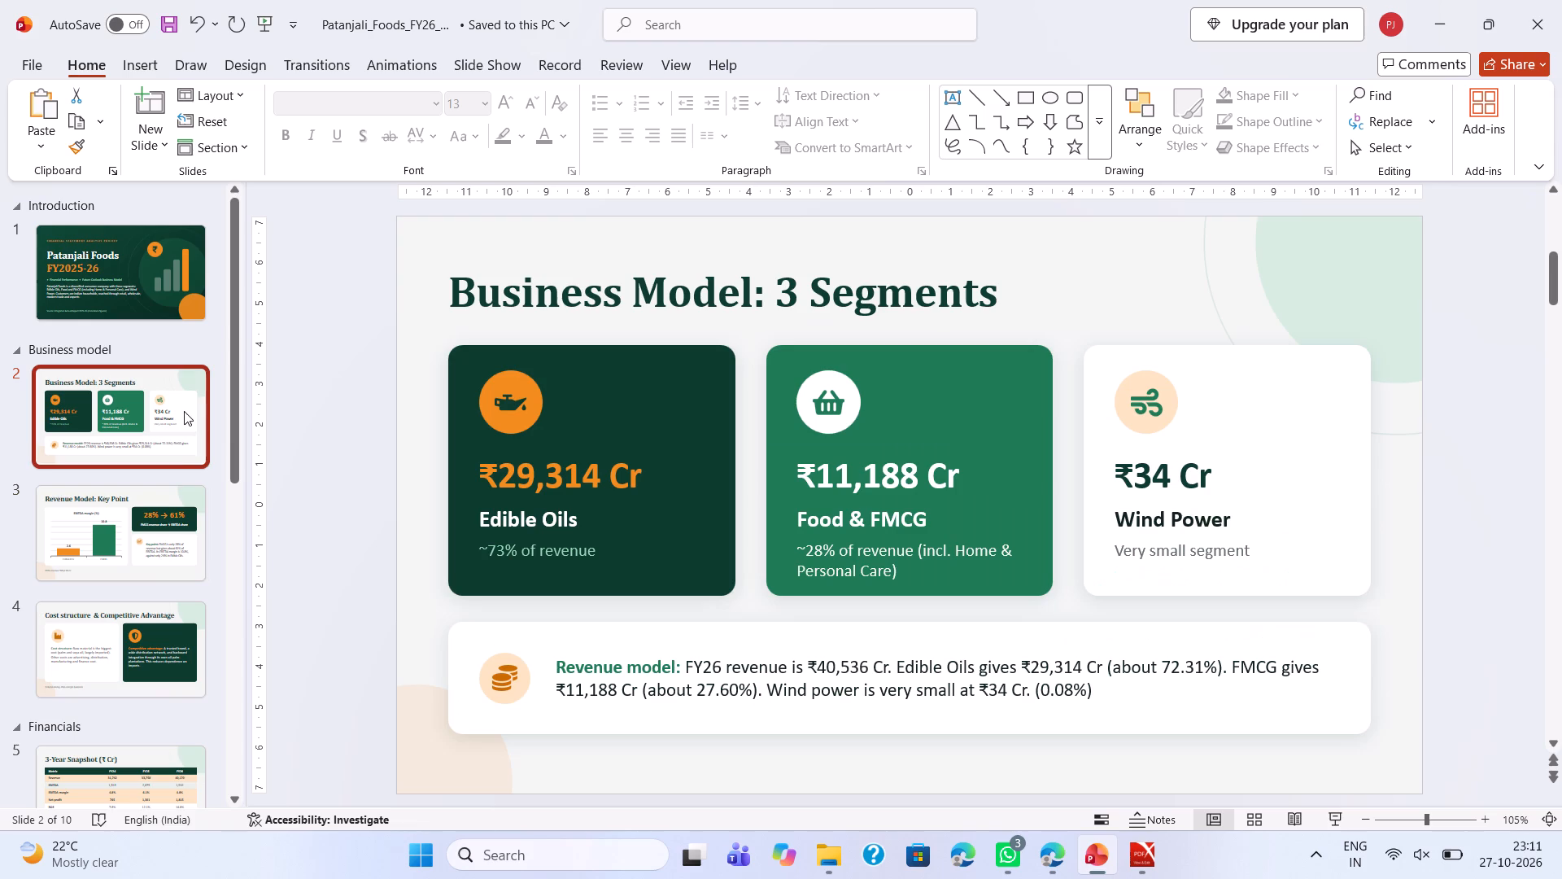
{"action": "left_click", "coordinate": [151, 548]}
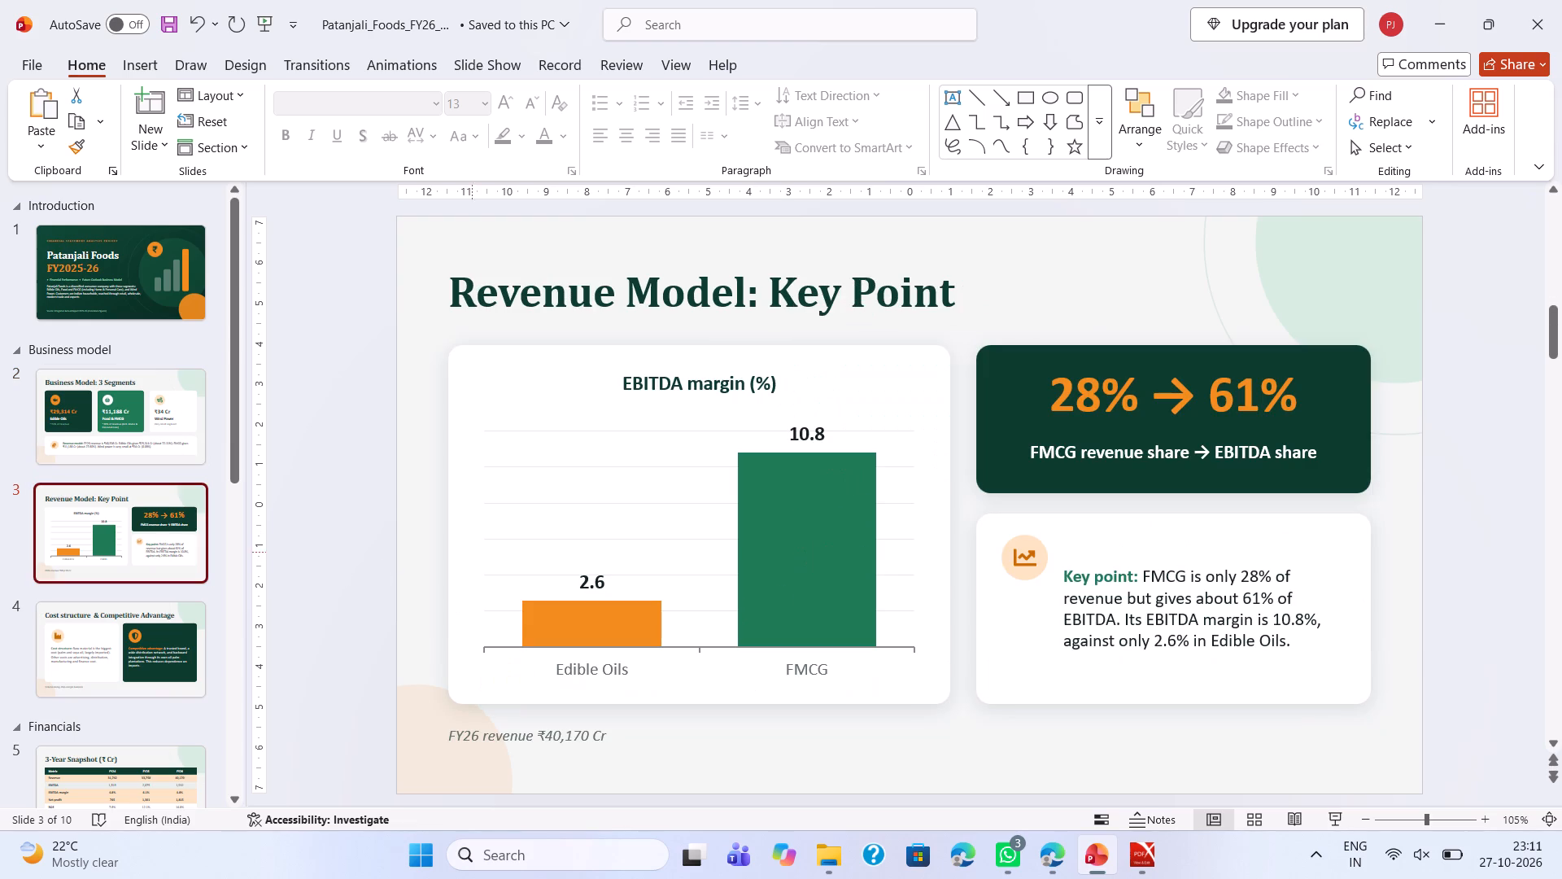
{"action": "left_click", "coordinate": [1256, 575]}
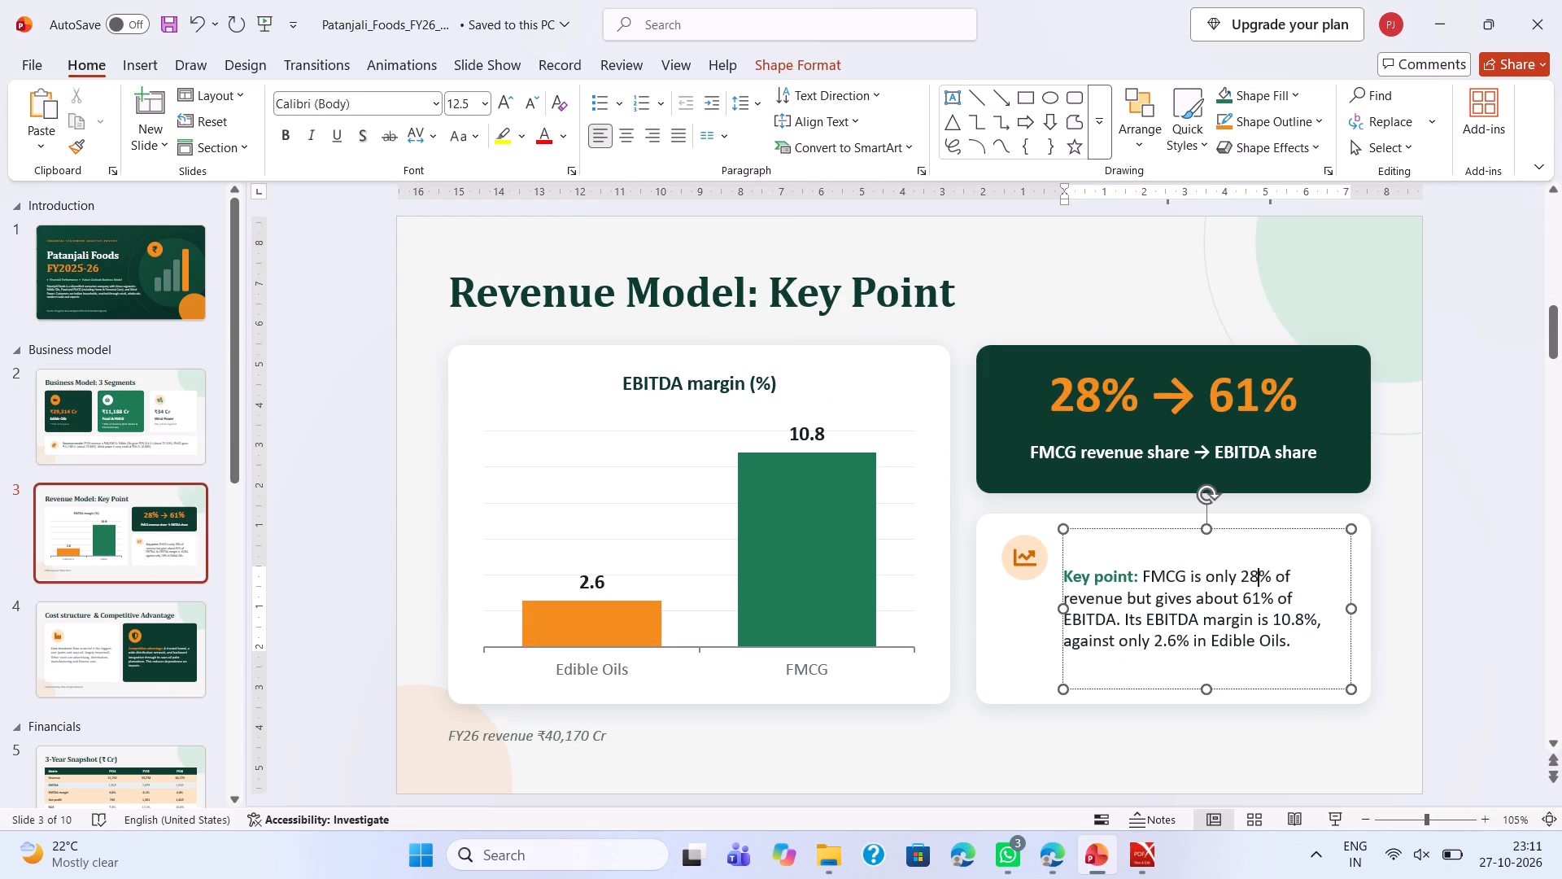
{"action": "key", "text": "BackSpace"}
{"action": "key", "text": "BackSpace"}
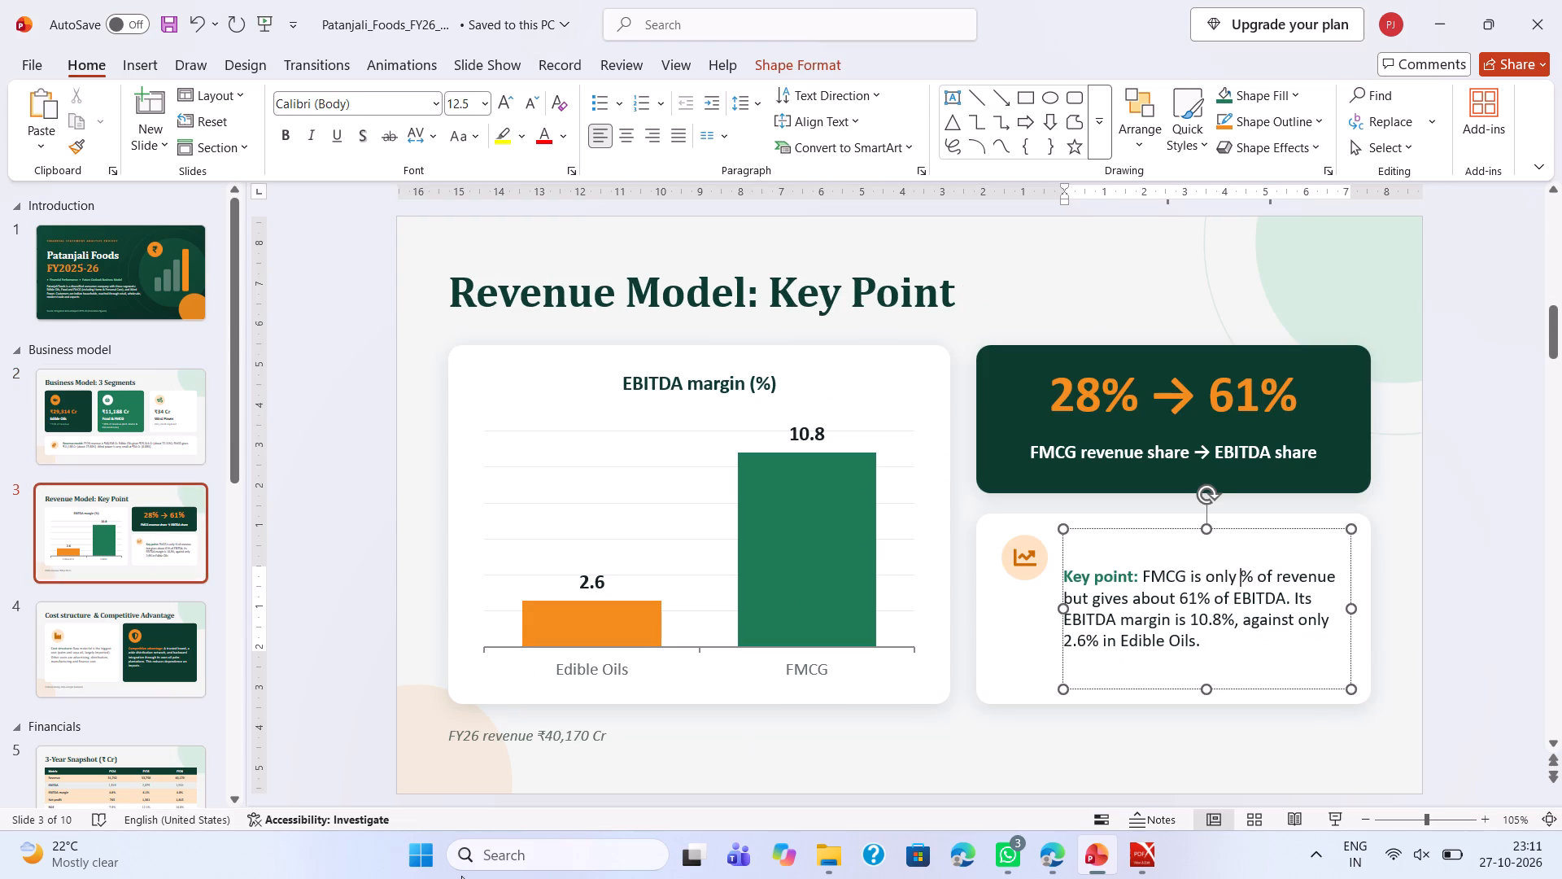
{"action": "left_click", "coordinate": [125, 426]}
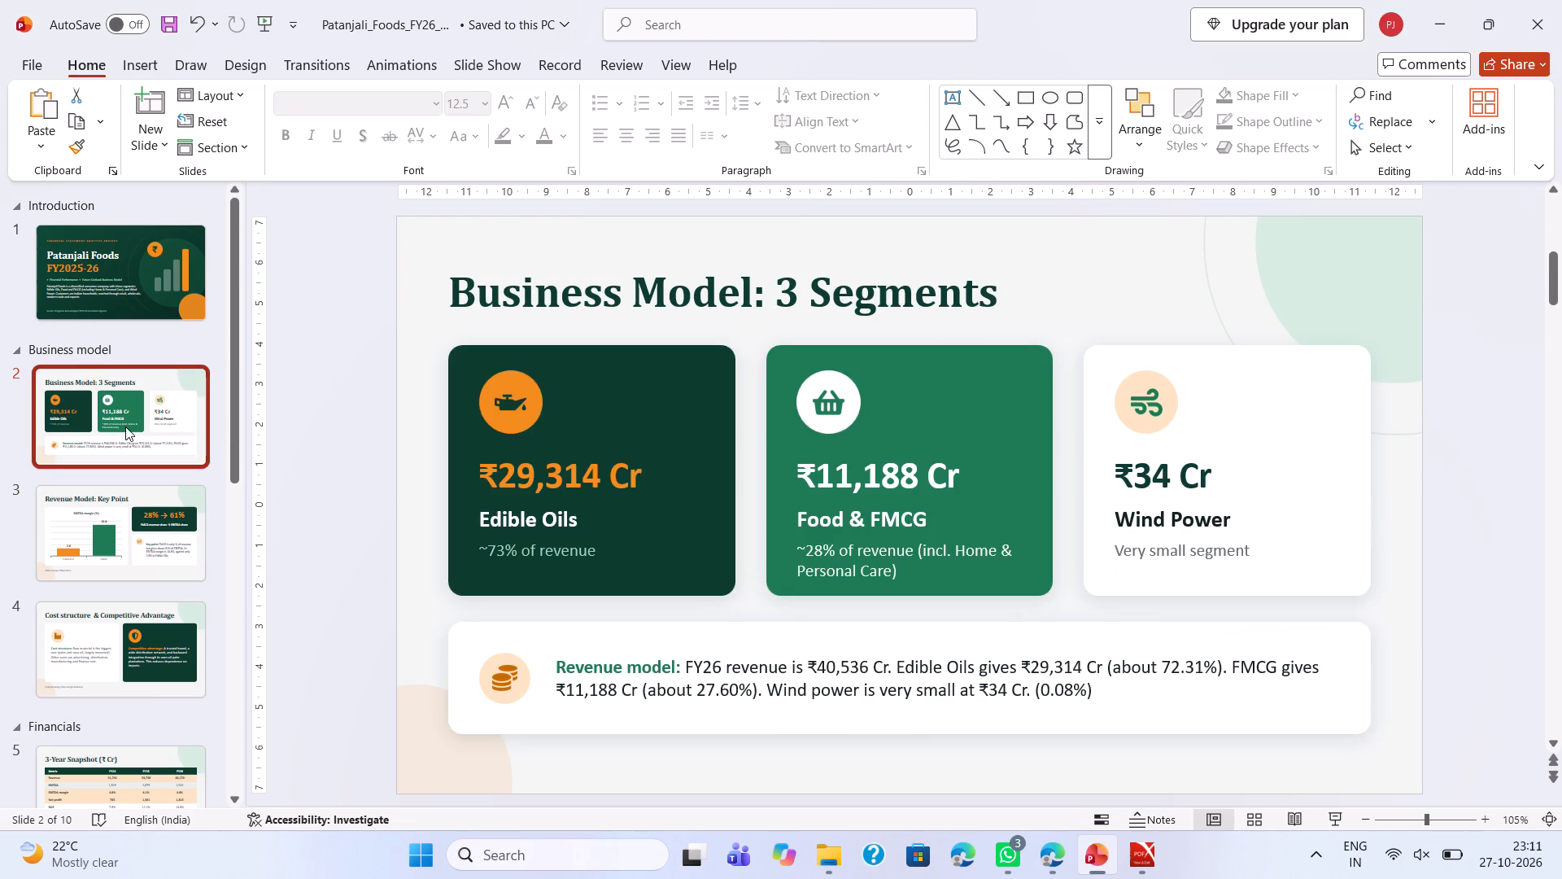
{"action": "left_click", "coordinate": [151, 507]}
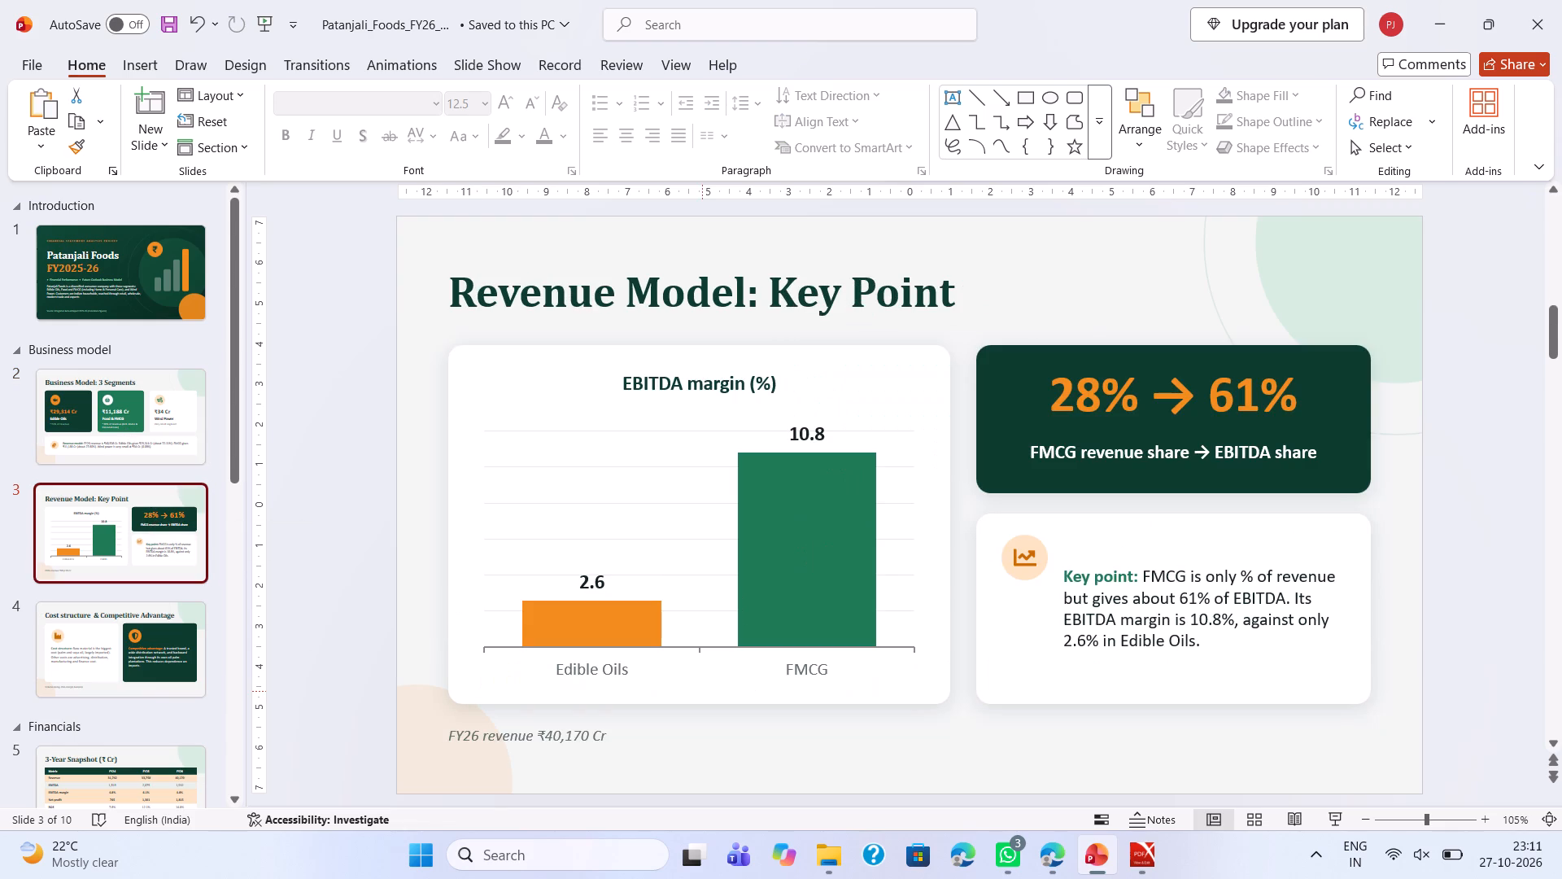
{"action": "key", "text": "7"}
{"action": "left_click", "coordinate": [1237, 574]}
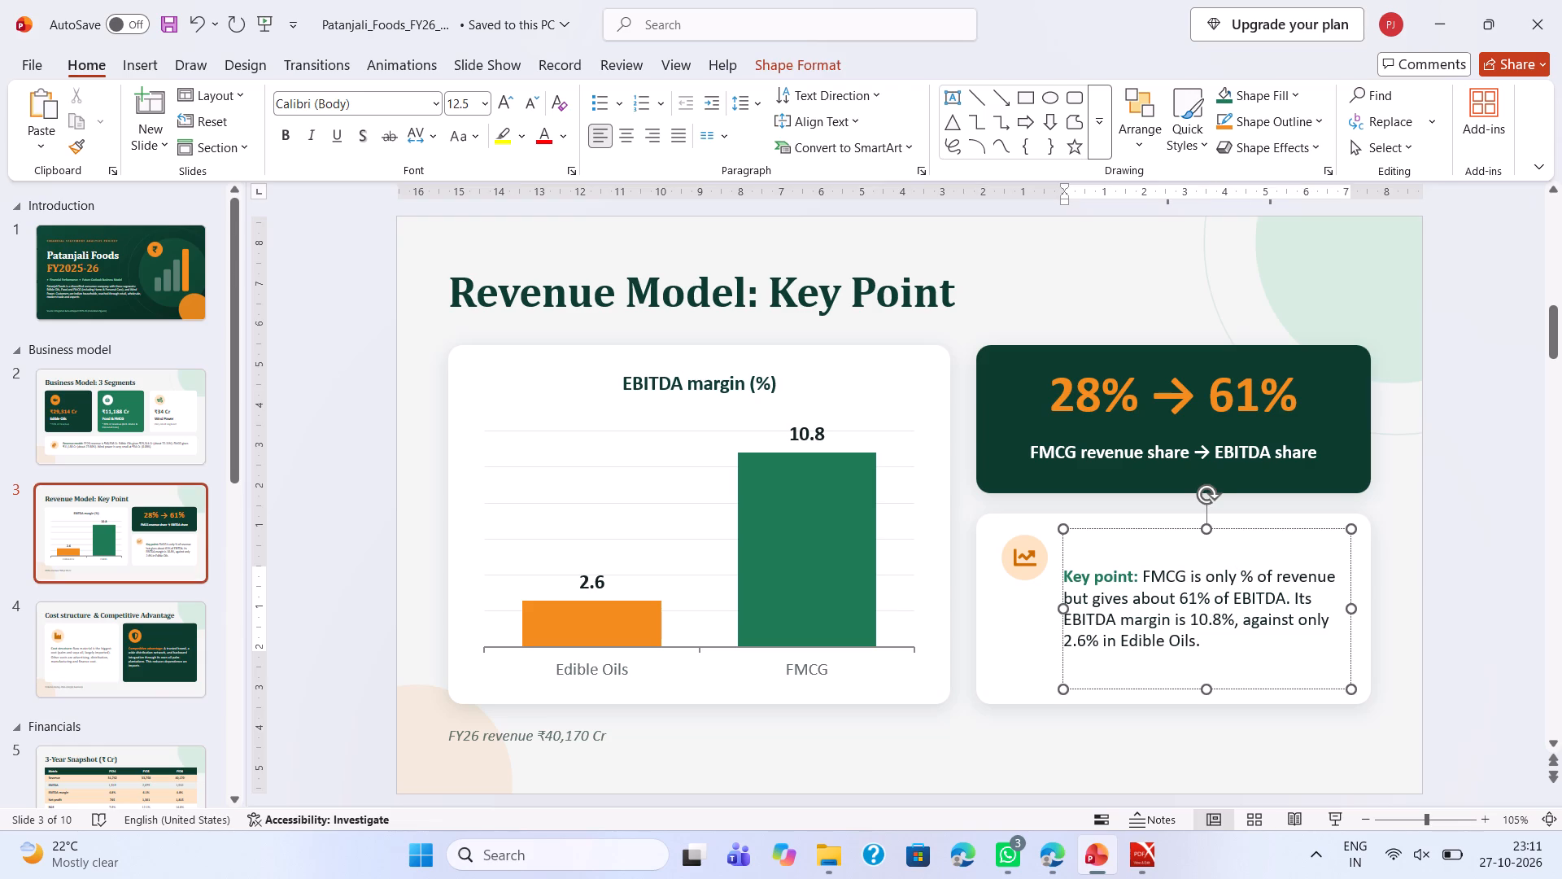
{"action": "key", "text": "space"}
{"action": "type", "text": "72.31"}
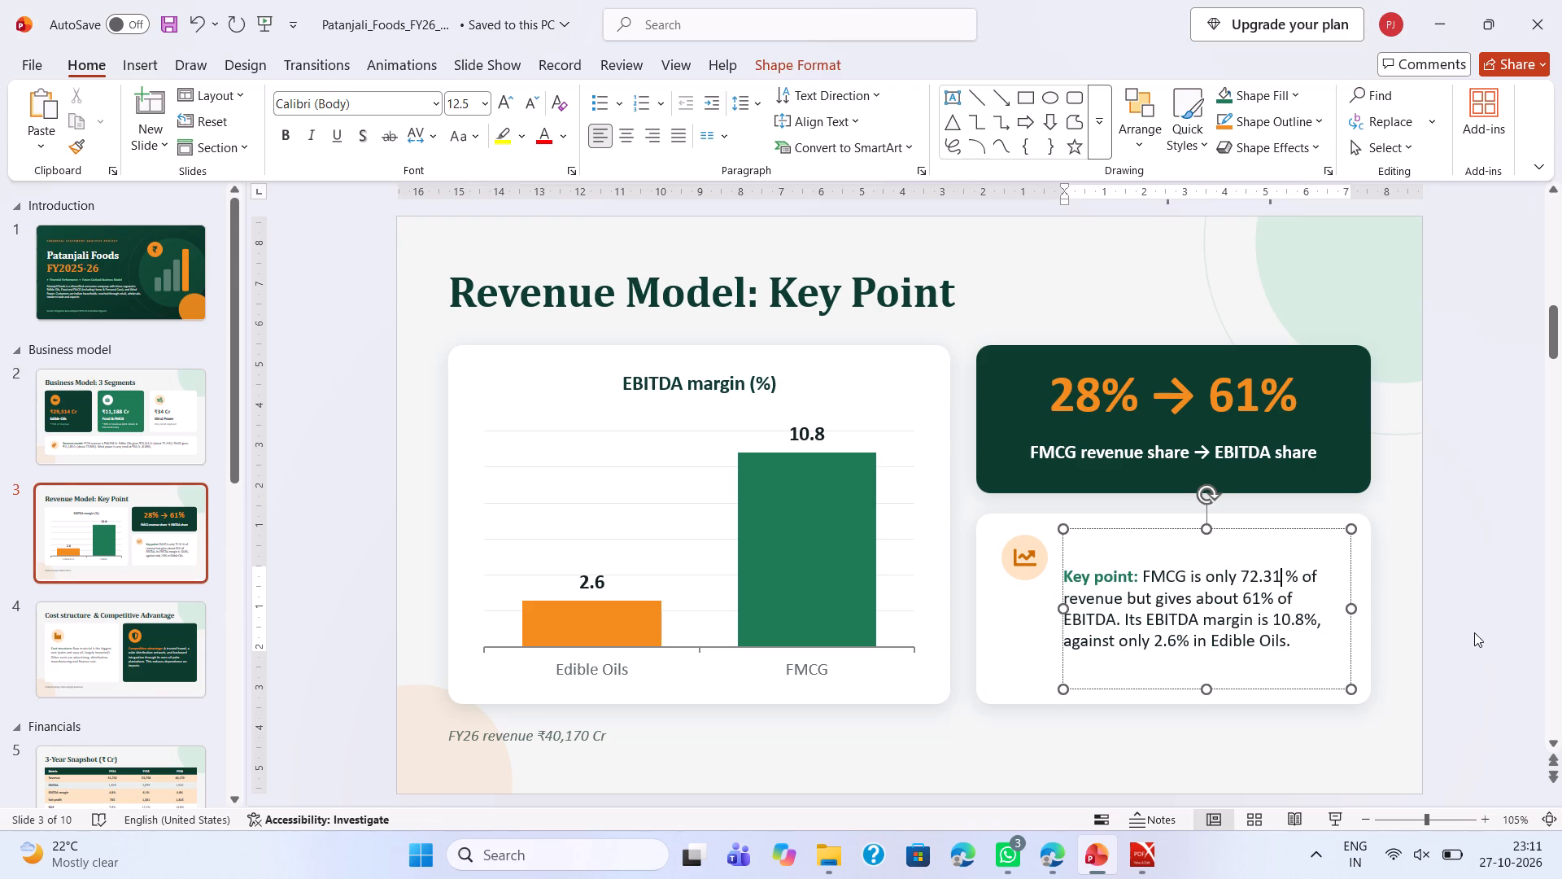
{"action": "left_click", "coordinate": [1473, 596]}
{"action": "key", "text": "ctrl+s"}
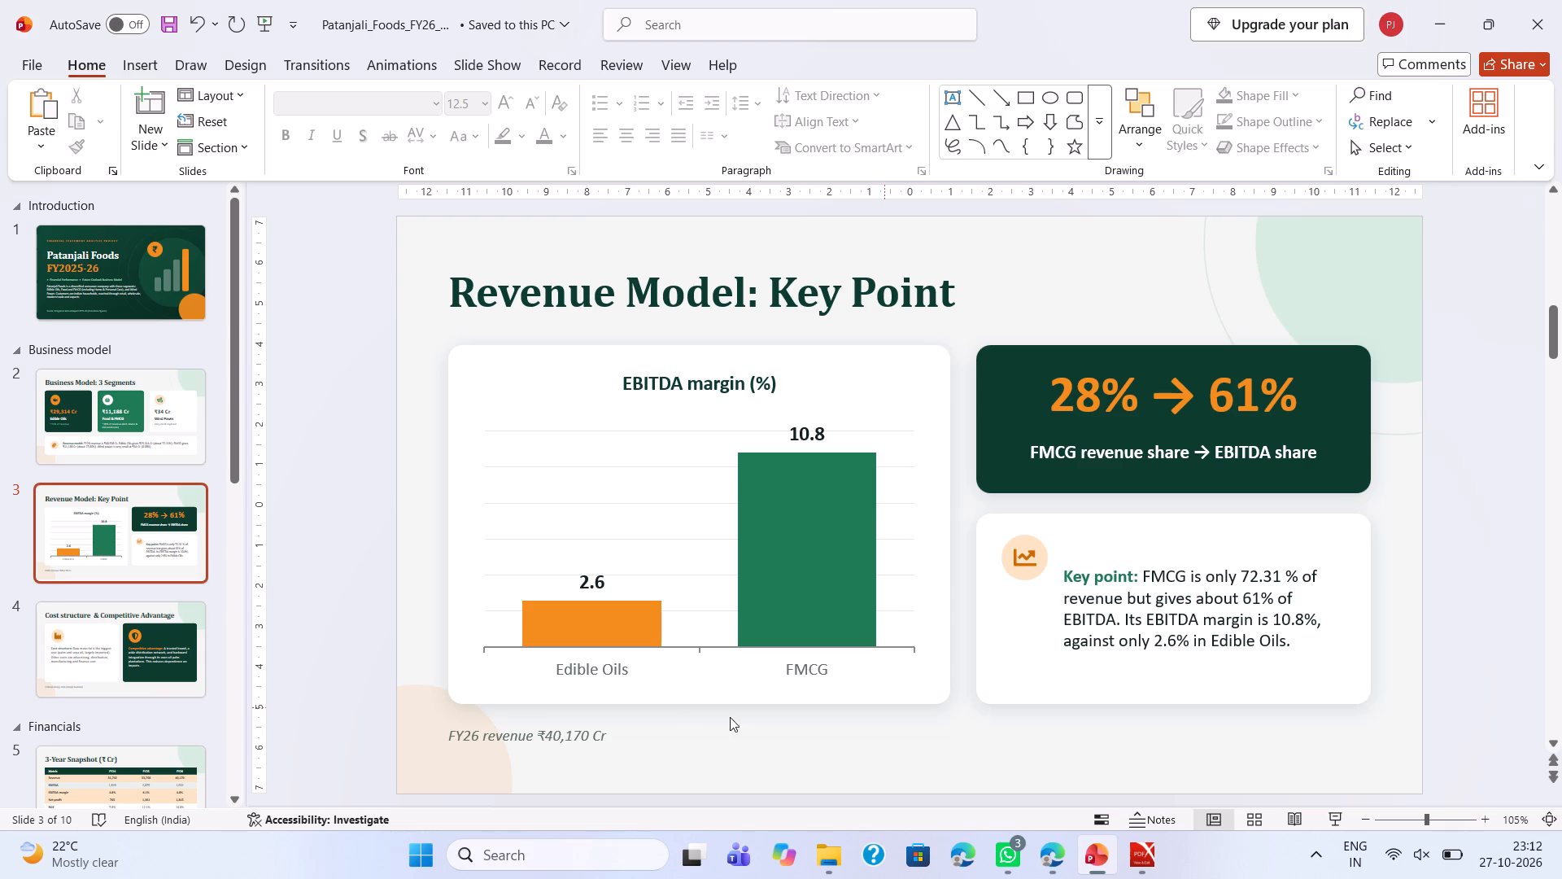
Open the Cost structure & Competitive Advantage slide to review its content.
{"action": "left_click", "coordinate": [180, 650]}
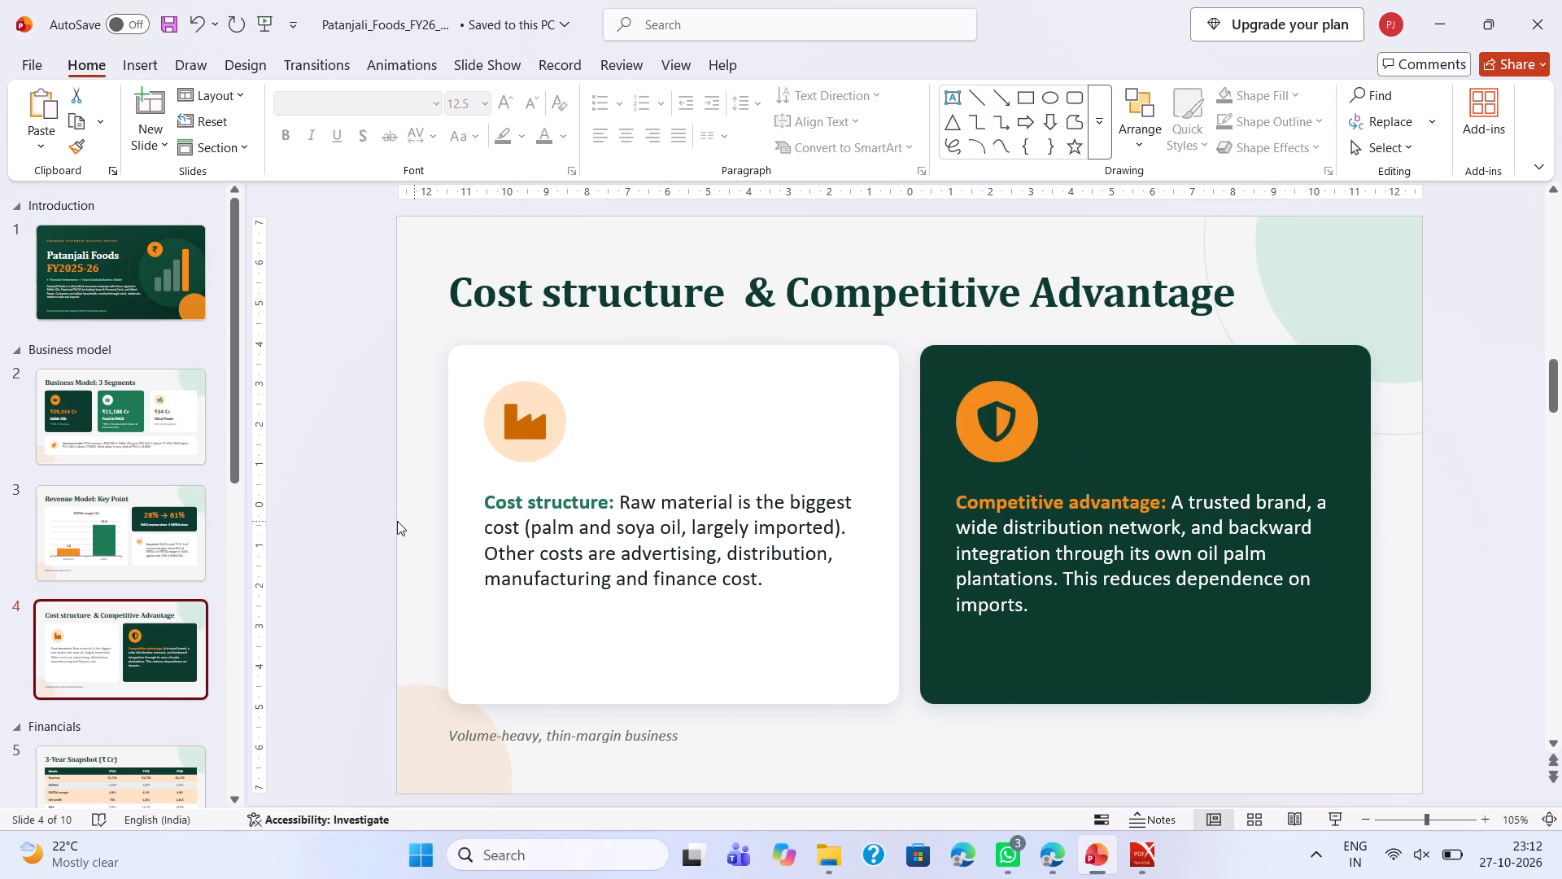
{"action": "scroll", "coordinate": [197, 583], "scroll_direction": "down", "scroll_amount": 1}
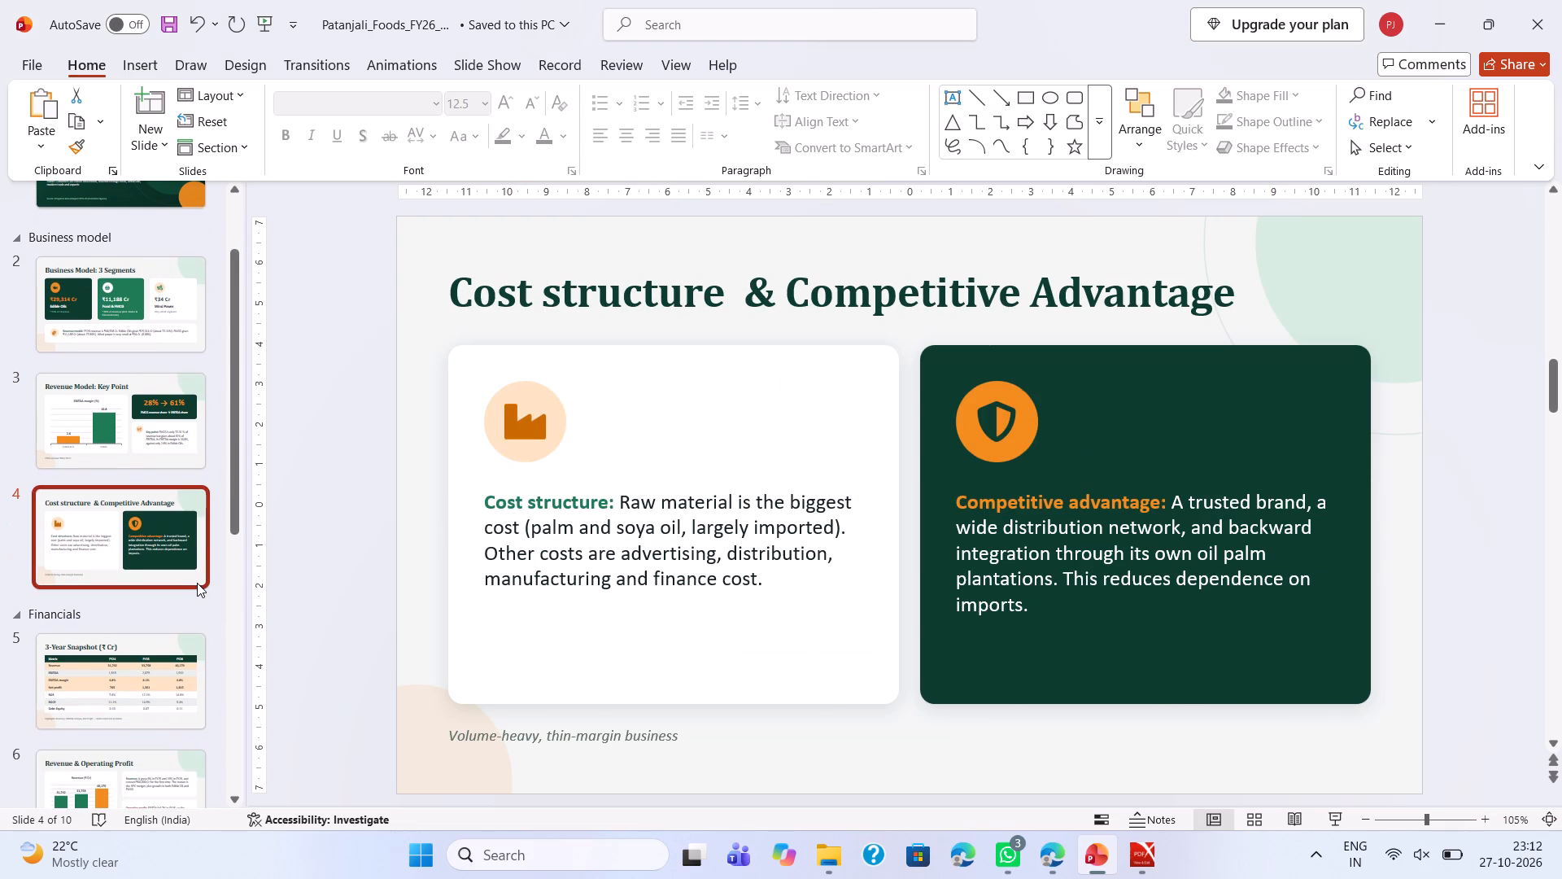
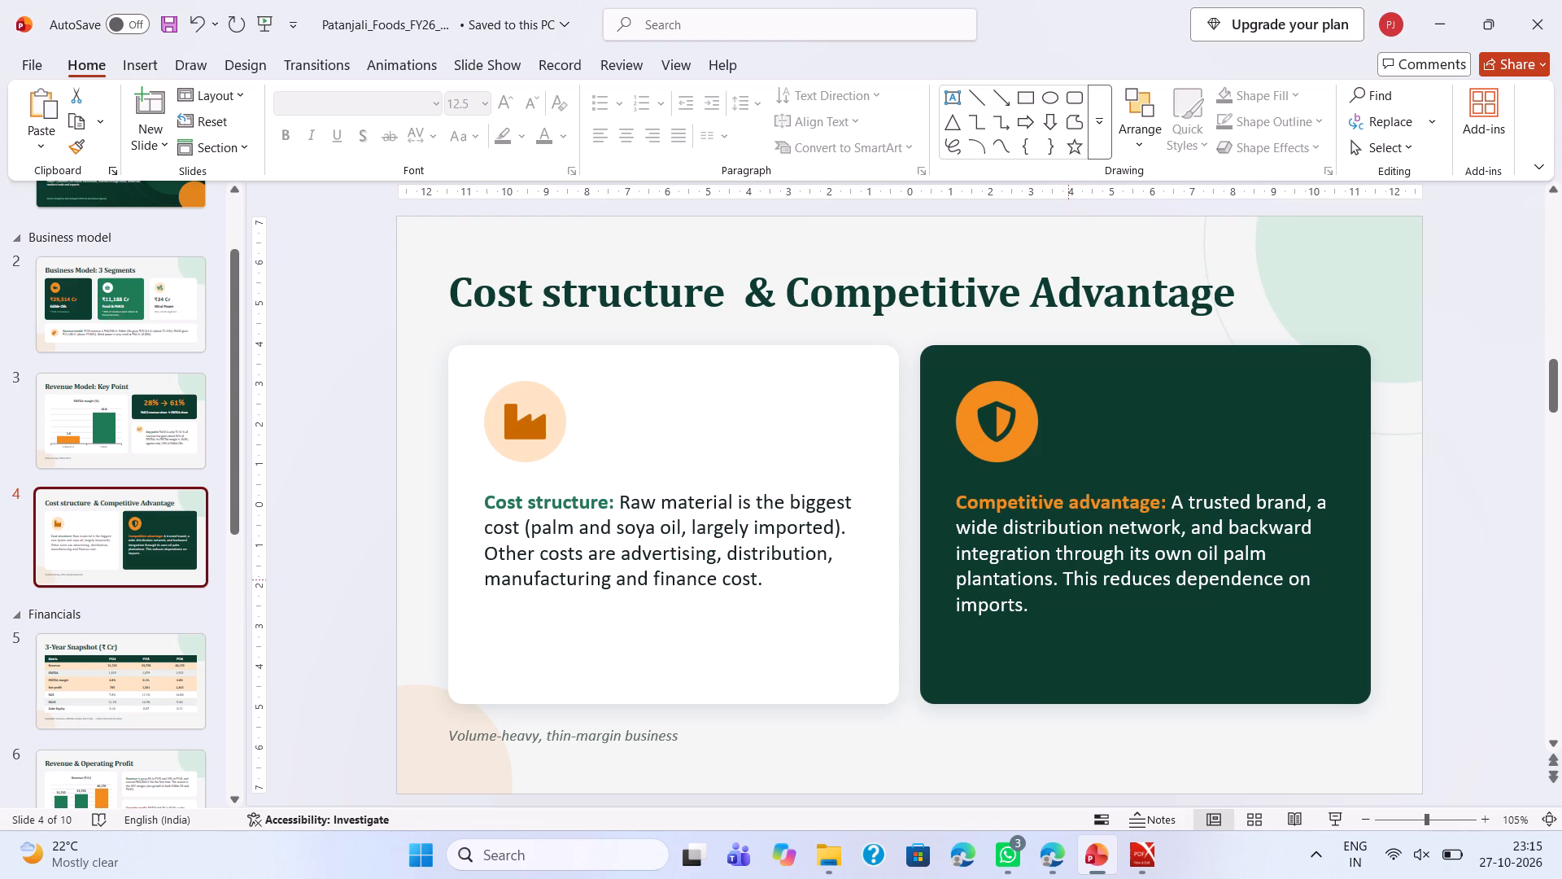
Review the Competitive advantage text, the 3-Year Snapshot table and the Business Model: 3 Segments slide.
{"action": "left_click_drag", "start_coordinate": [1068, 579], "coordinate": [1161, 589]}
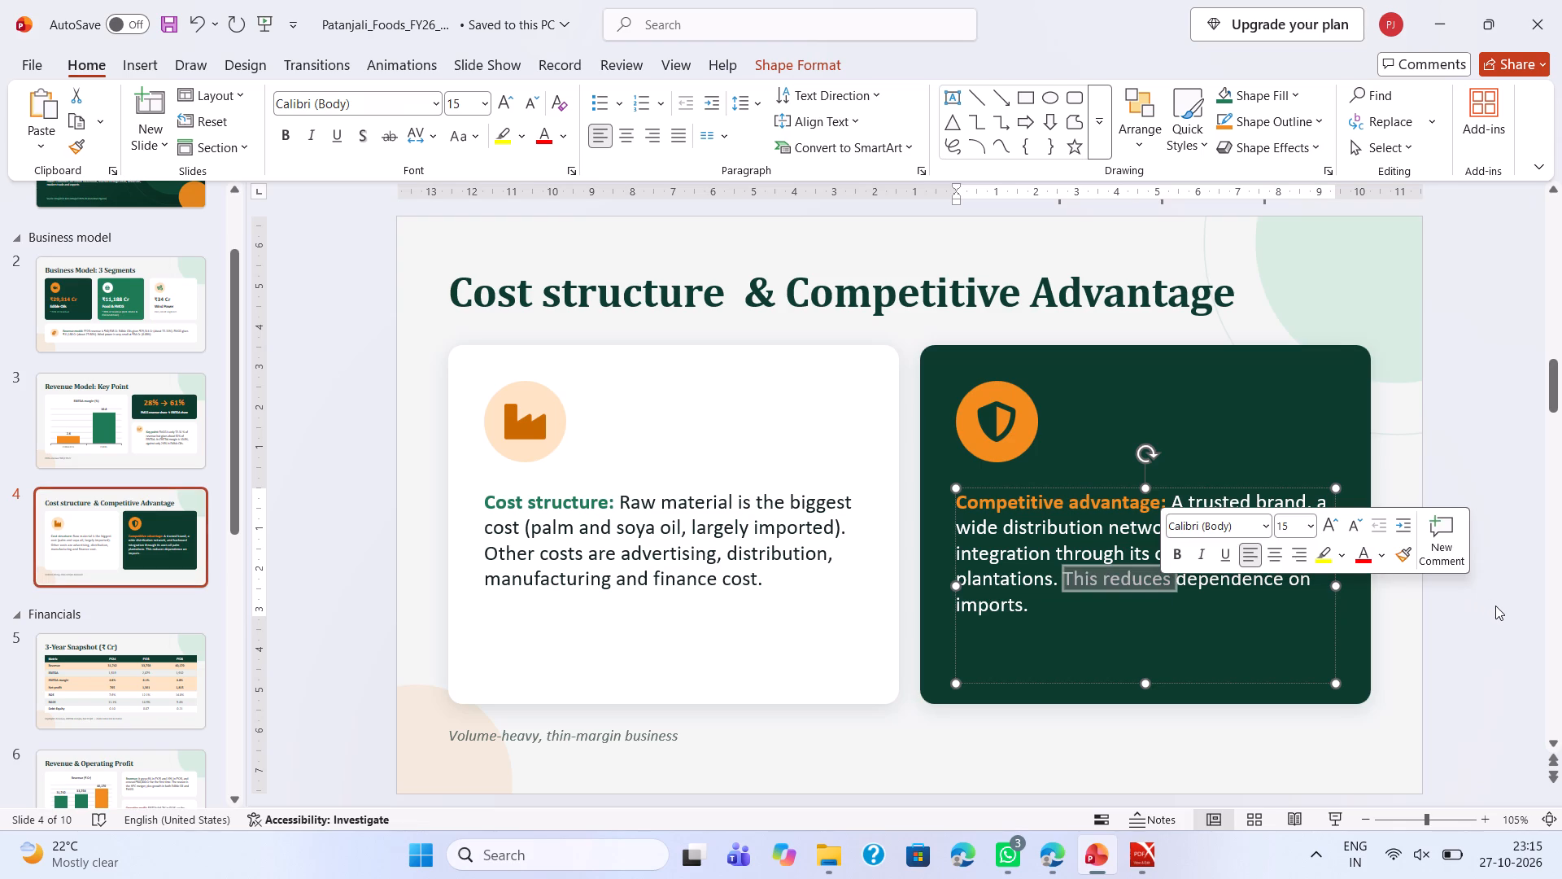
{"action": "left_click", "coordinate": [1495, 606]}
{"action": "left_click", "coordinate": [151, 672]}
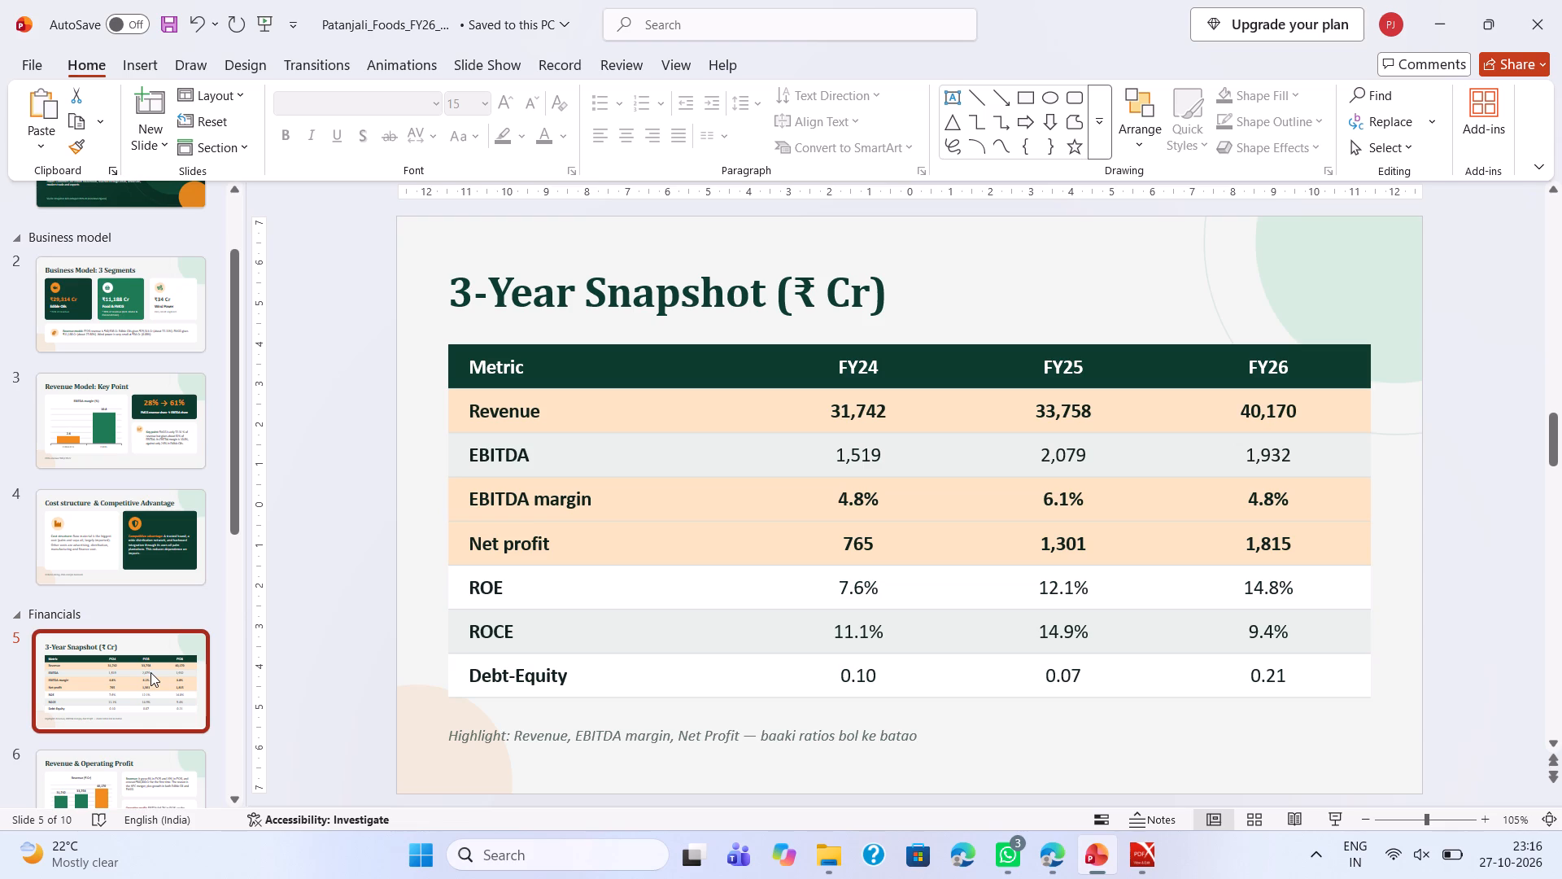
{"action": "scroll", "coordinate": [151, 672], "scroll_direction": "up", "scroll_amount": 3}
{"action": "left_click", "coordinate": [151, 441]}
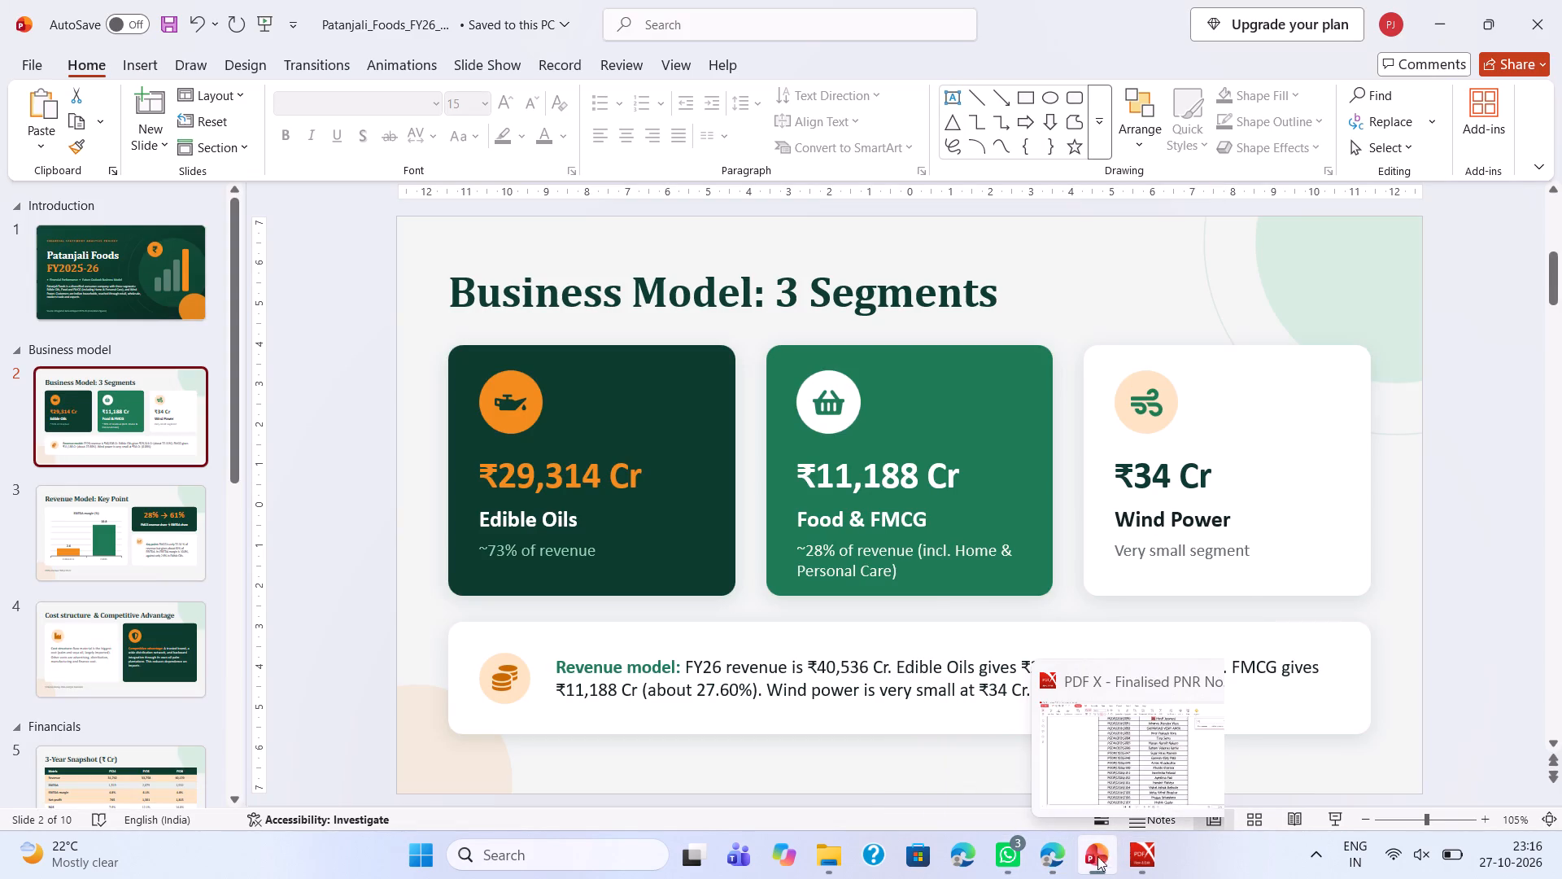
{"action": "left_click", "coordinate": [1103, 779]}
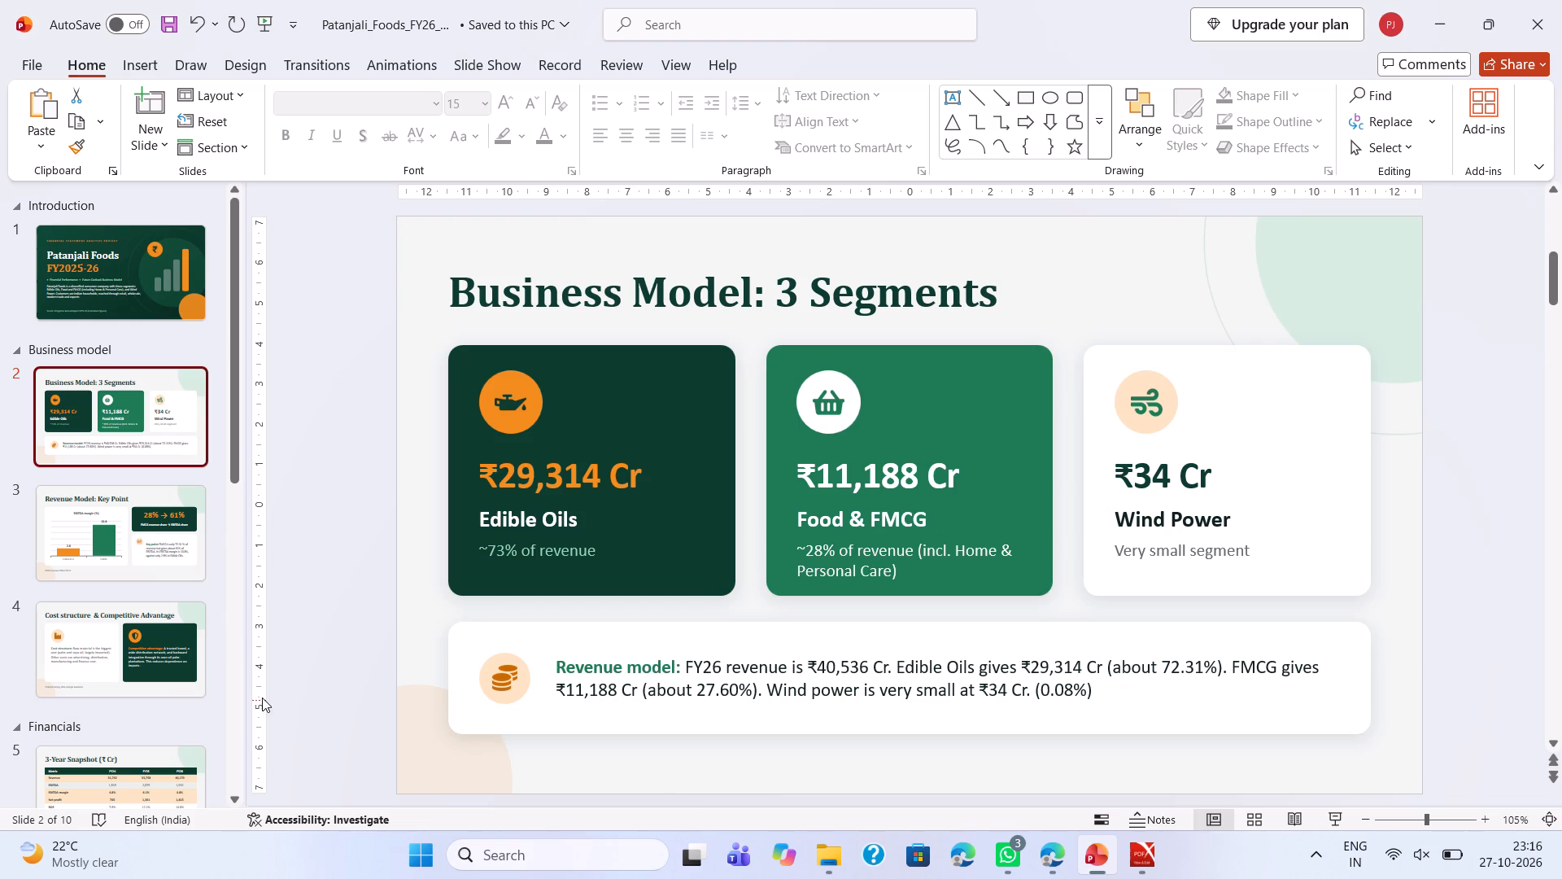
{"action": "left_click", "coordinate": [114, 798]}
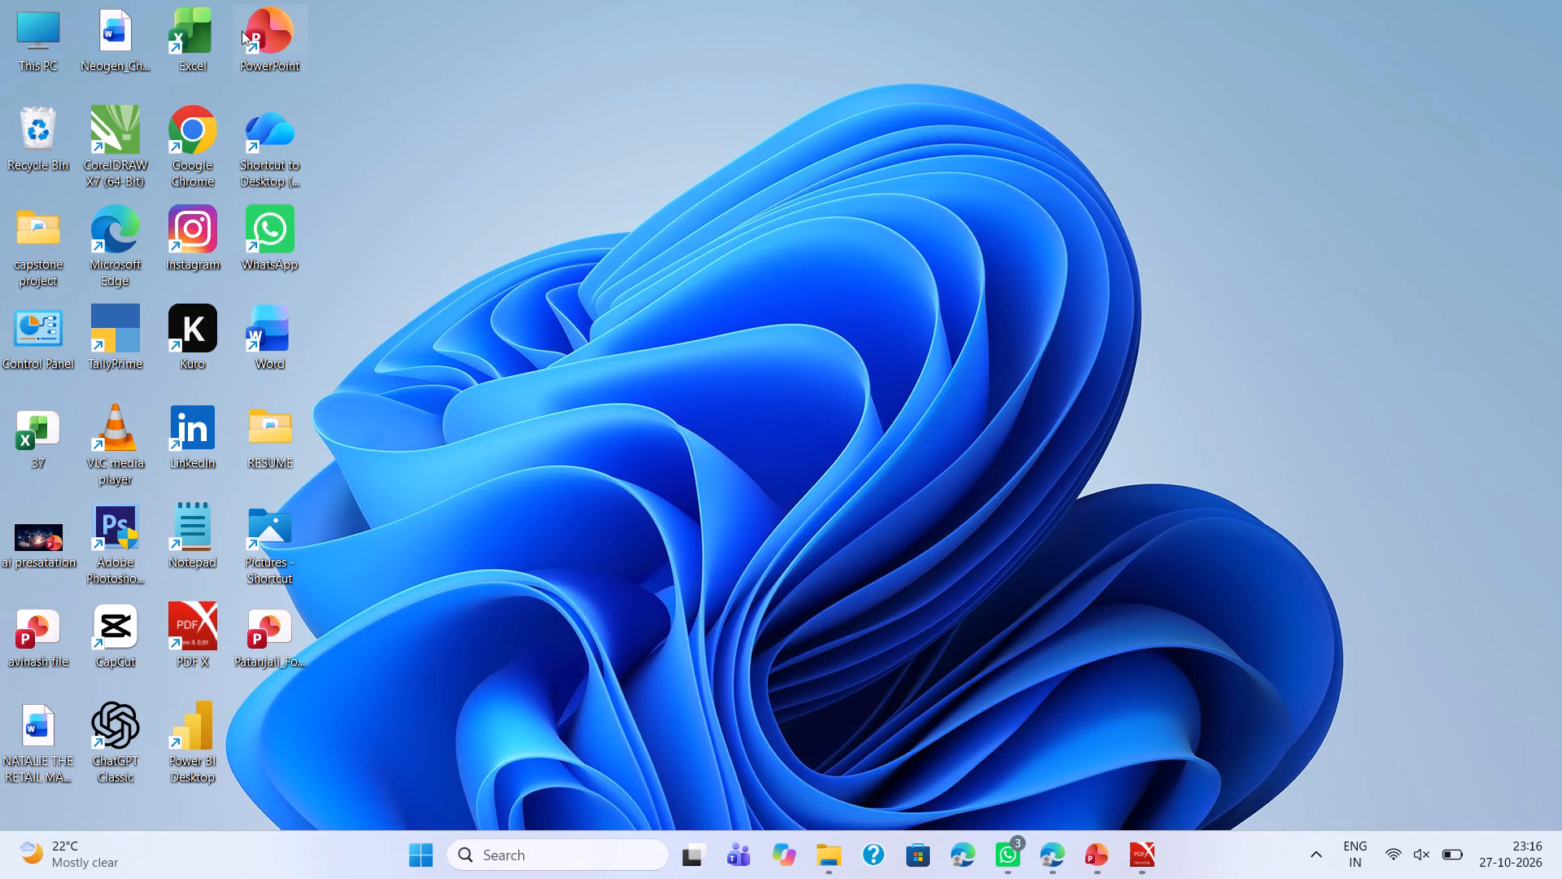
Open the Patanjali_Foods_FY26_Presentation file from the desktop and check its 3-Year Snapshot and Business Model: 3 Segments slides.
{"action": "triple_click", "coordinate": [273, 636]}
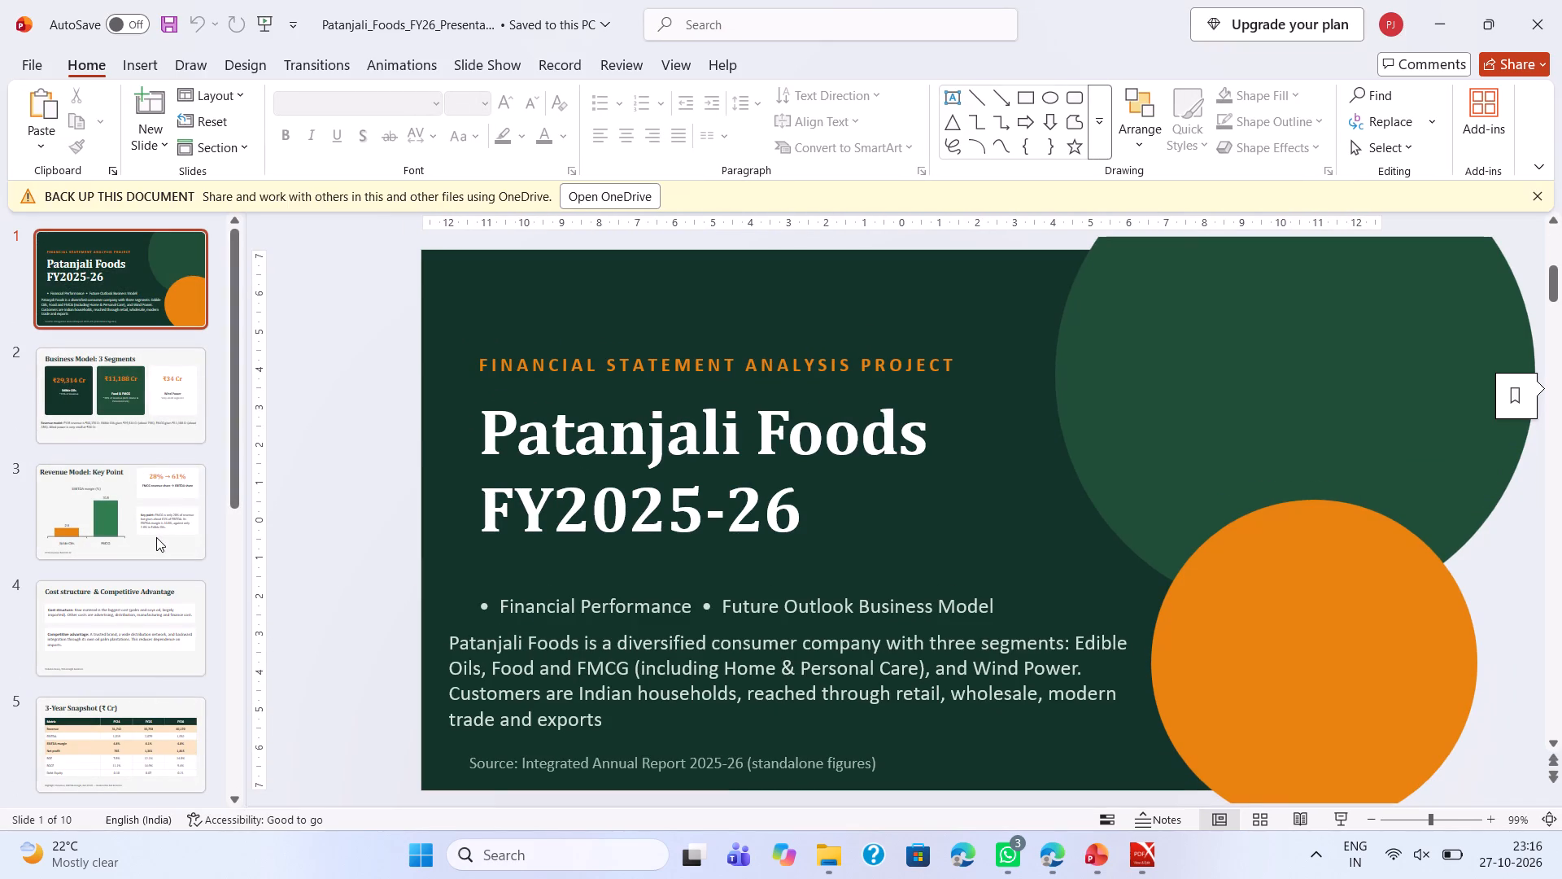
{"action": "left_click", "coordinate": [143, 716]}
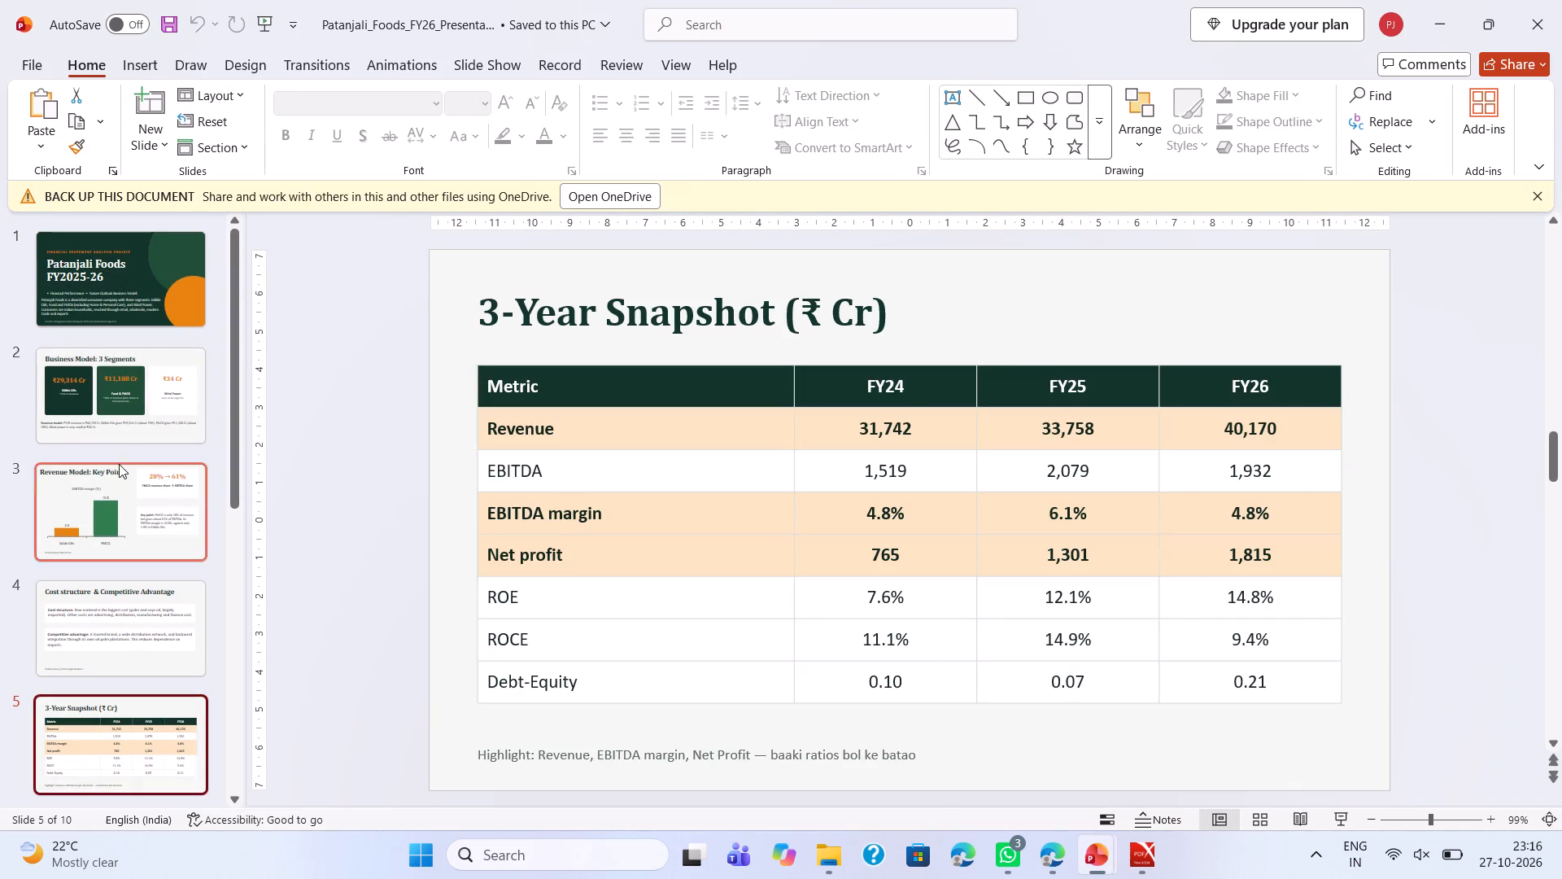
{"action": "left_click", "coordinate": [126, 431]}
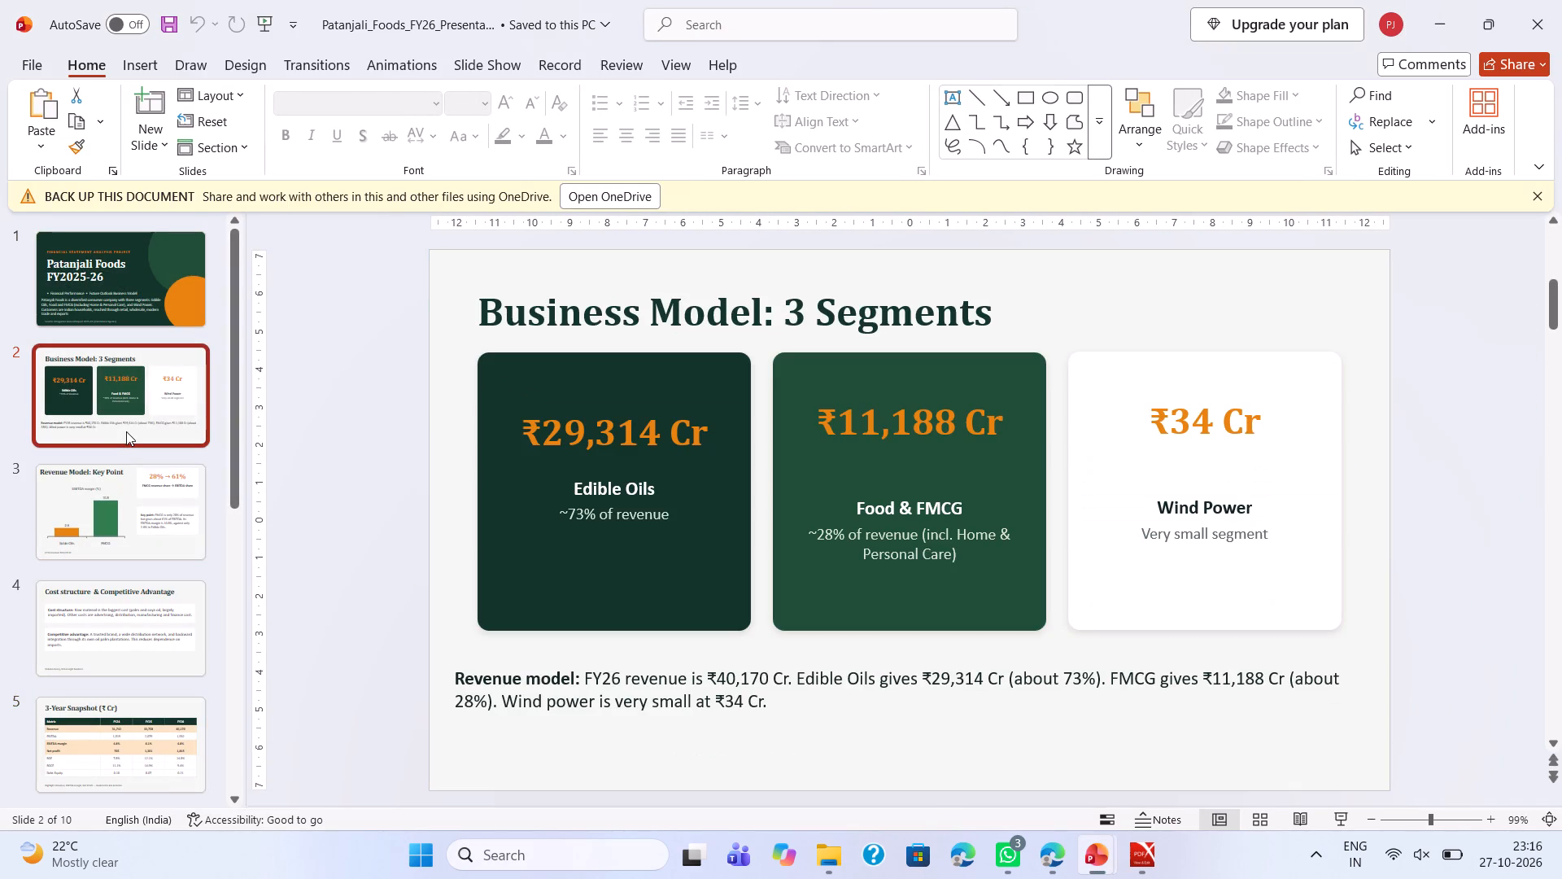
{"action": "left_click", "coordinate": [142, 714]}
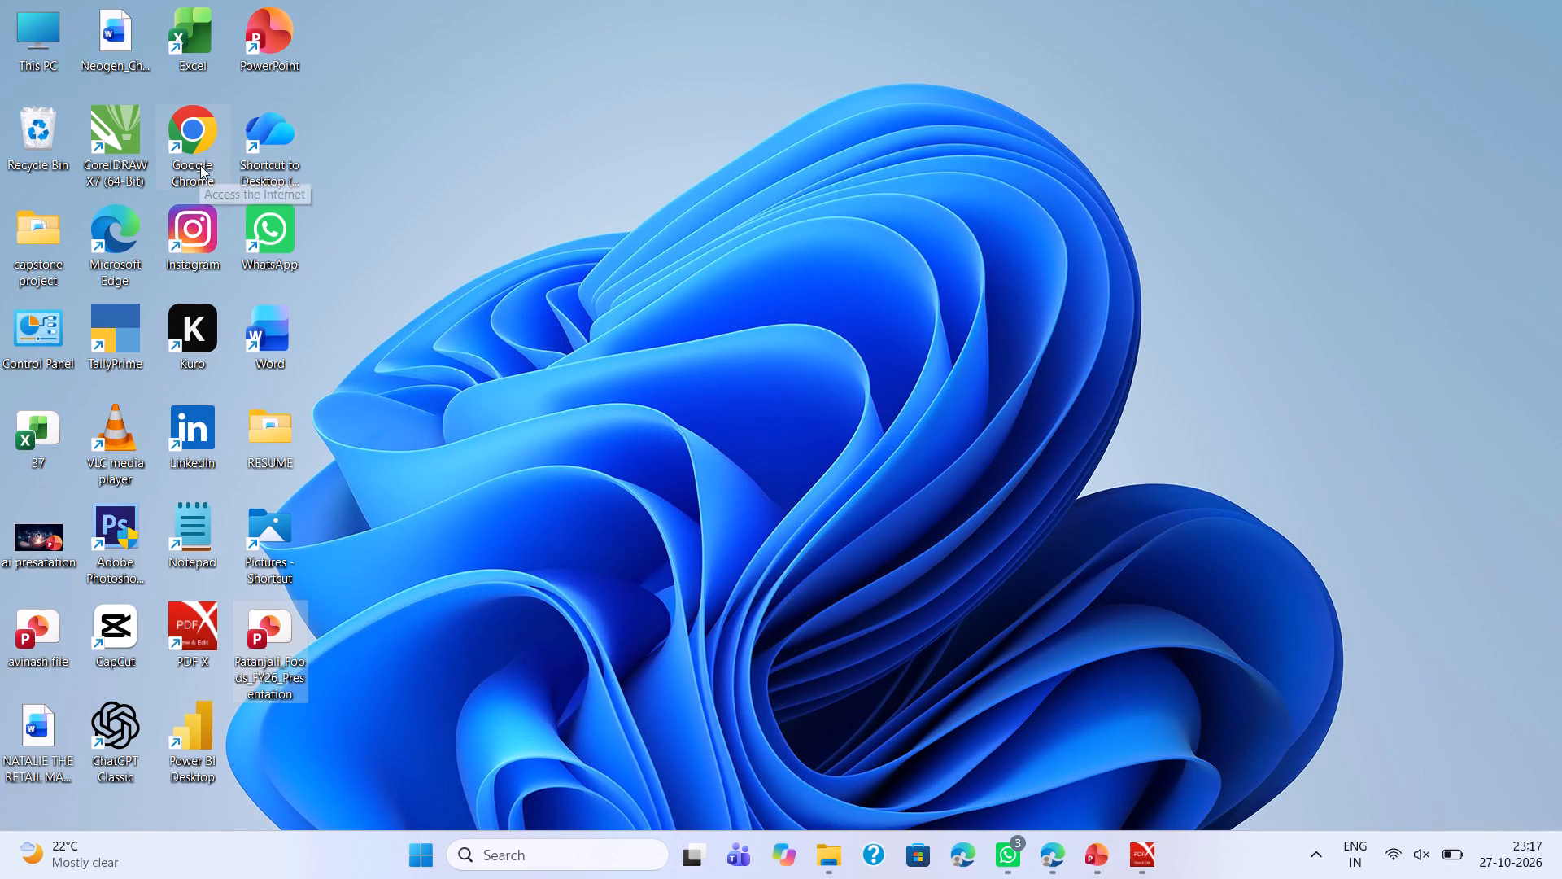
Open Google Chrome, search the web for "screener" and open the Screener stock analysis site.
{"action": "left_click", "coordinate": [191, 140]}
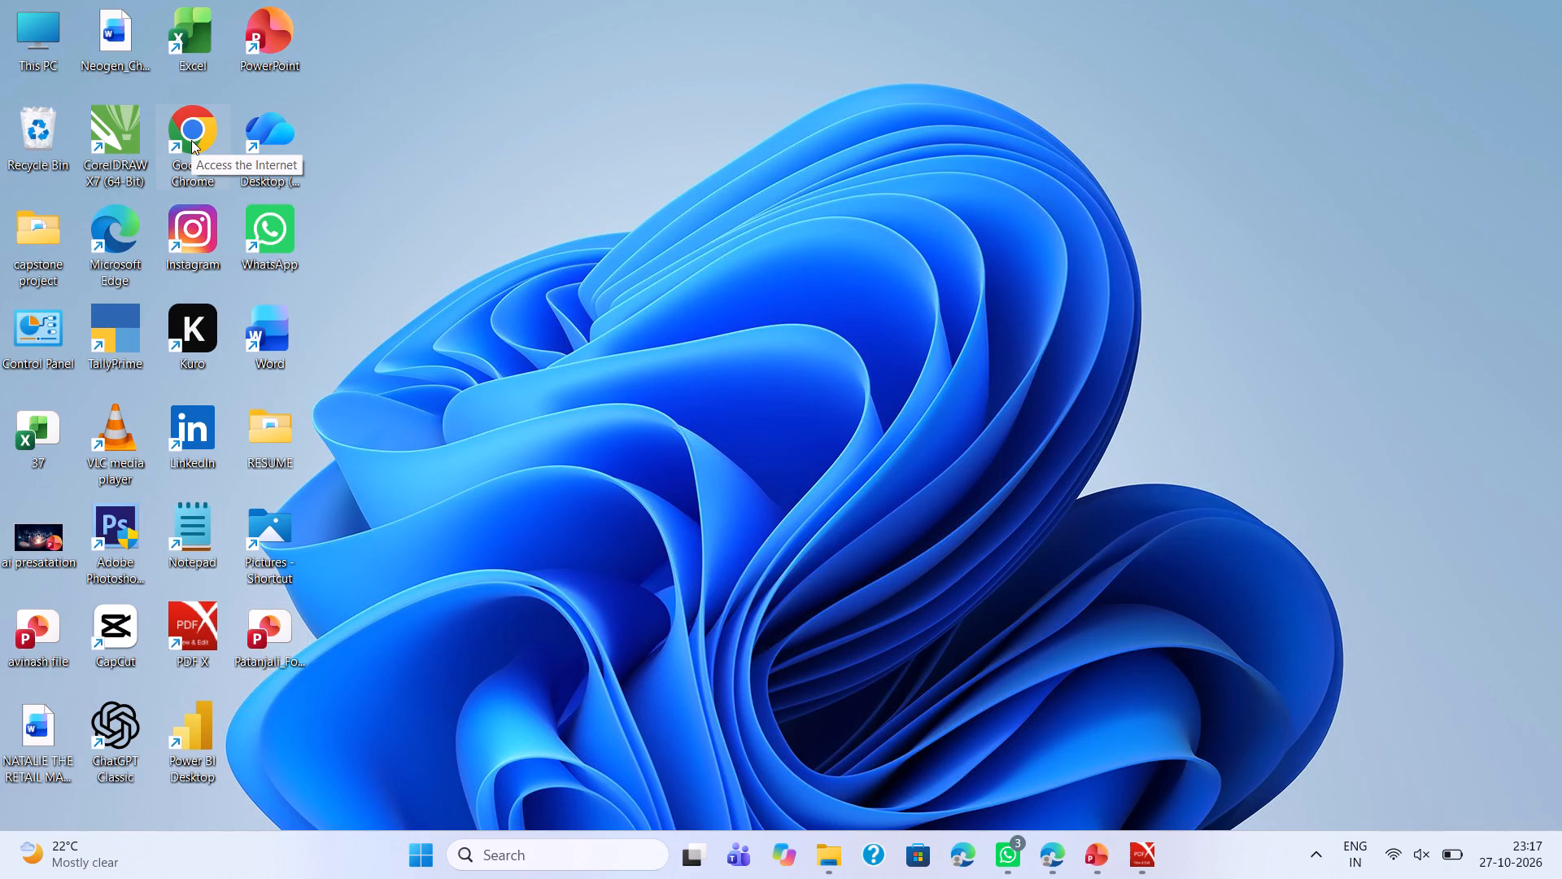
{"action": "double_click", "coordinate": [191, 140]}
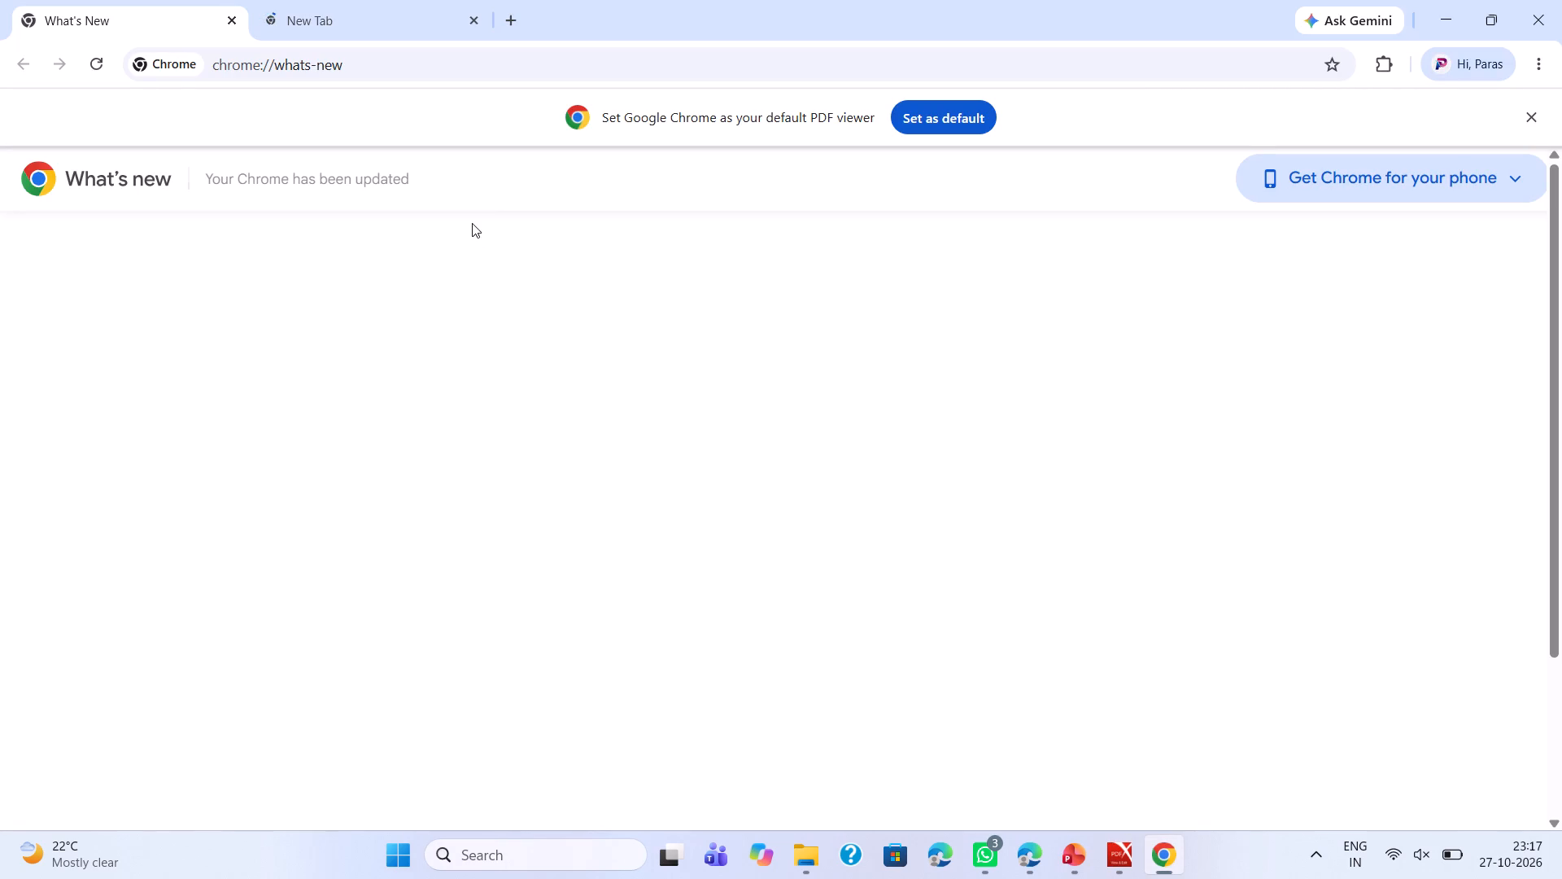
{"action": "left_click", "coordinate": [416, 81]}
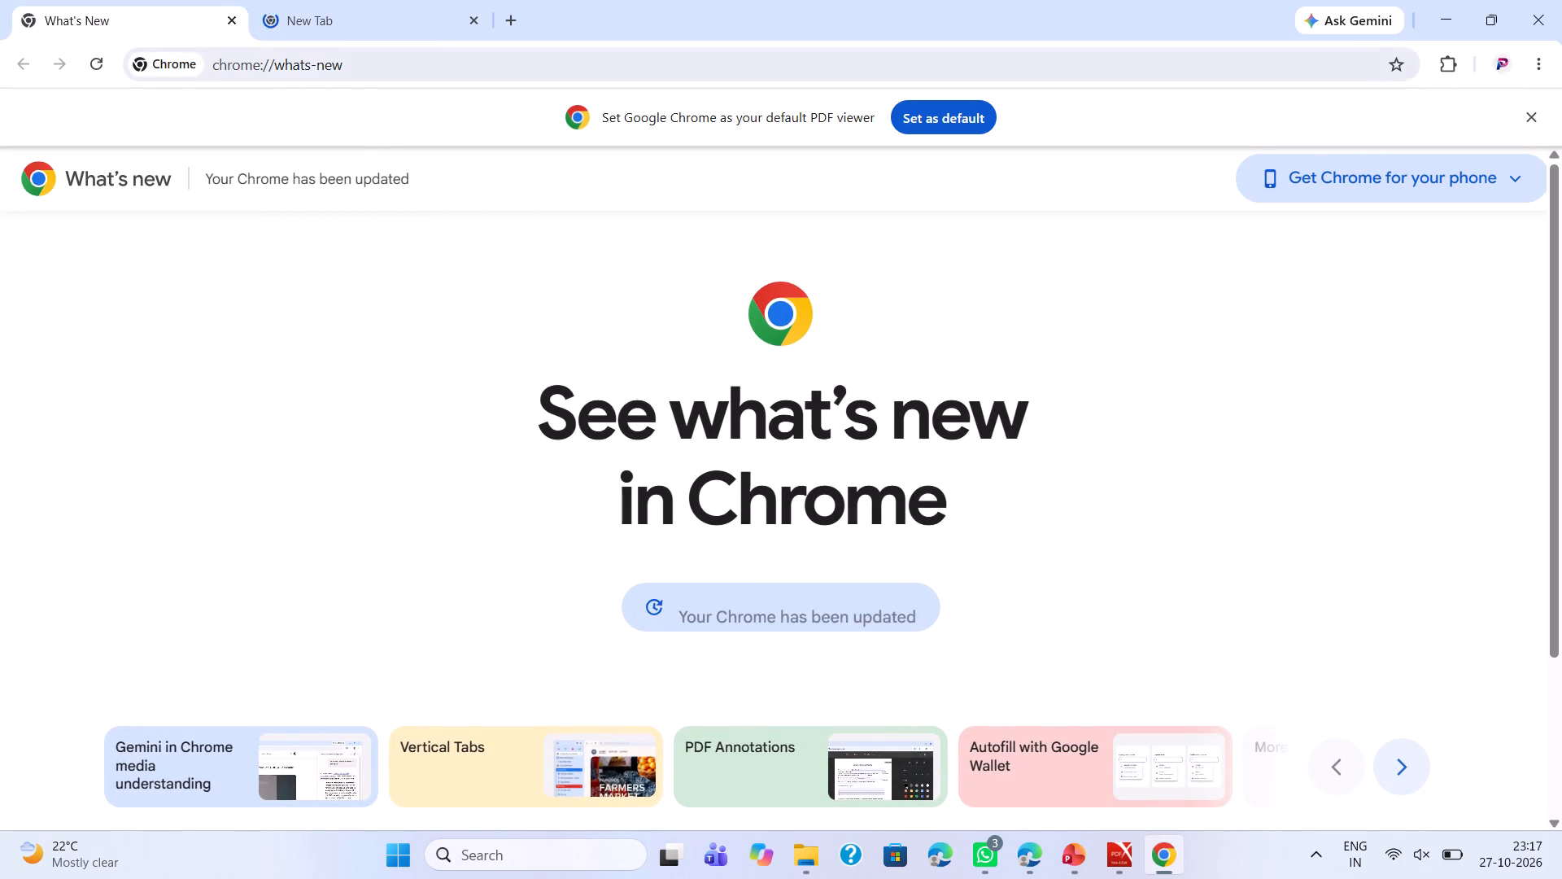
{"action": "left_click", "coordinate": [404, 70]}
{"action": "key", "text": "BackSpace"}
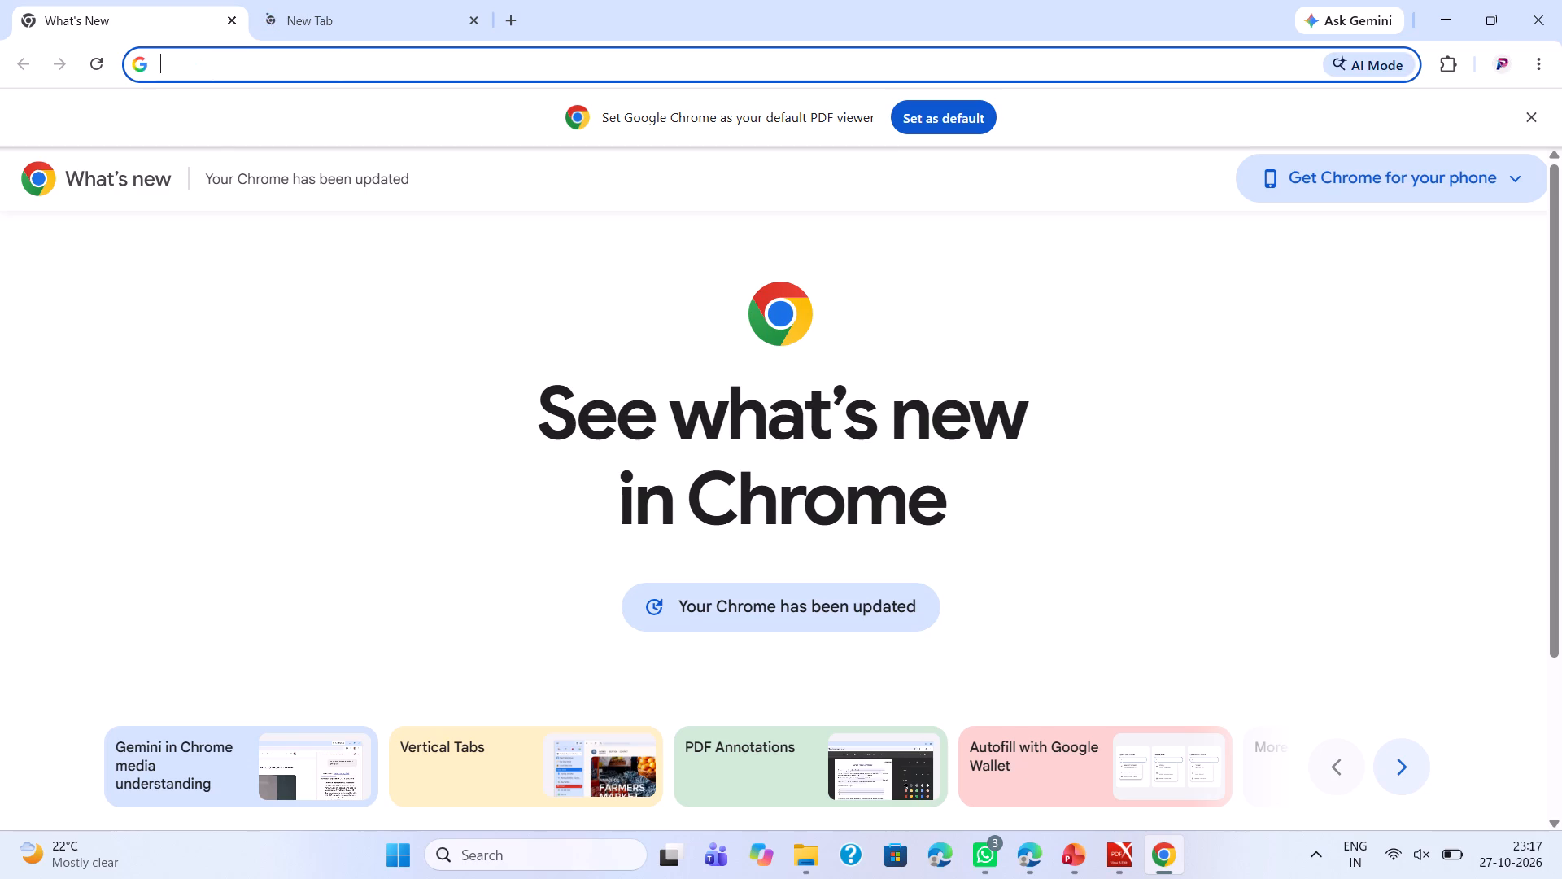
{"action": "type", "text": "screener"}
{"action": "key", "text": "Return"}
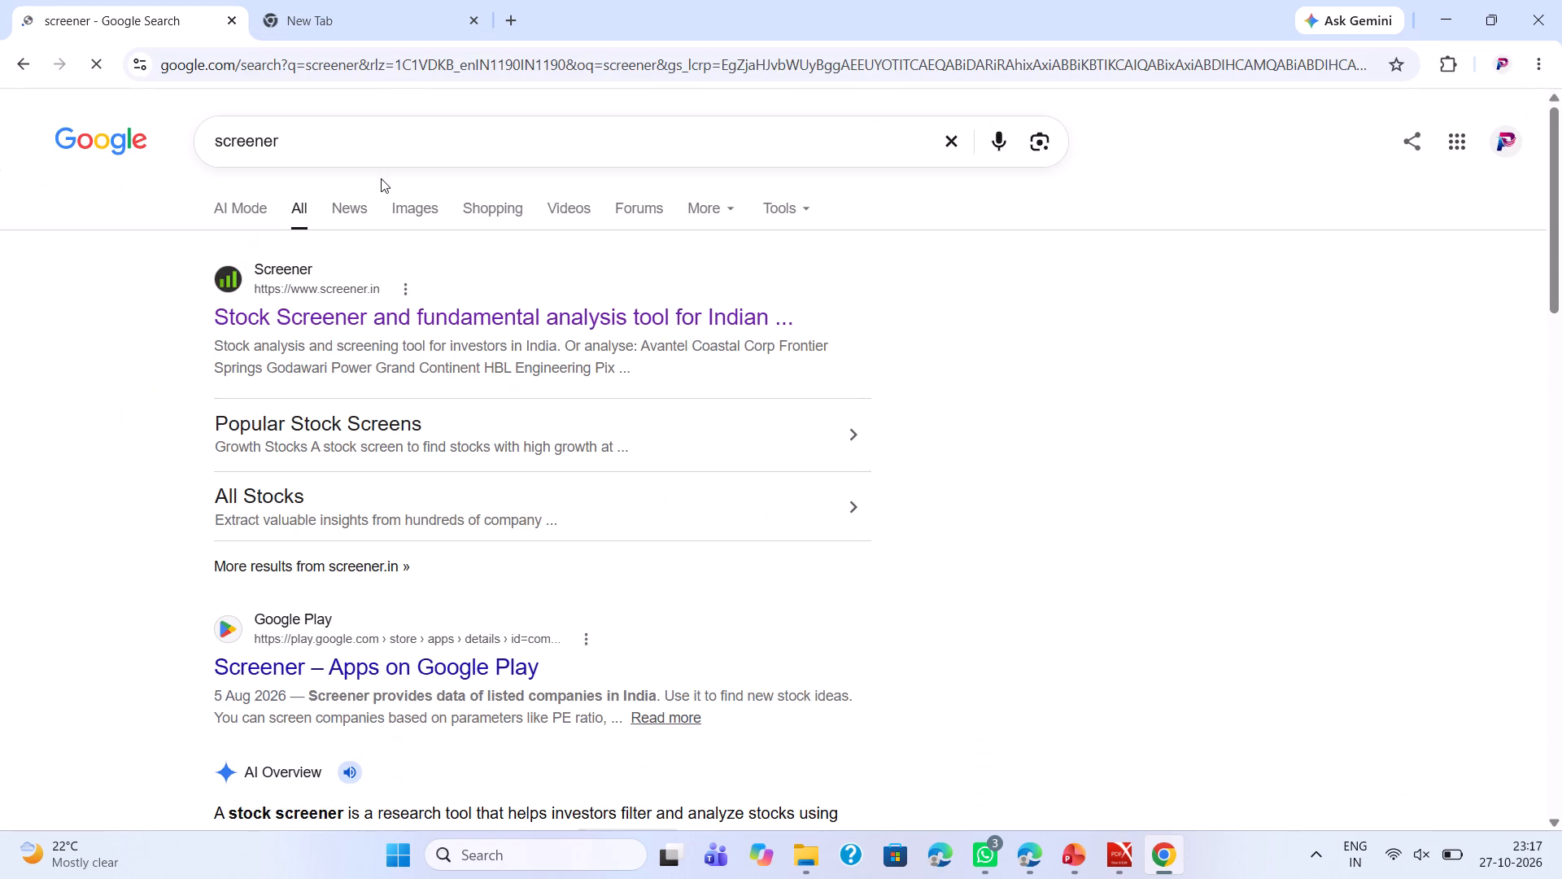
{"action": "left_click", "coordinate": [377, 353]}
{"action": "left_click_drag", "start_coordinate": [435, 305], "coordinate": [435, 314]}
{"action": "left_click", "coordinate": [435, 314]}
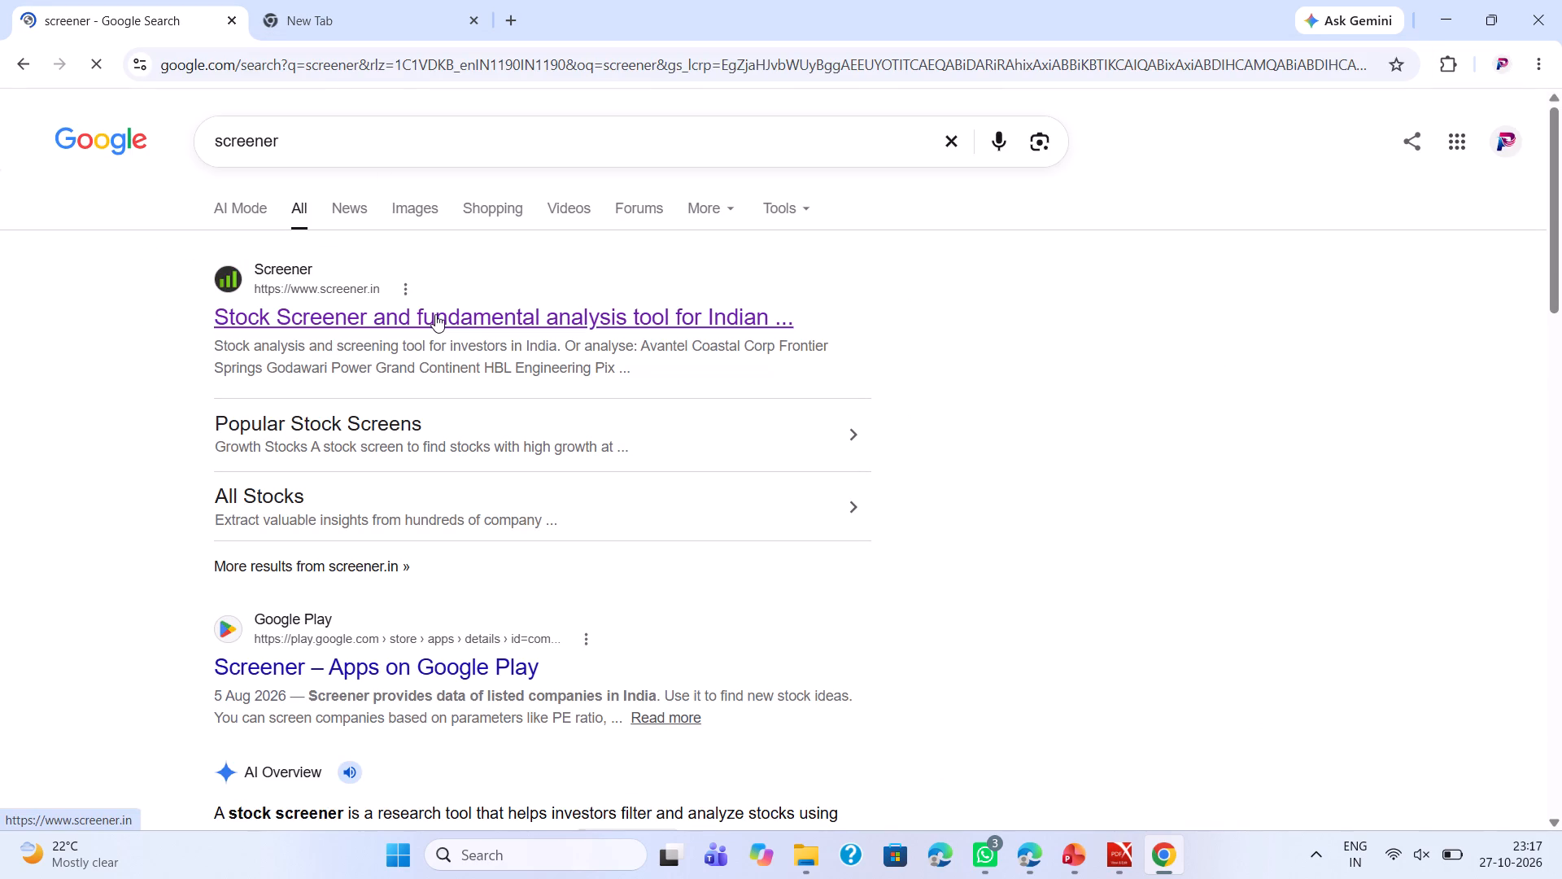
{"action": "left_click", "coordinate": [578, 330]}
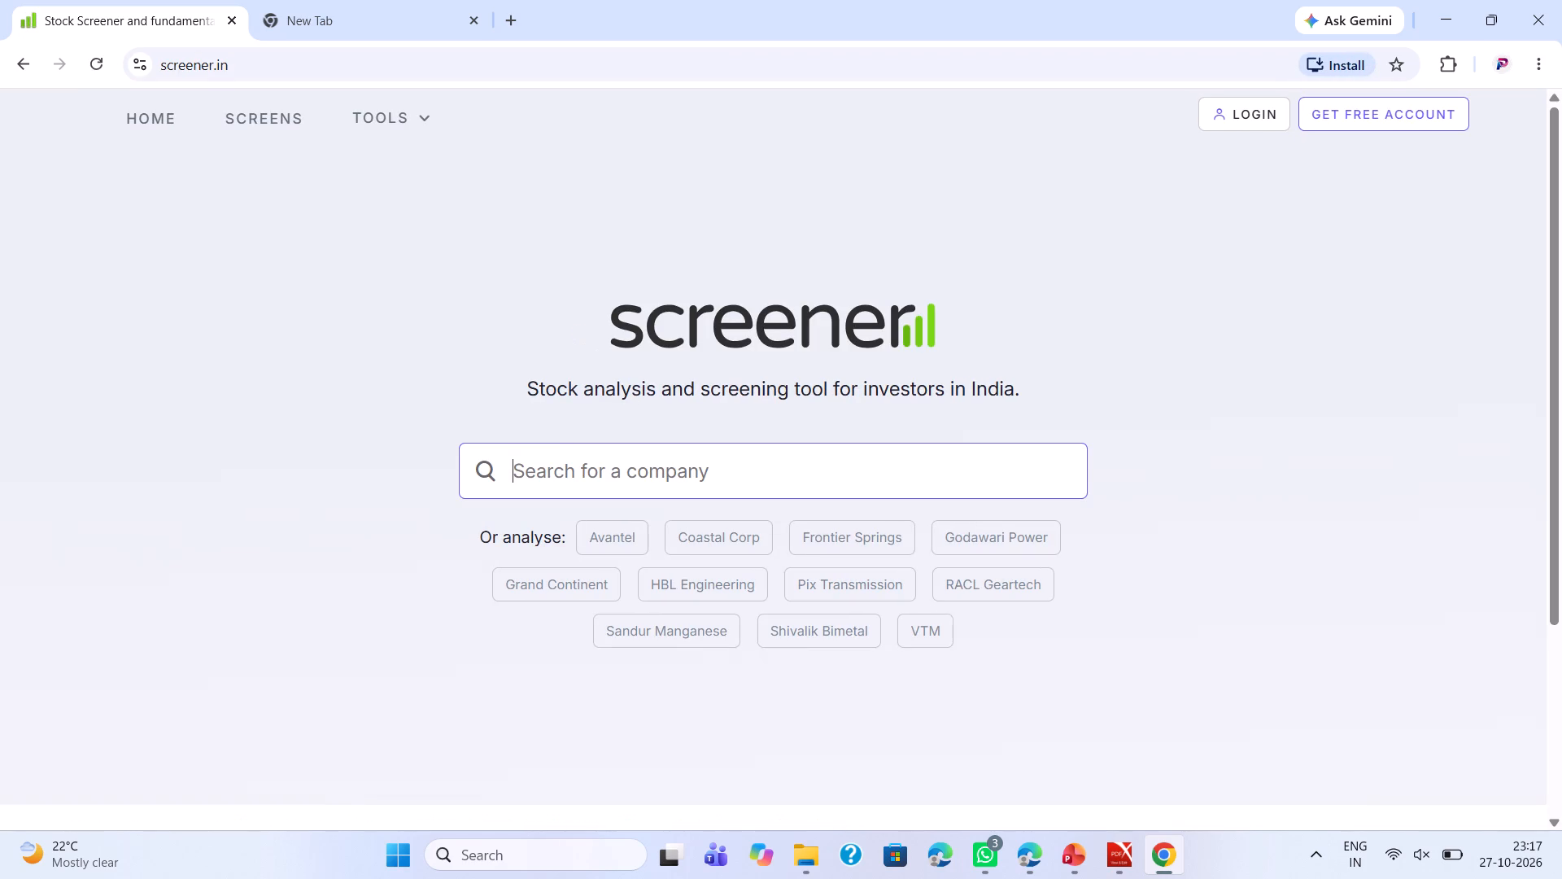
Search Screener for "patanjali" and open the Patanjali Foods Ltd company page.
{"action": "left_click", "coordinate": [640, 488]}
{"action": "type", "text": "patanjali"}
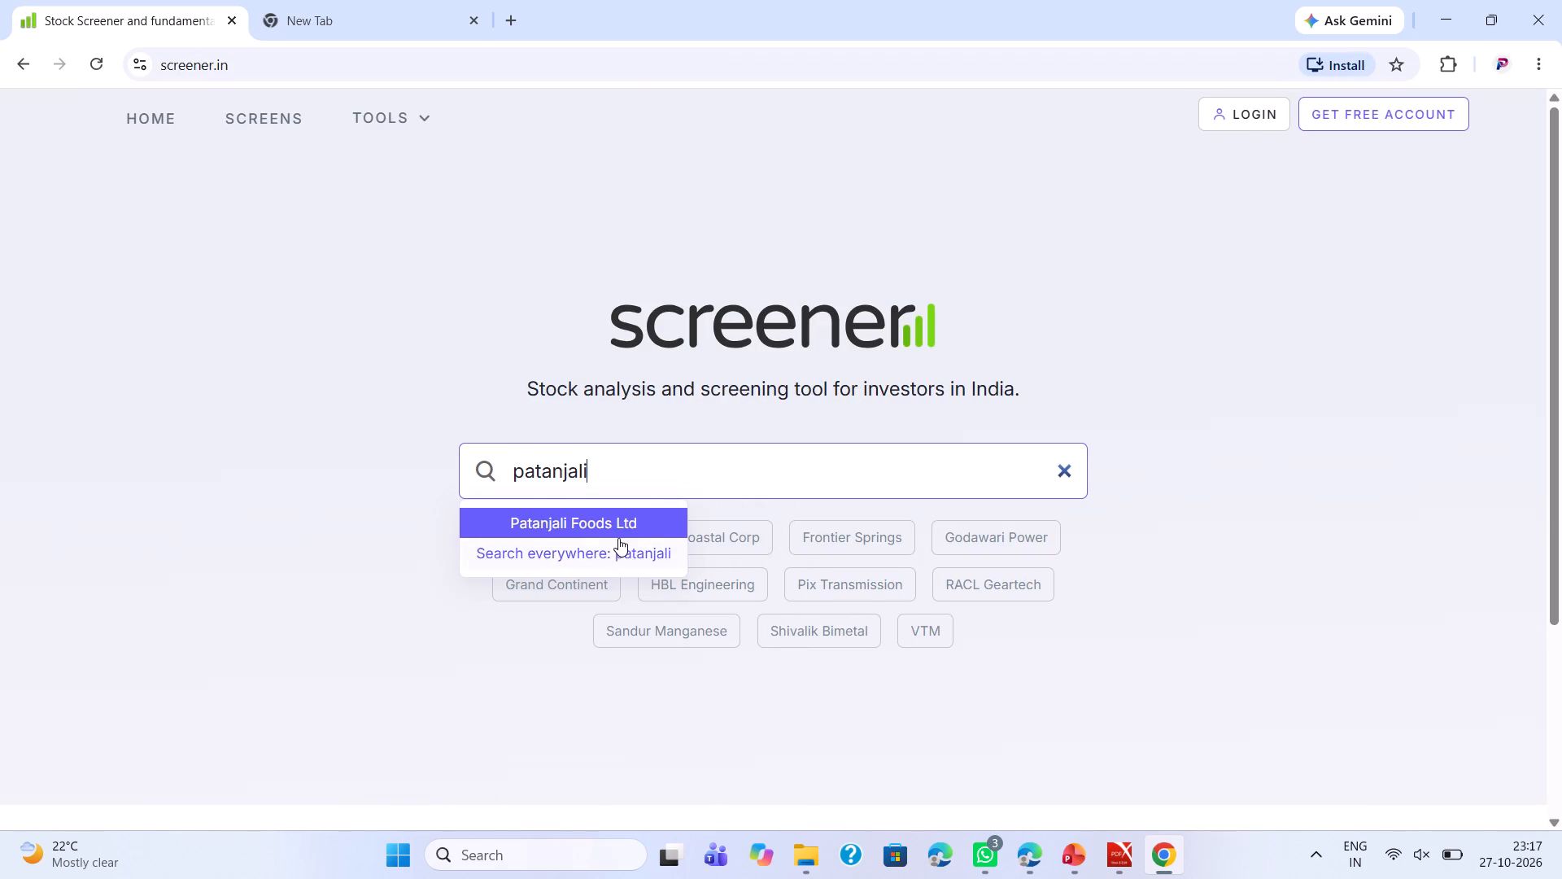
{"action": "left_click", "coordinate": [617, 535]}
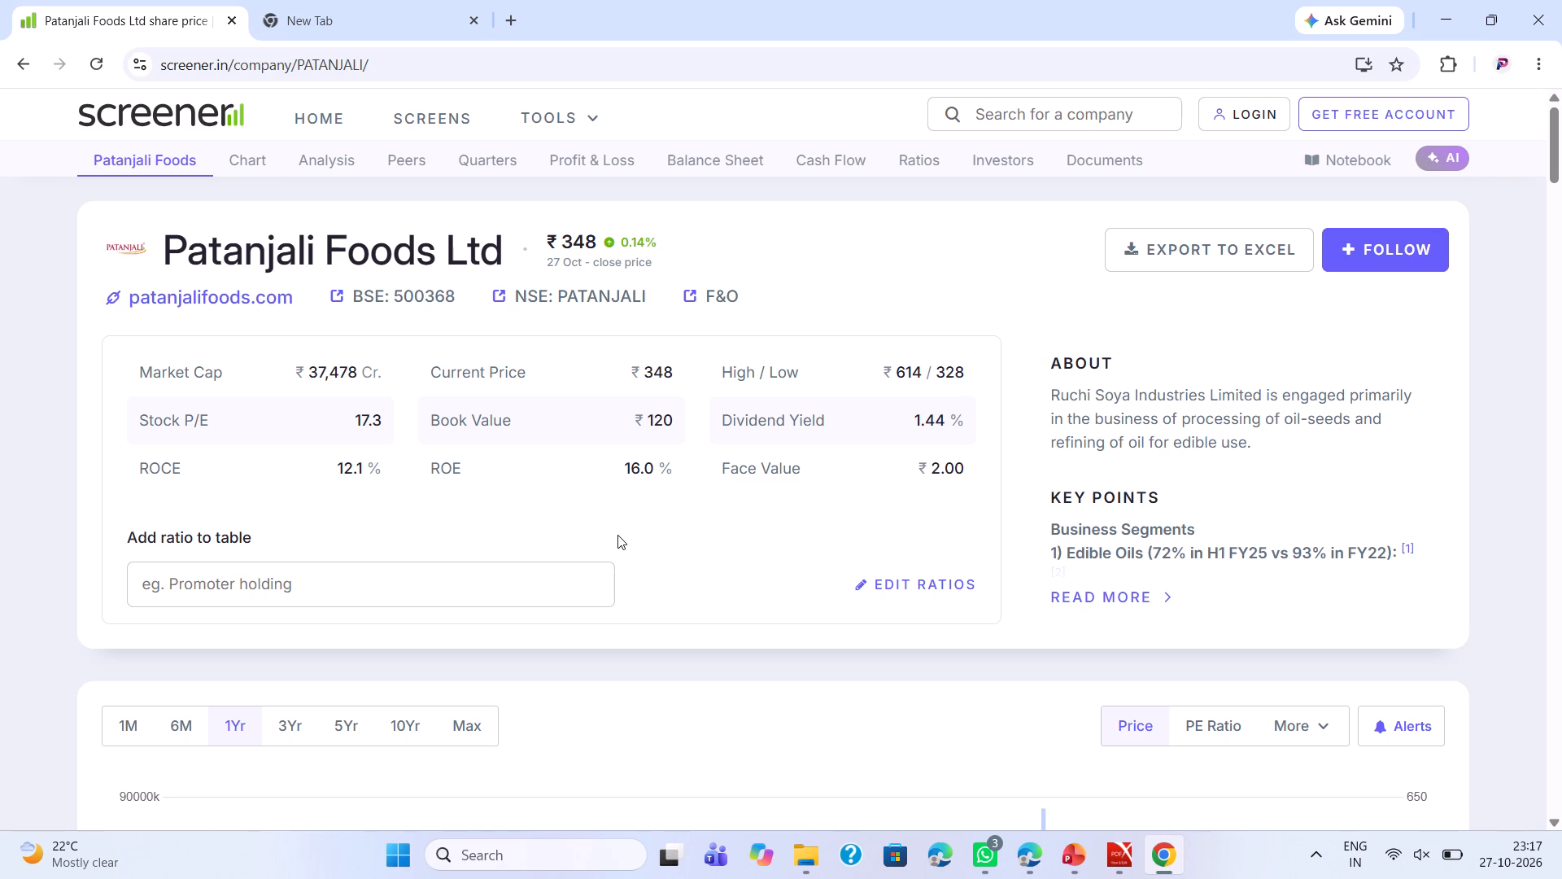
Switch to Patanjali_Foods_FY26_Presentation in PowerPoint and review the title, Business Model: 3 Segments and Revenue Model: Key Point slides.
{"action": "left_click", "coordinate": [689, 251]}
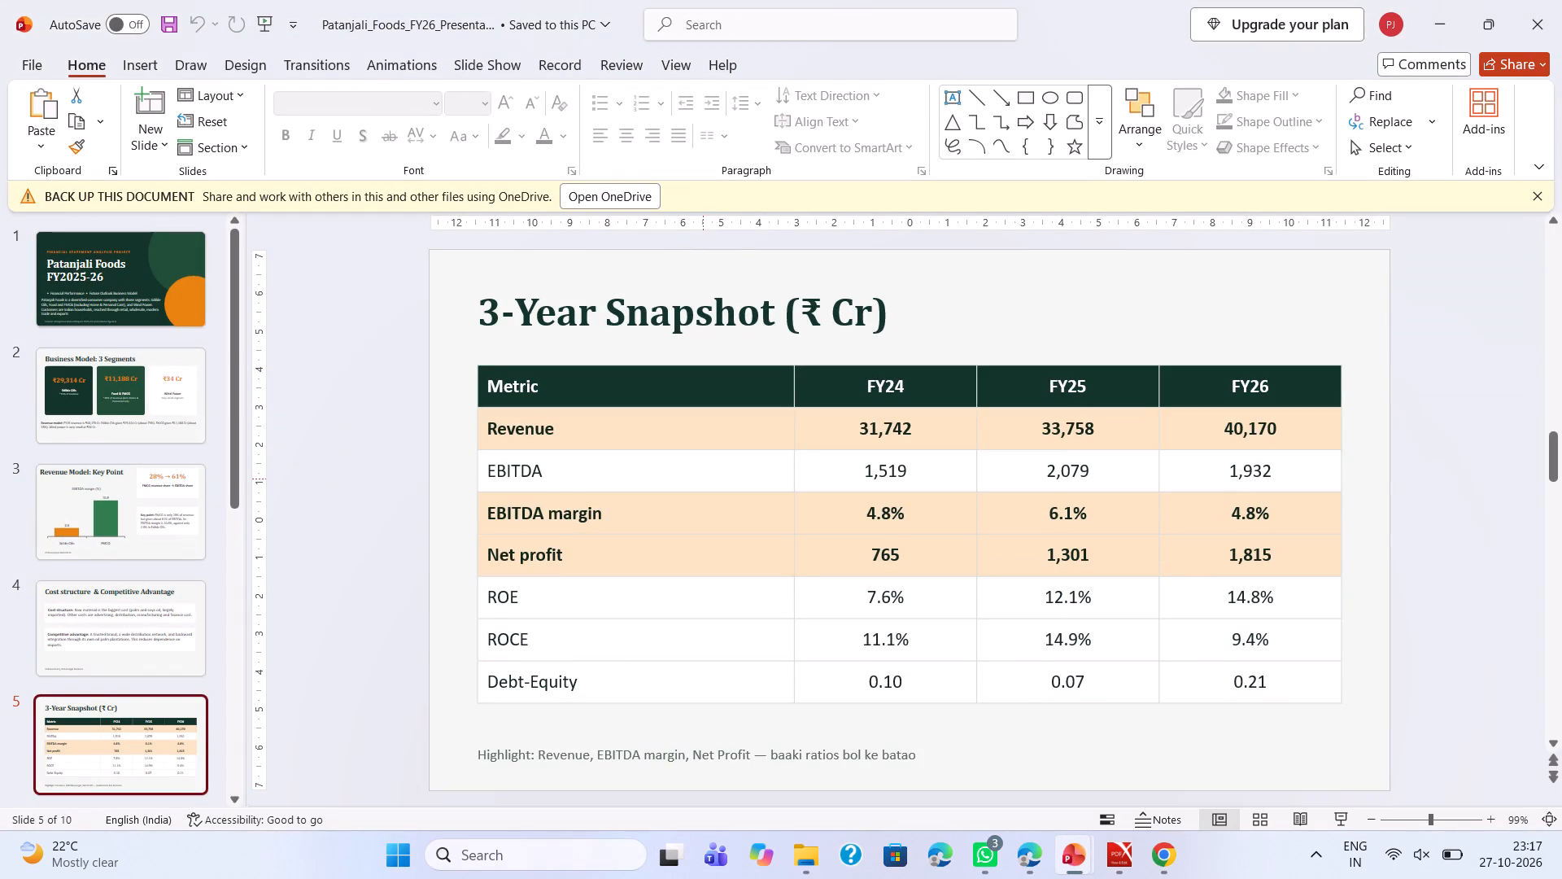
{"action": "left_click", "coordinate": [133, 289]}
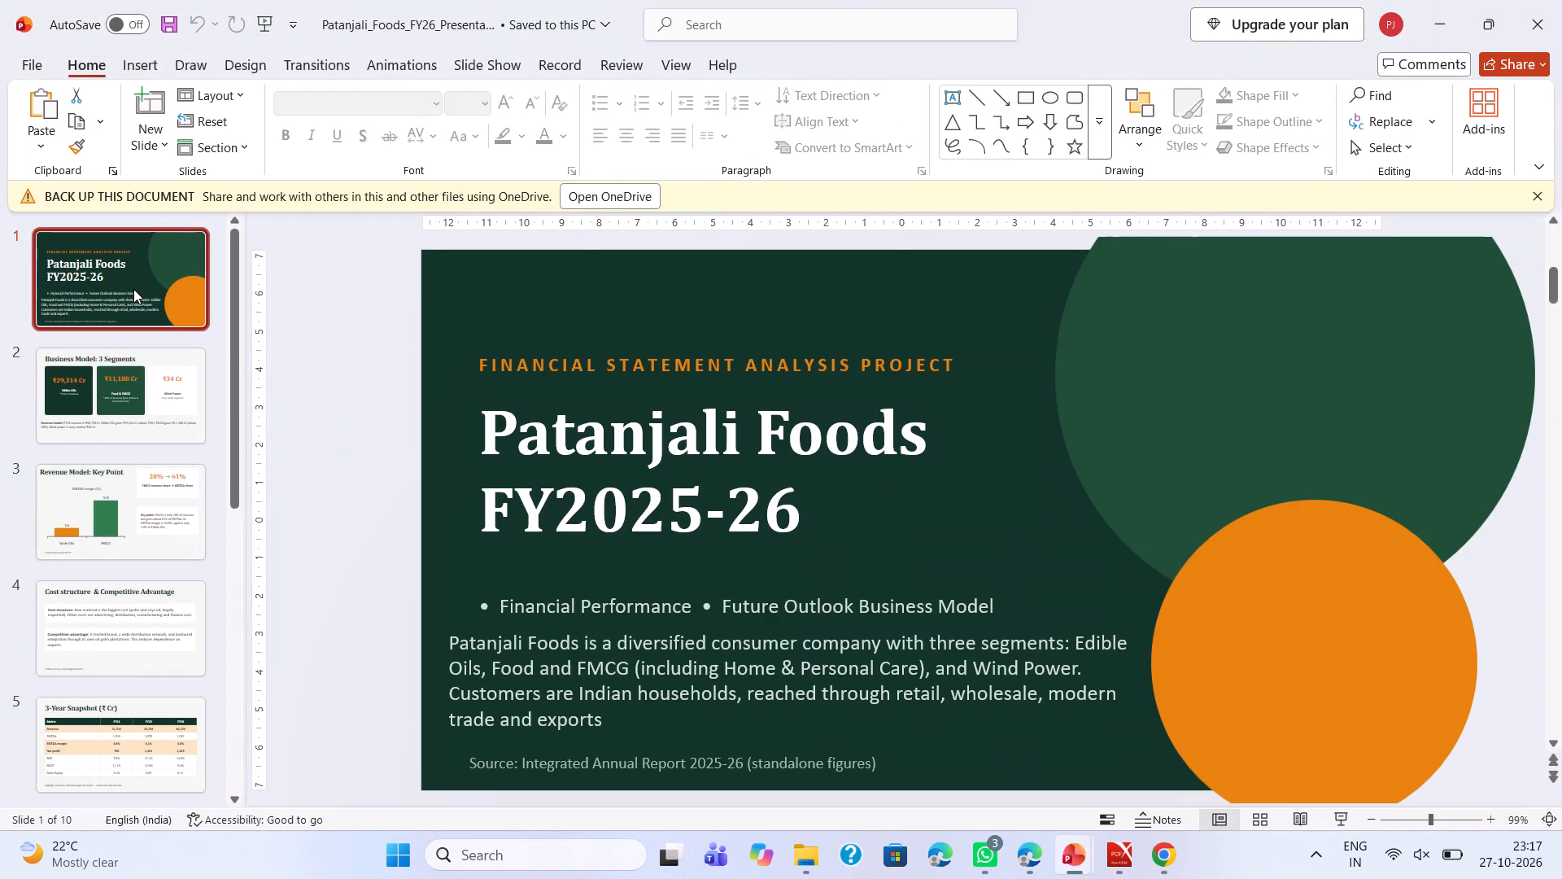
{"action": "left_click", "coordinate": [87, 367]}
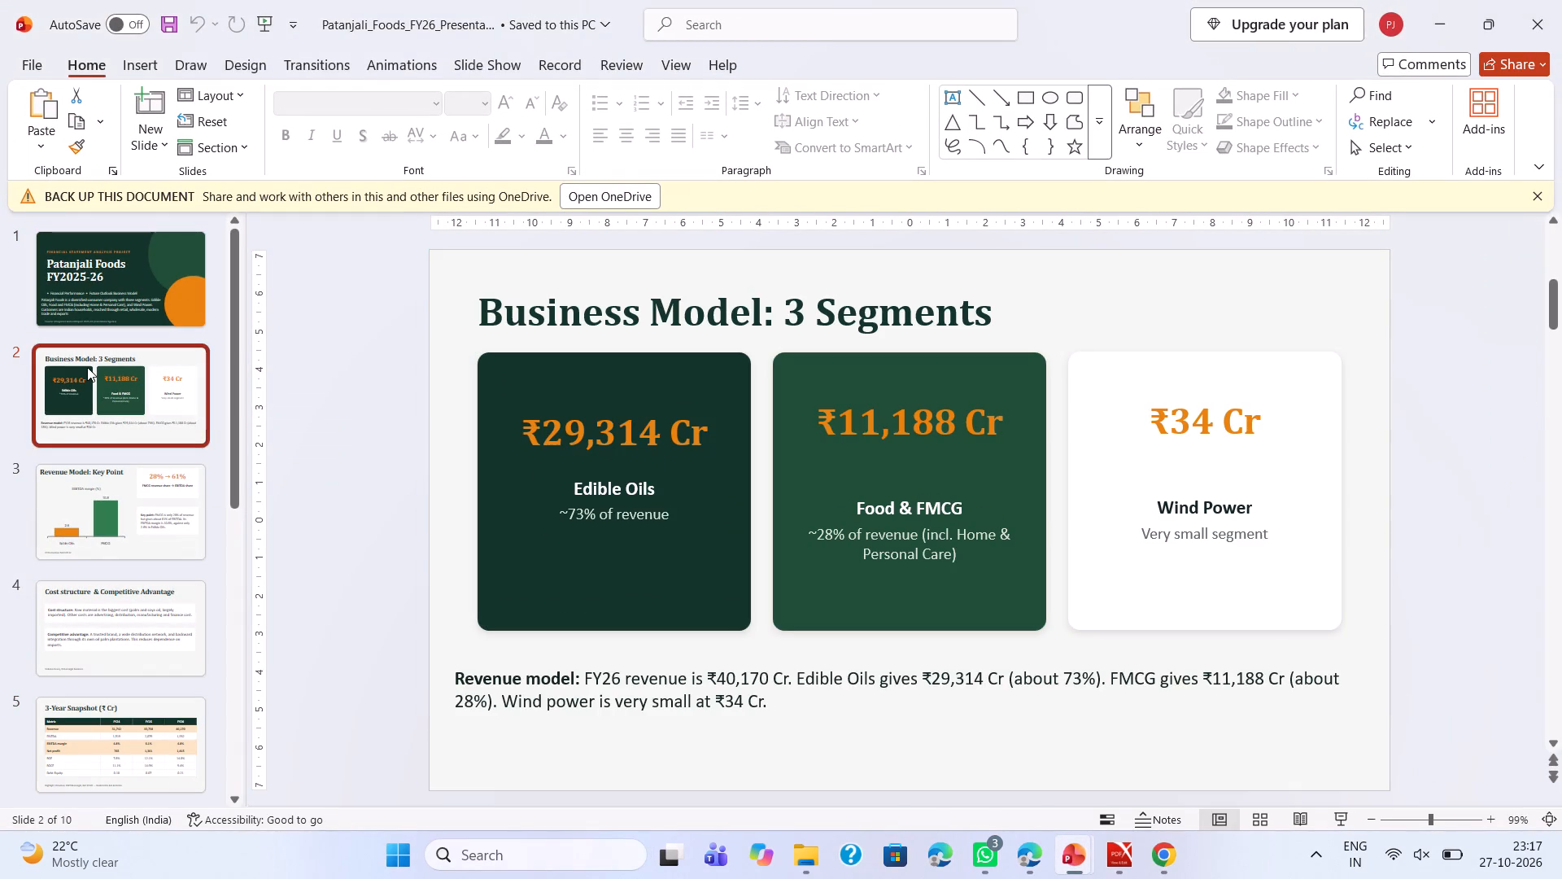
{"action": "left_click", "coordinate": [99, 476]}
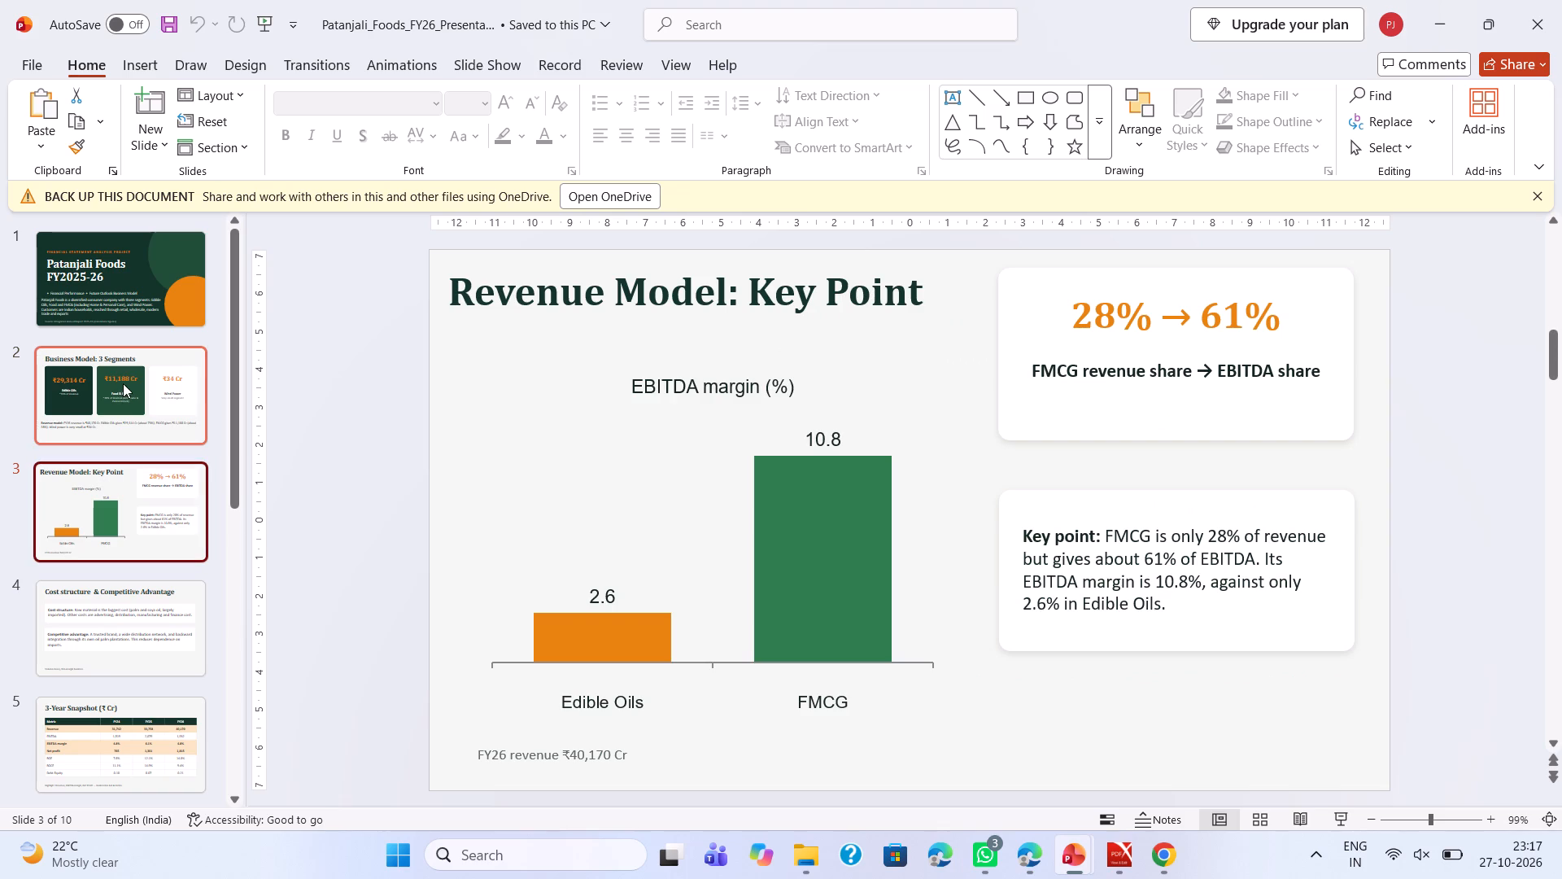
{"action": "left_click", "coordinate": [123, 383]}
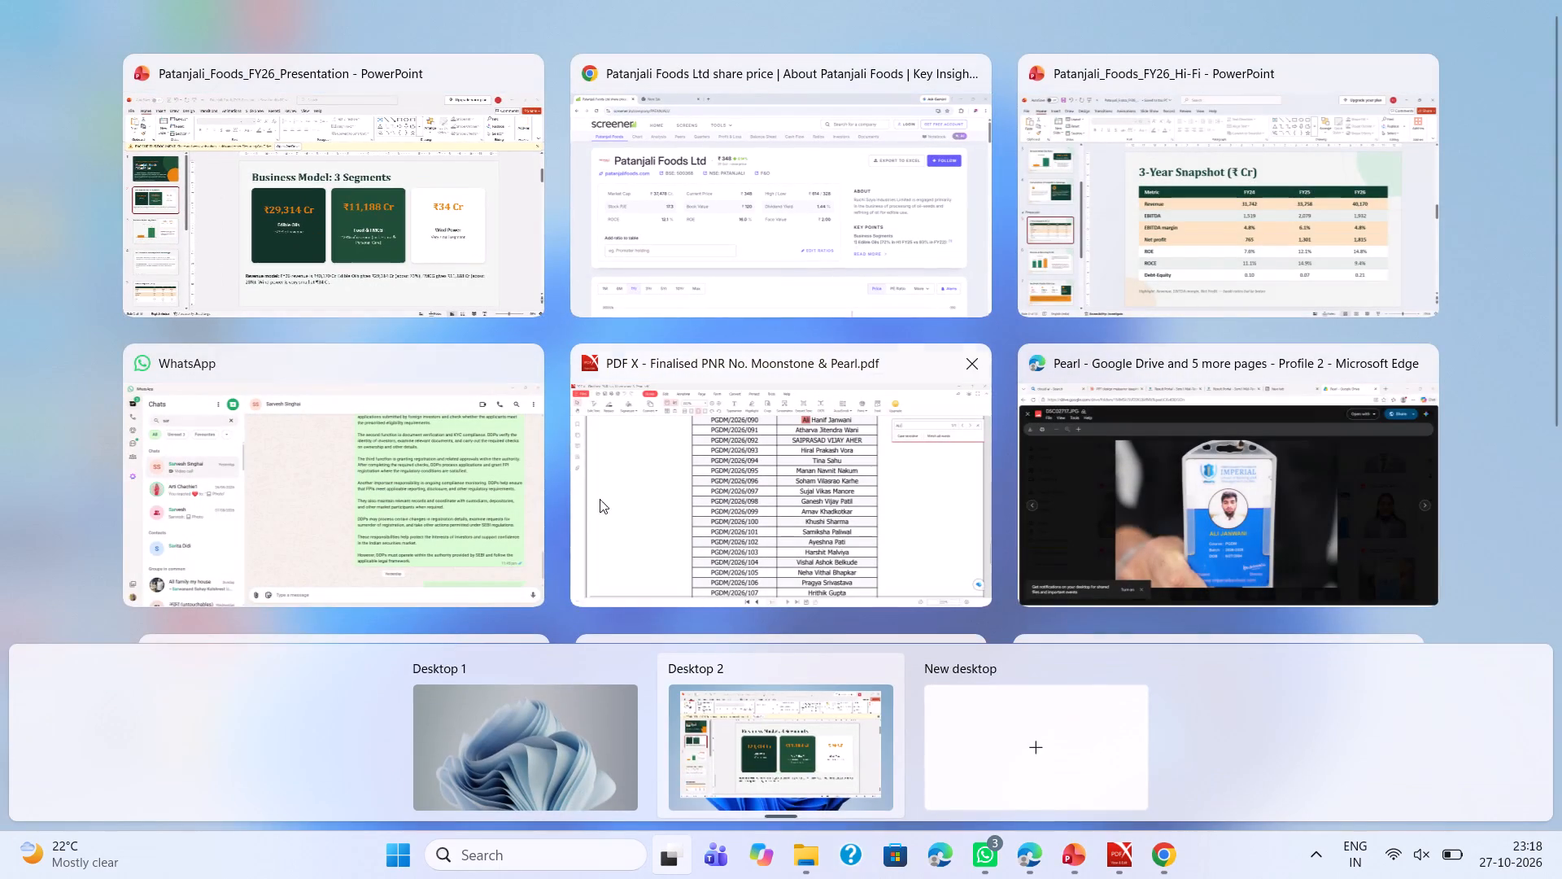
Return to Screener in Chrome, search for "tita" and open the Titan Company Ltd page.
{"action": "left_click", "coordinate": [678, 237]}
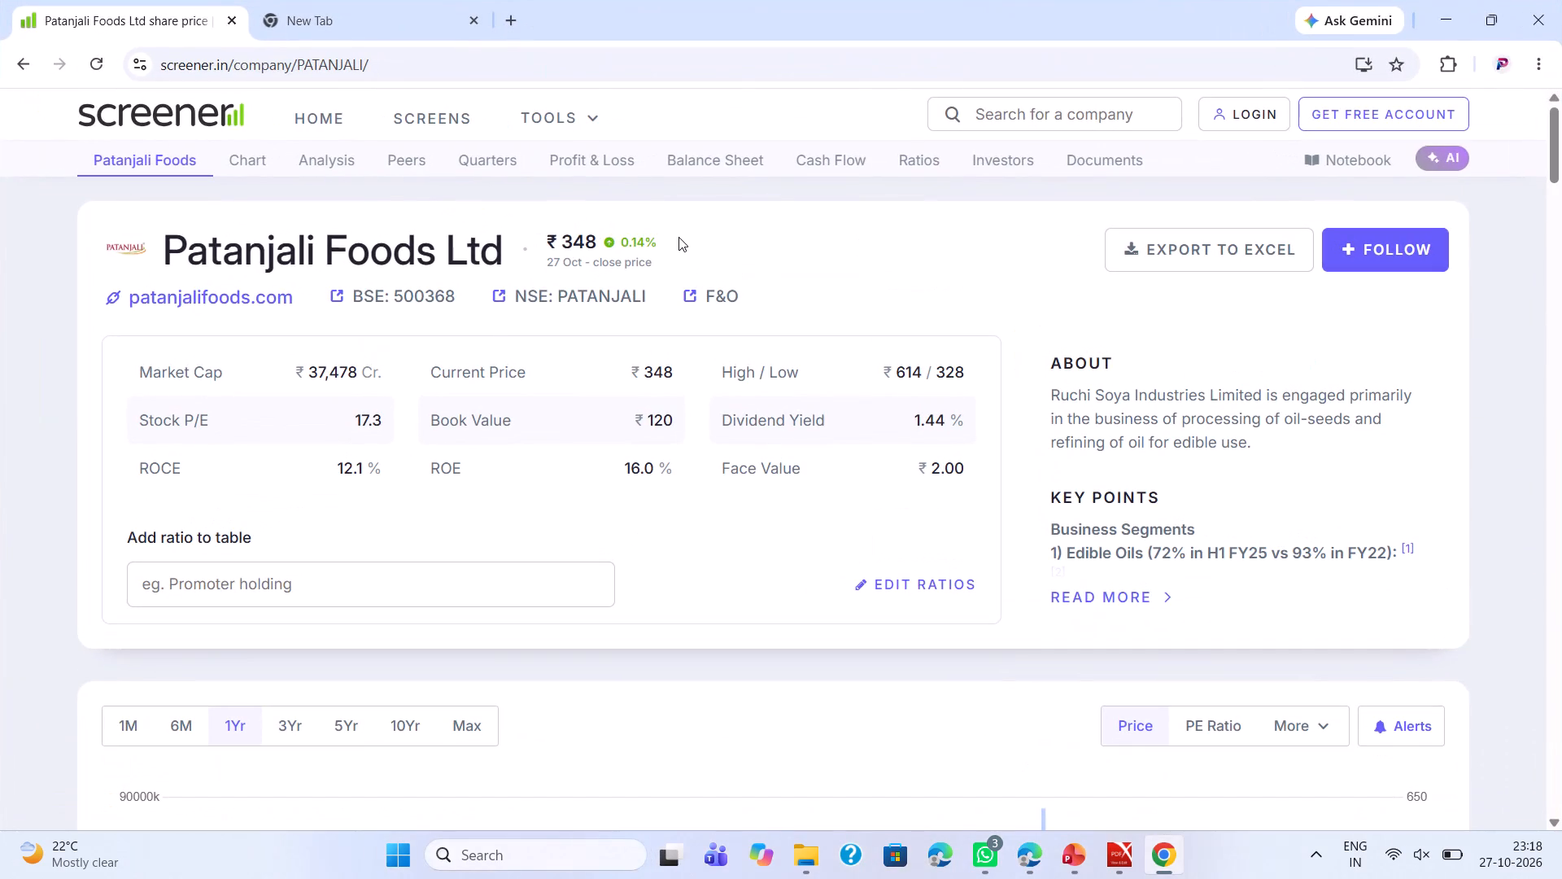
{"action": "left_click", "coordinate": [1085, 129]}
{"action": "type", "text": "titsn"}
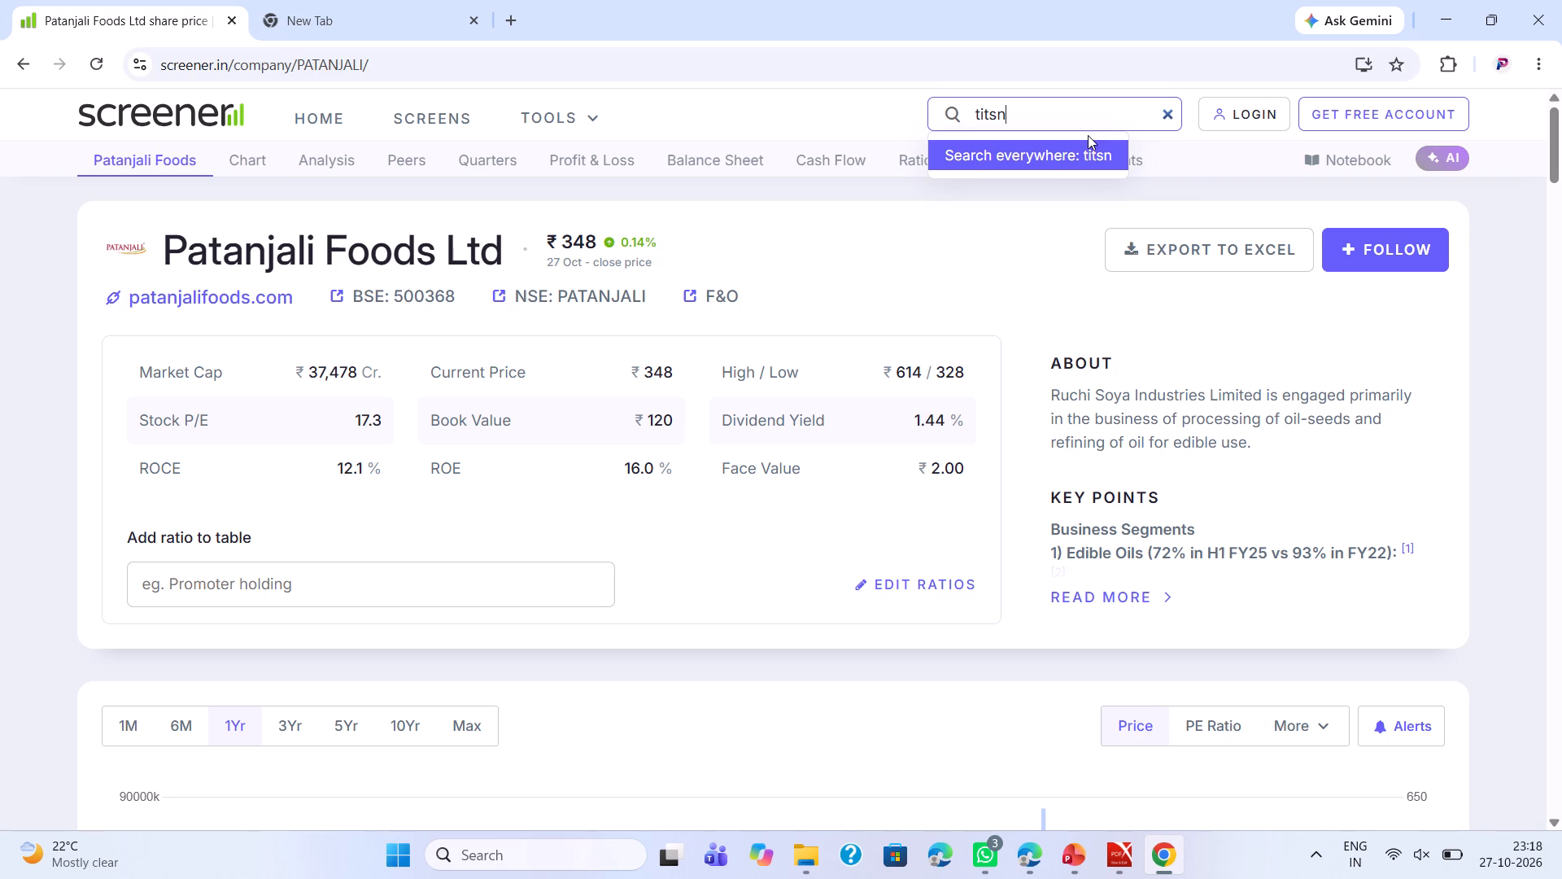
{"action": "key", "text": "BackSpace"}
{"action": "key", "text": "BackSpace"}
{"action": "key", "text": "a"}
{"action": "key", "text": "Down"}
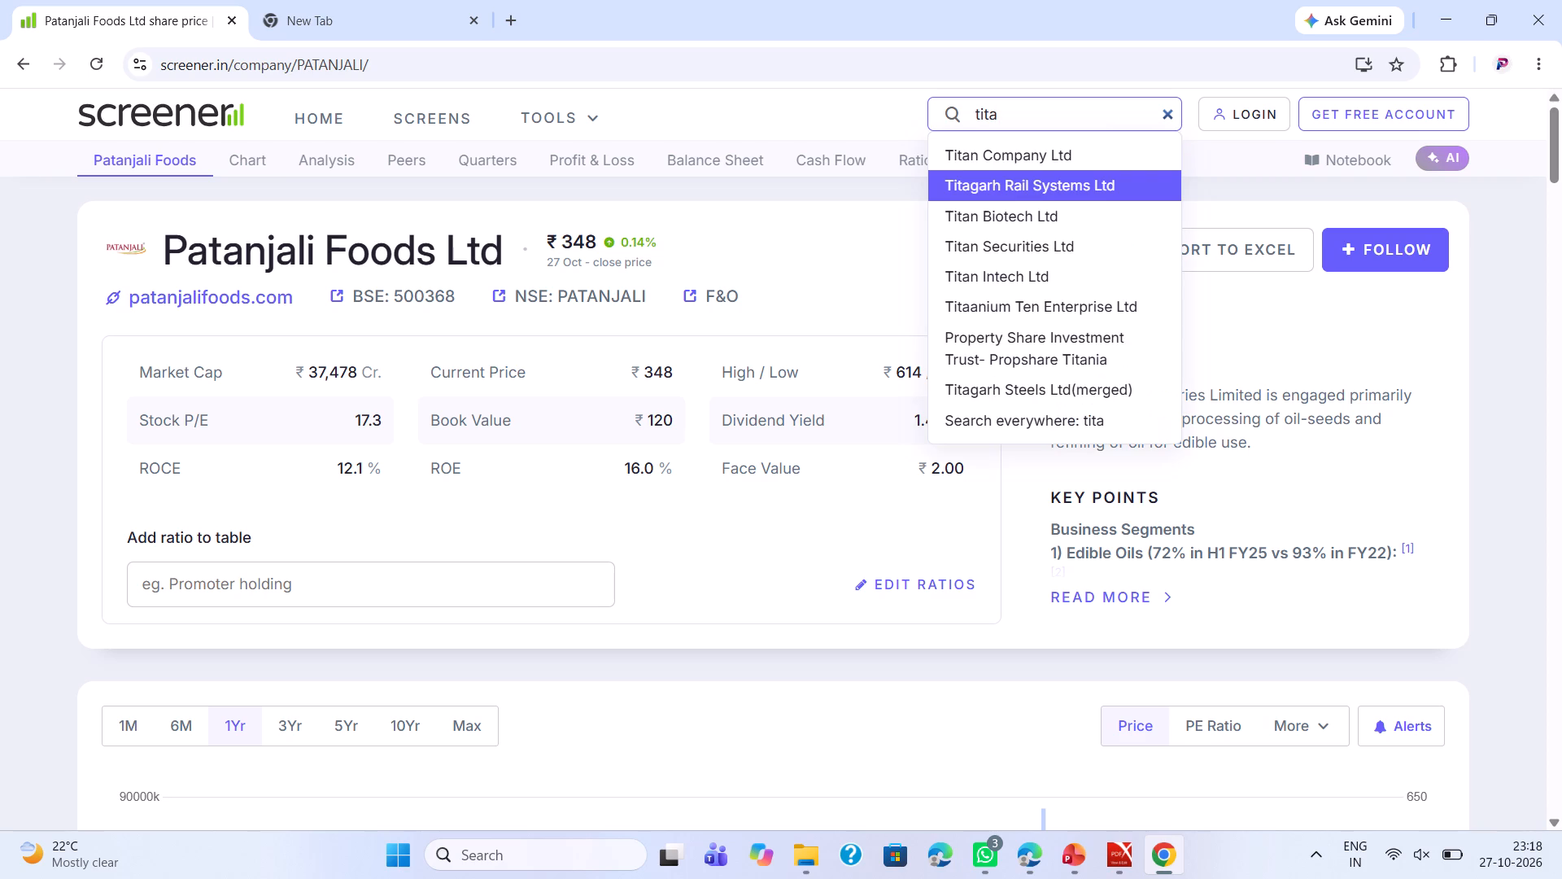
{"action": "key", "text": "Up"}
{"action": "key", "text": "Return"}
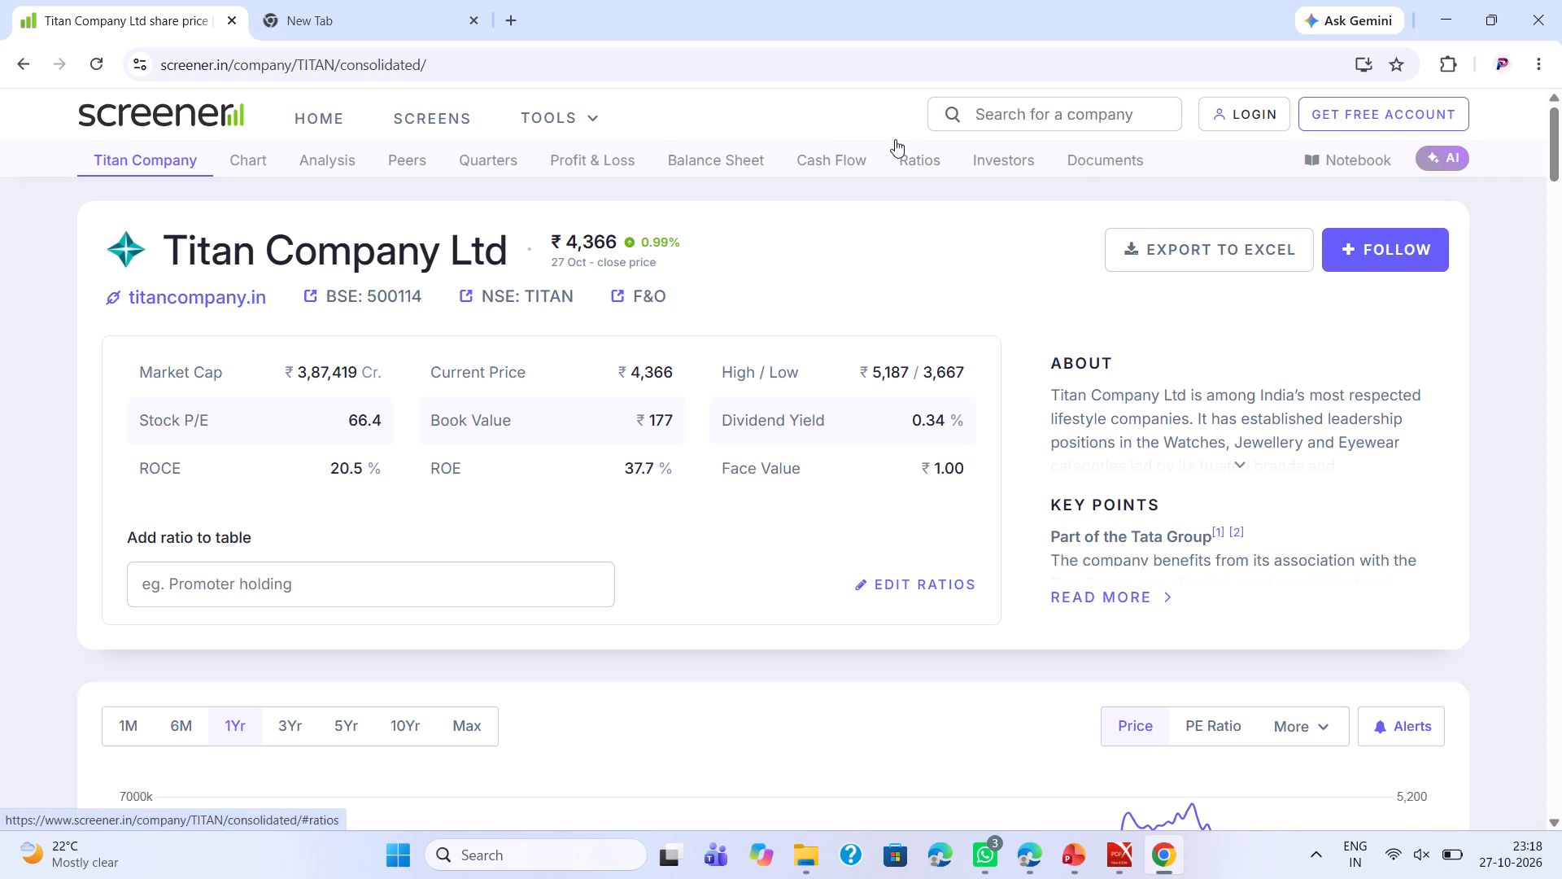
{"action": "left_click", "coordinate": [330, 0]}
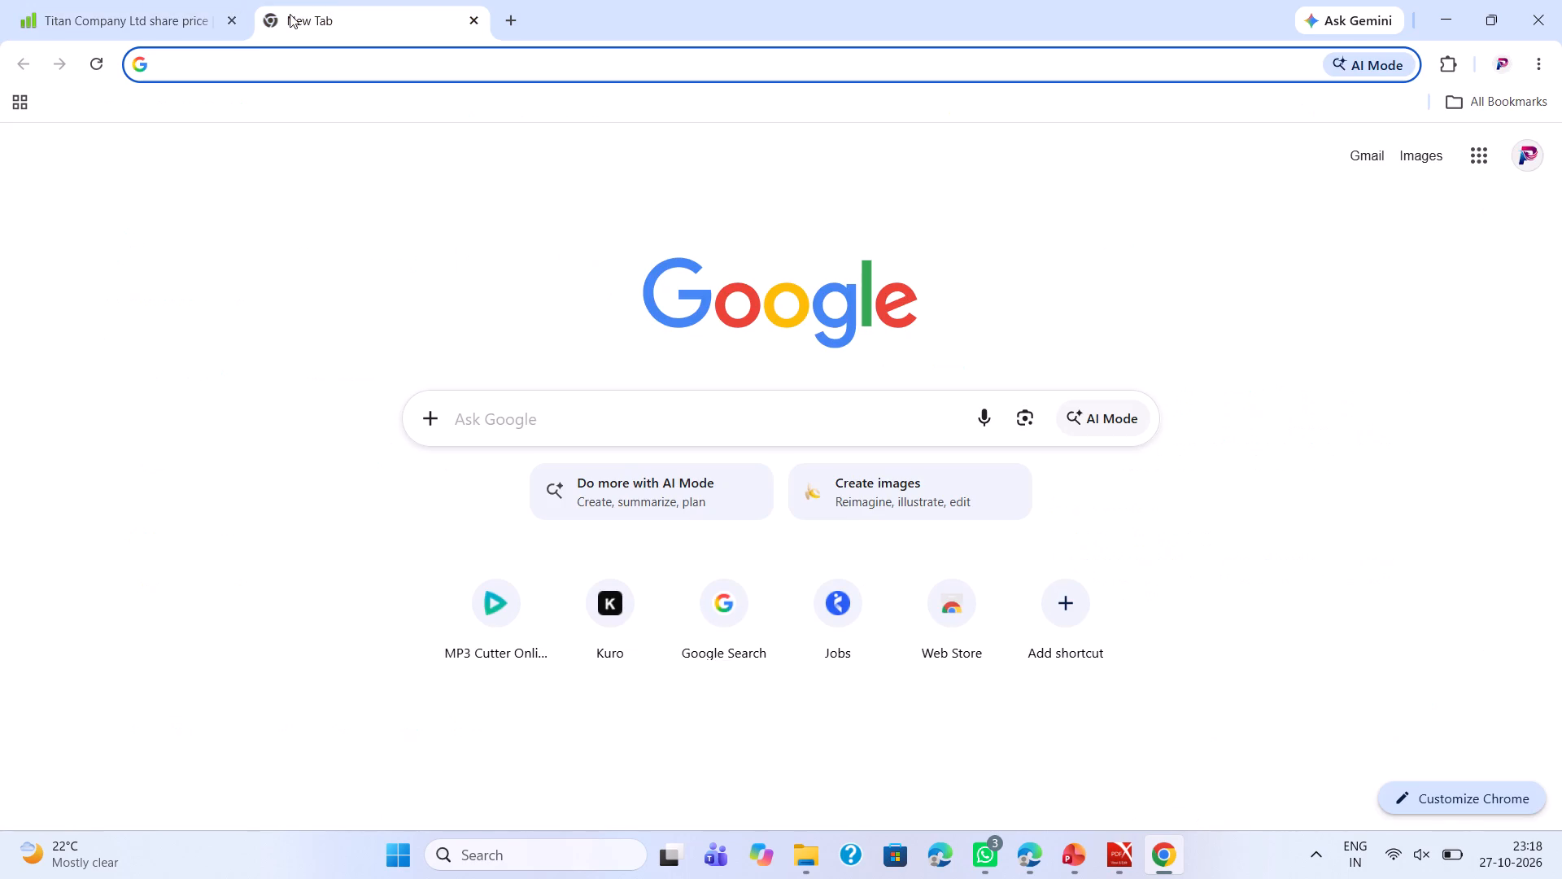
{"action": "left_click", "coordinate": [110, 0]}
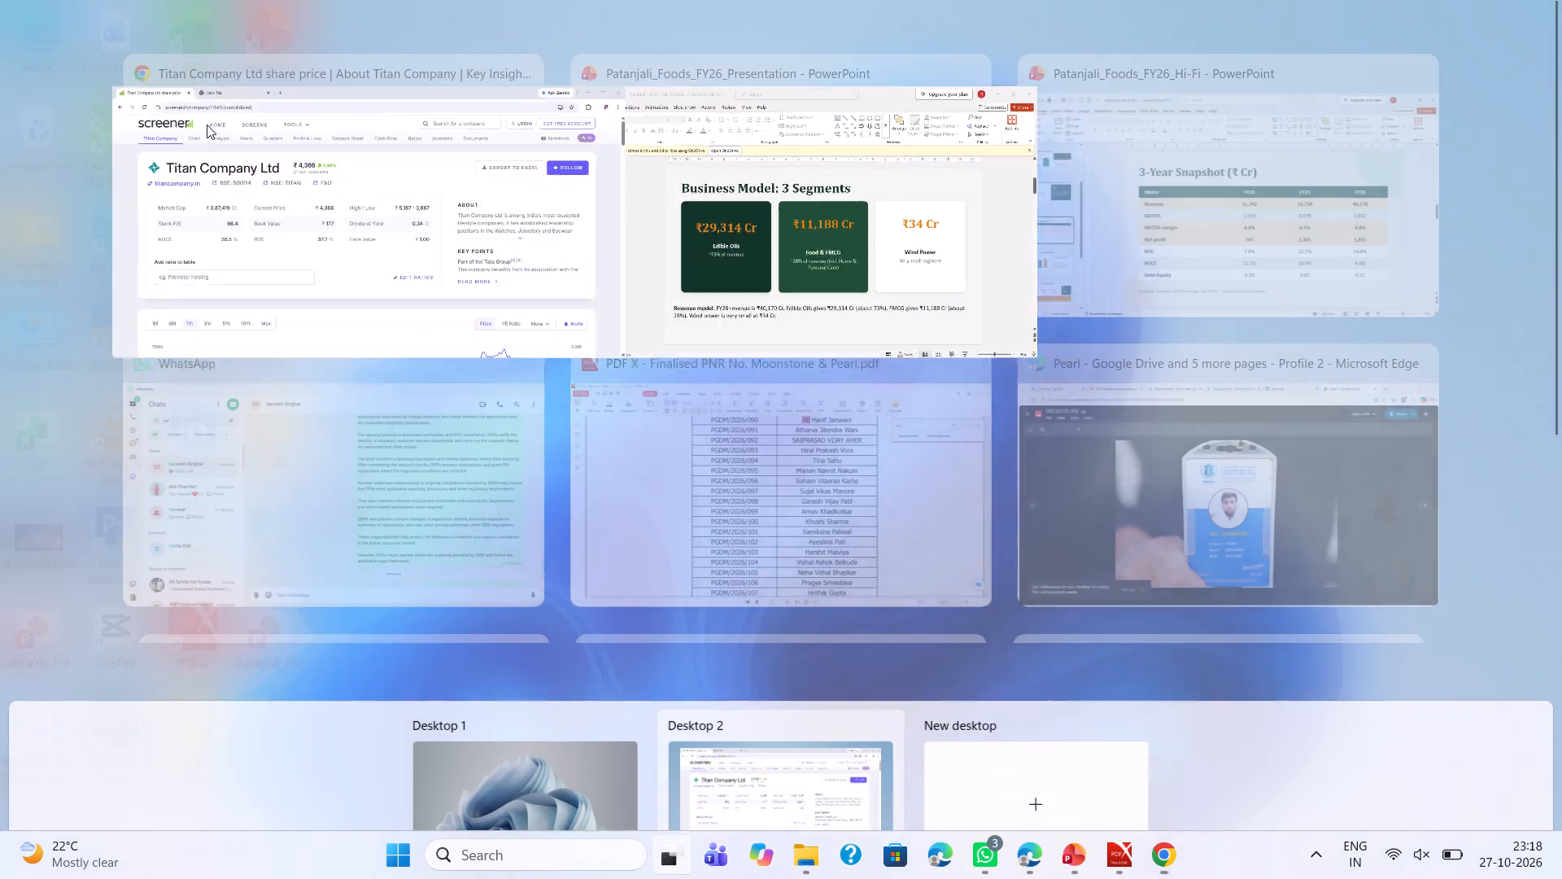
Switch to Patanjali_Foods_FY26_Presentation in PowerPoint and check the revenue figures on the Business Model: 3 Segments slide.
{"action": "left_click", "coordinate": [674, 211]}
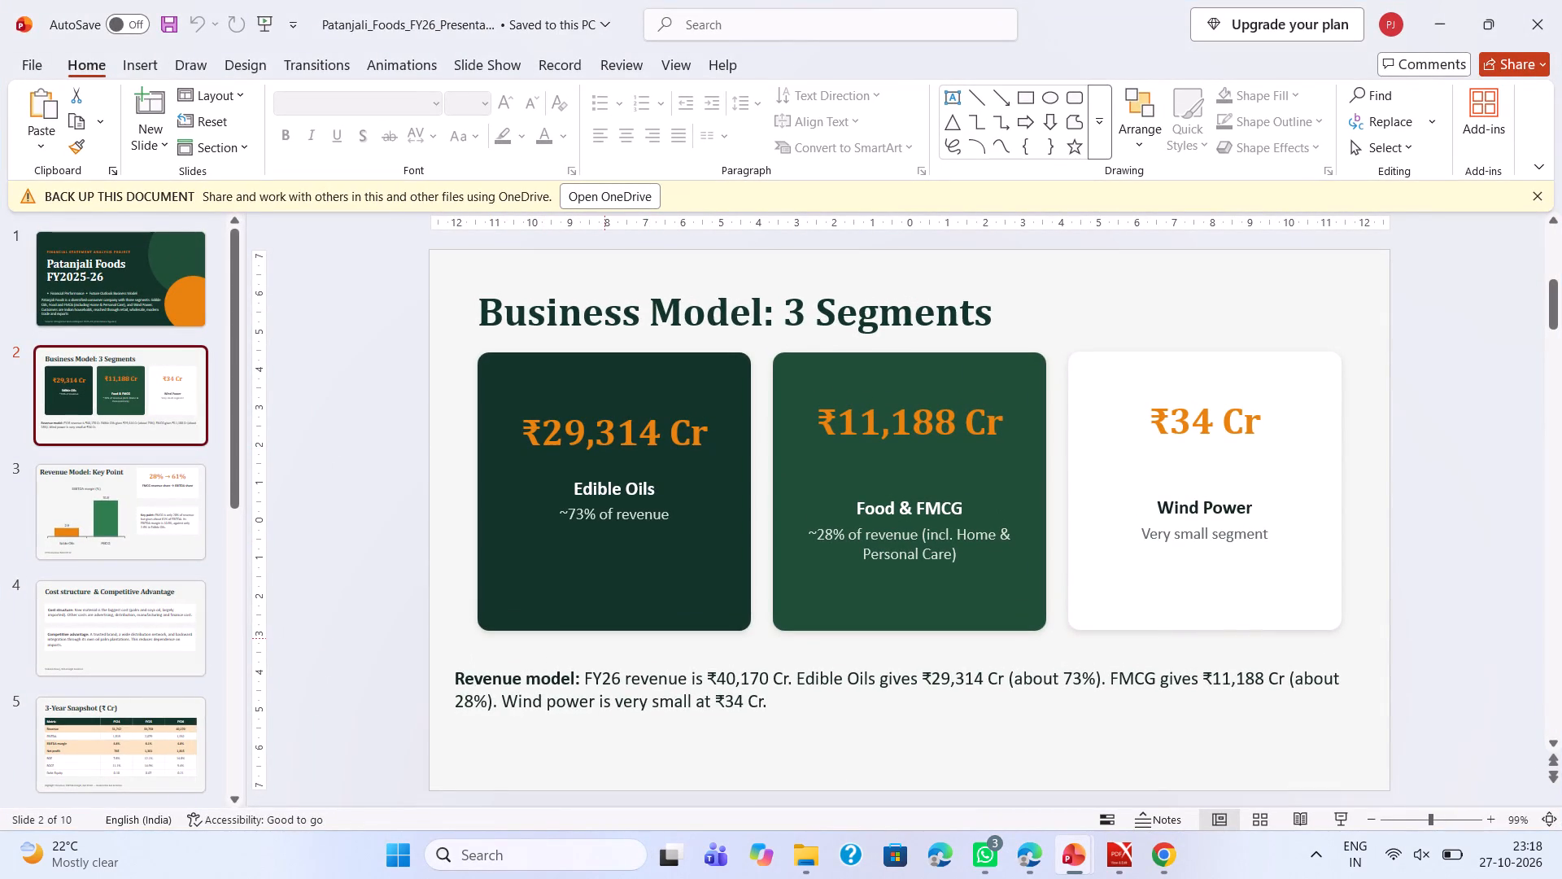
{"action": "left_click", "coordinate": [585, 514]}
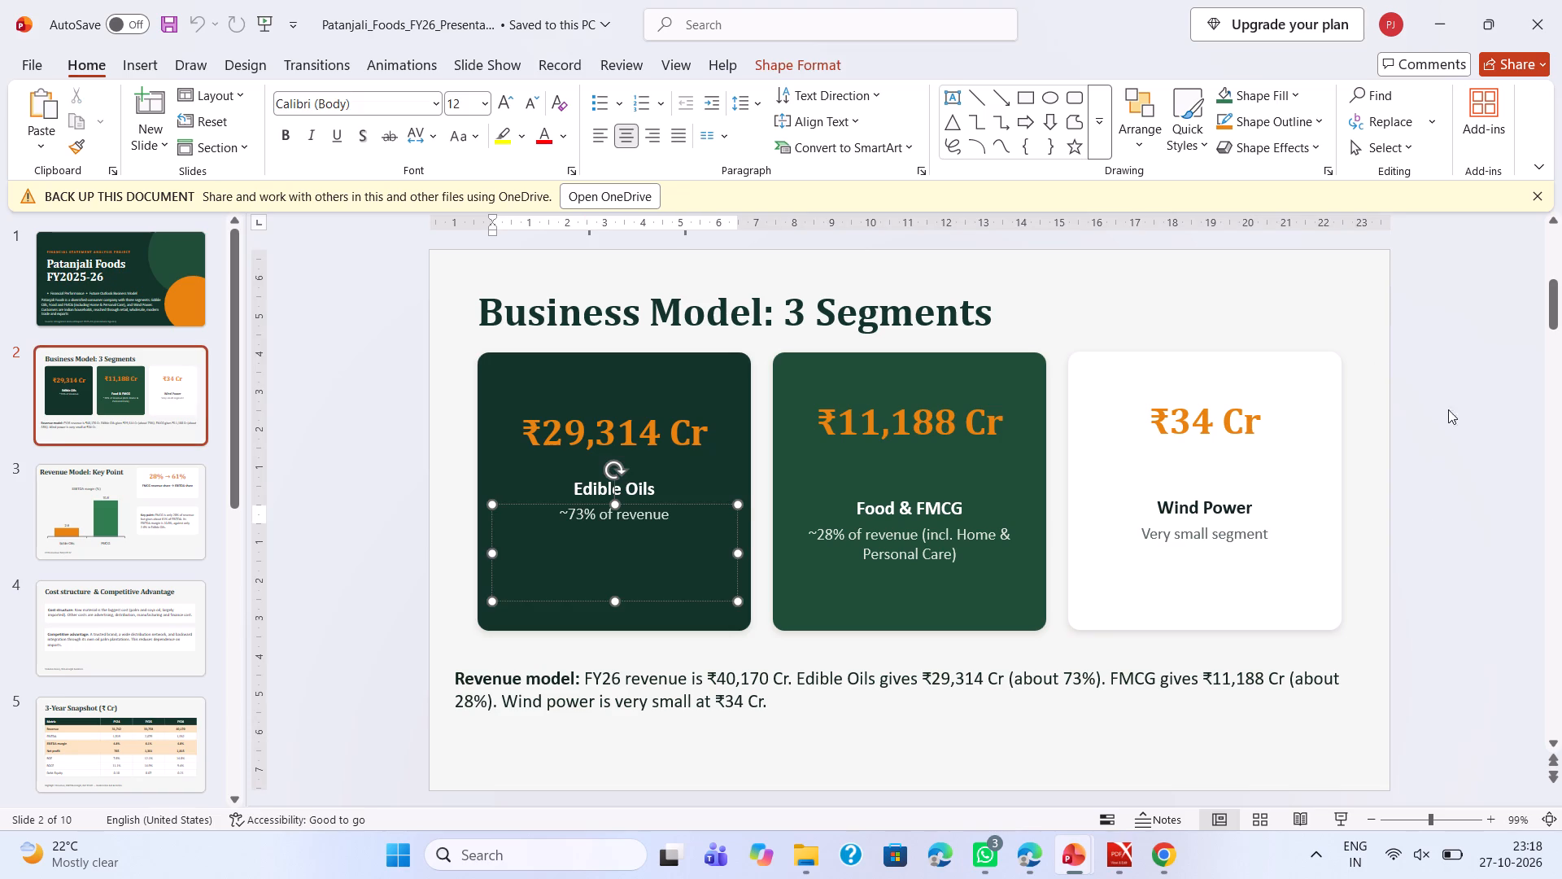
{"action": "left_click", "coordinate": [1155, 781]}
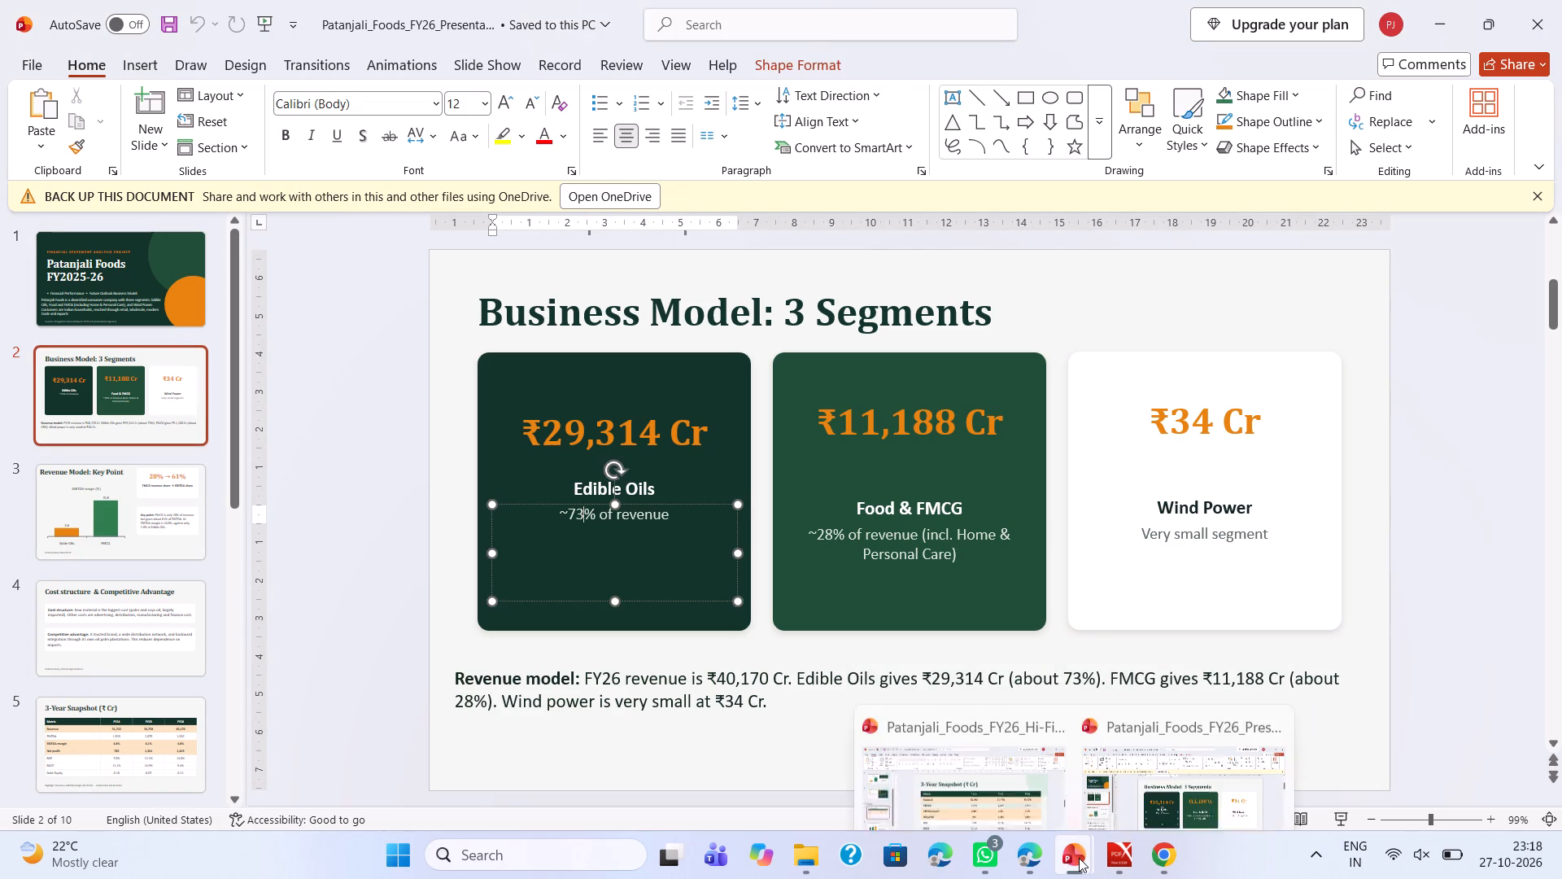
In Patanjali_Foods_FY26_Hi-Fi, change the FY26 revenue in slide 2's Revenue model text to ₹40,170 Cr, consulting the 3-Year Snapshot slide.
{"action": "left_click", "coordinate": [1044, 781]}
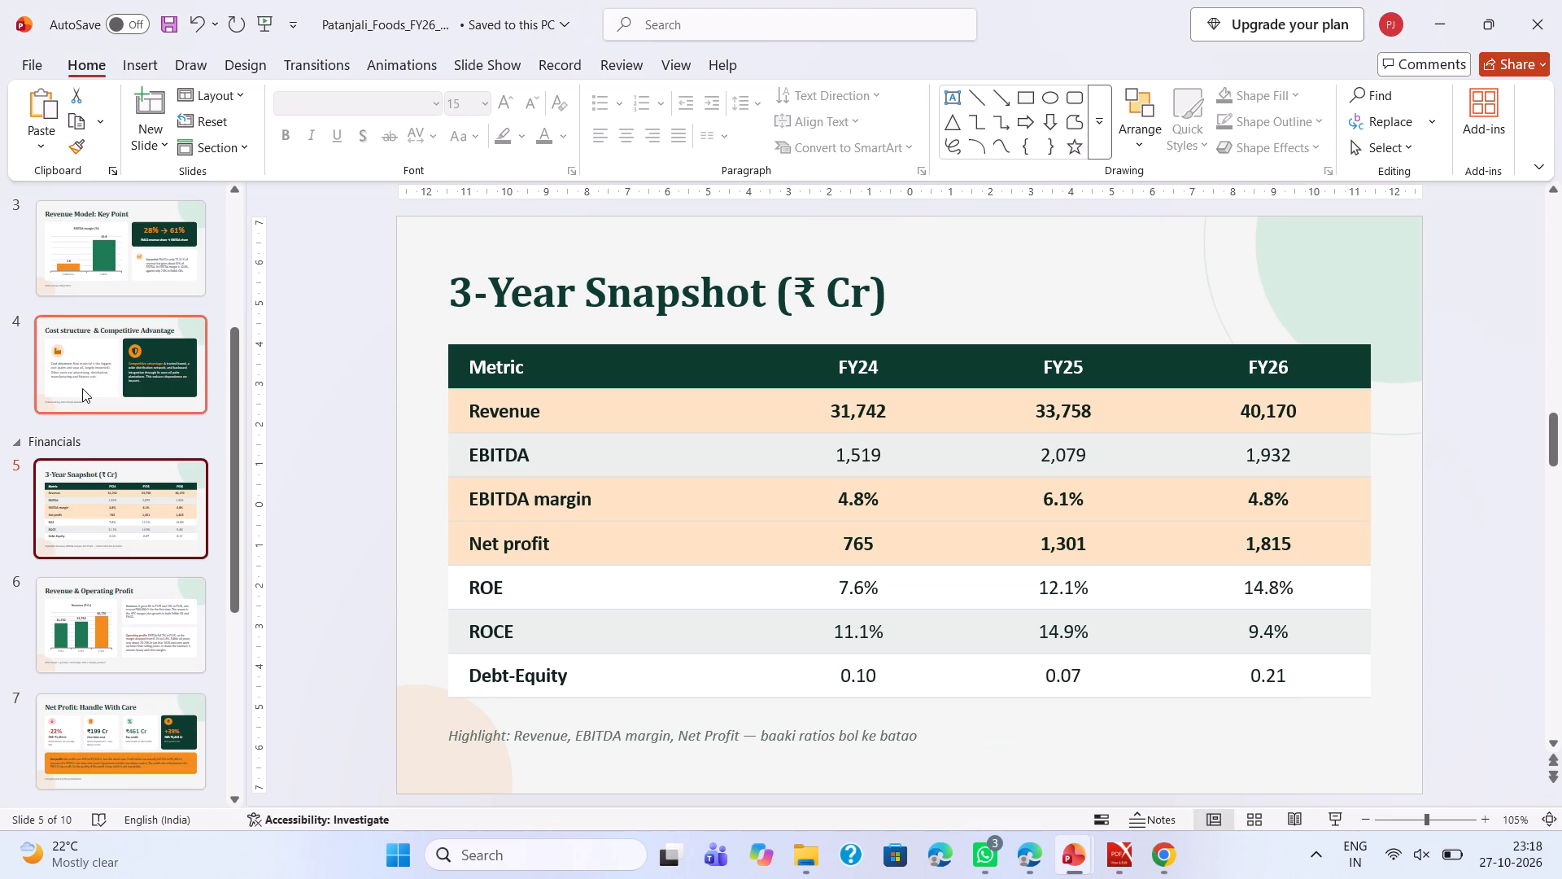
{"action": "scroll", "coordinate": [82, 388], "scroll_direction": "up", "scroll_amount": 5}
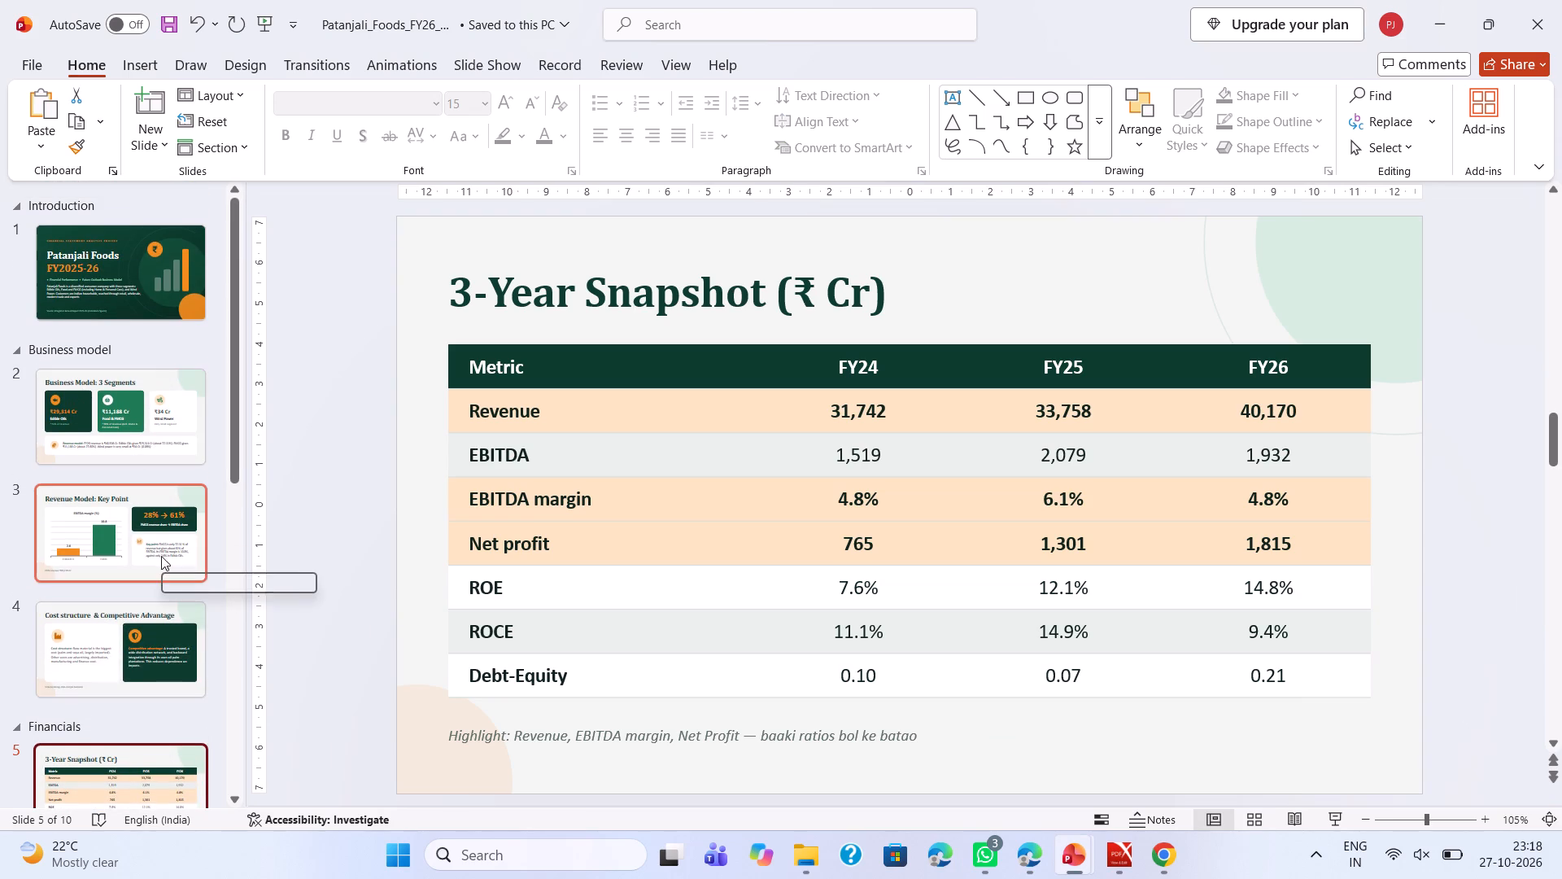
{"action": "left_click", "coordinate": [148, 404]}
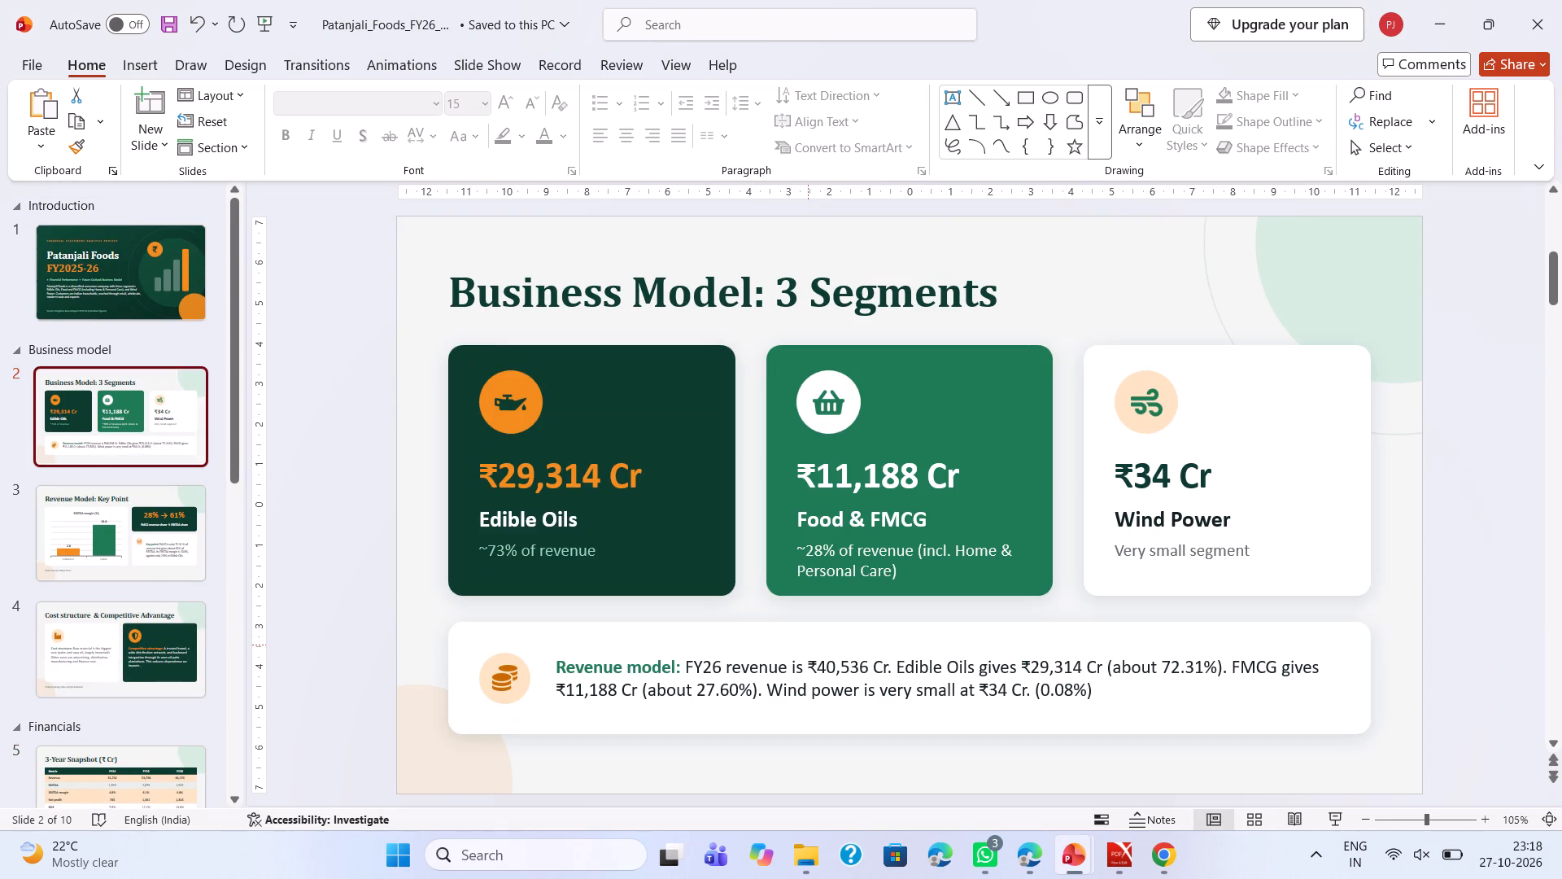
{"action": "left_click", "coordinate": [865, 661]}
{"action": "key", "text": "BackSpace"}
{"action": "key", "text": "BackSpace"}
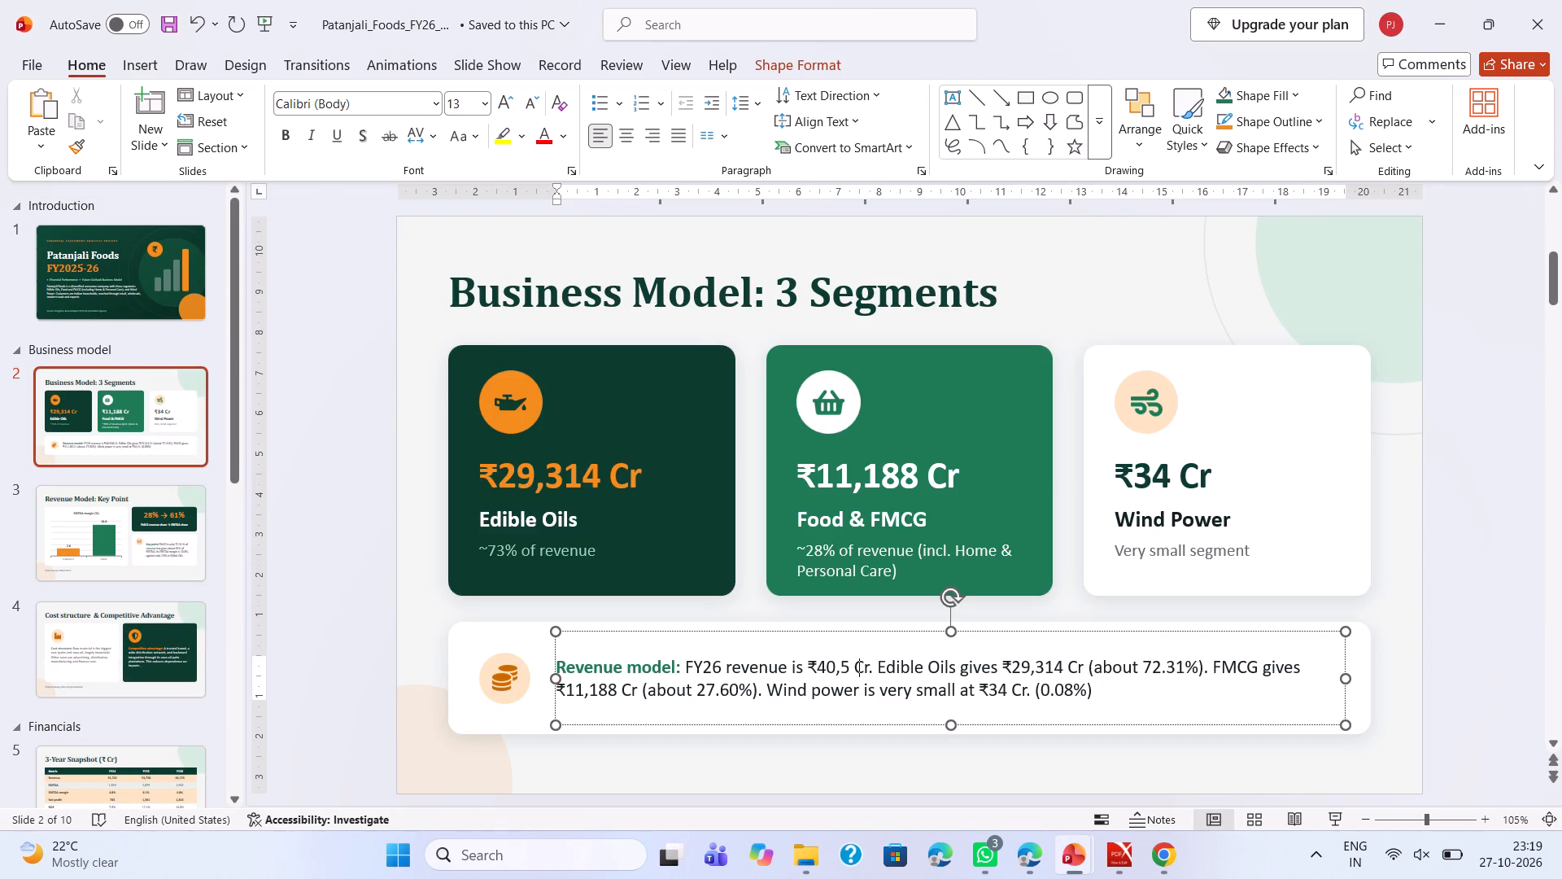
{"action": "key", "text": "BackSpace"}
{"action": "key", "text": "BackSpace"}
{"action": "key", "text": "BackSpace"}
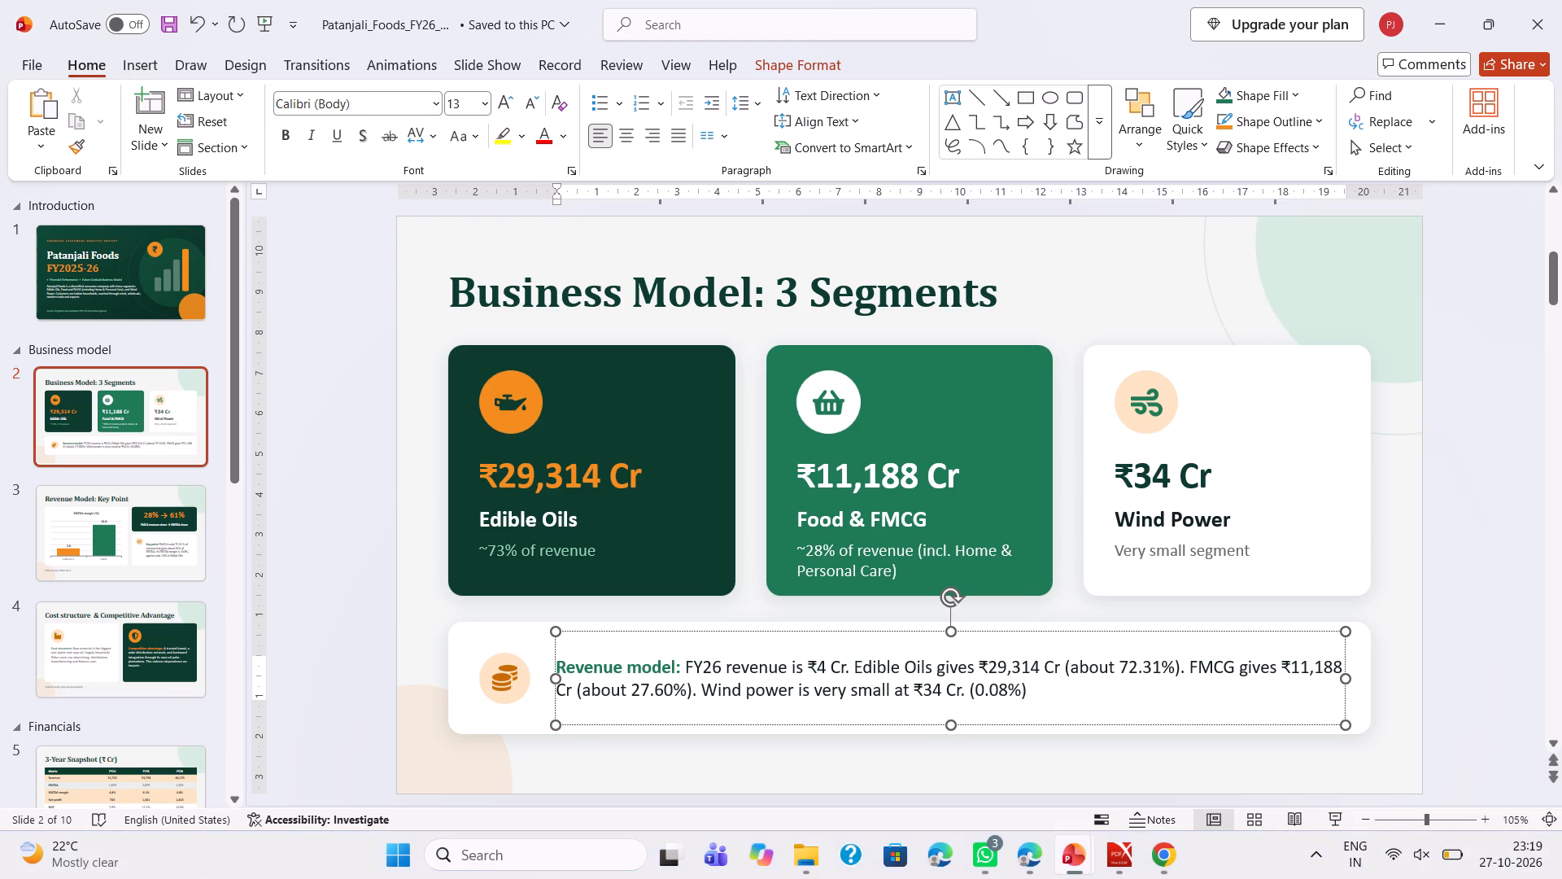
{"action": "left_click", "coordinate": [168, 767]}
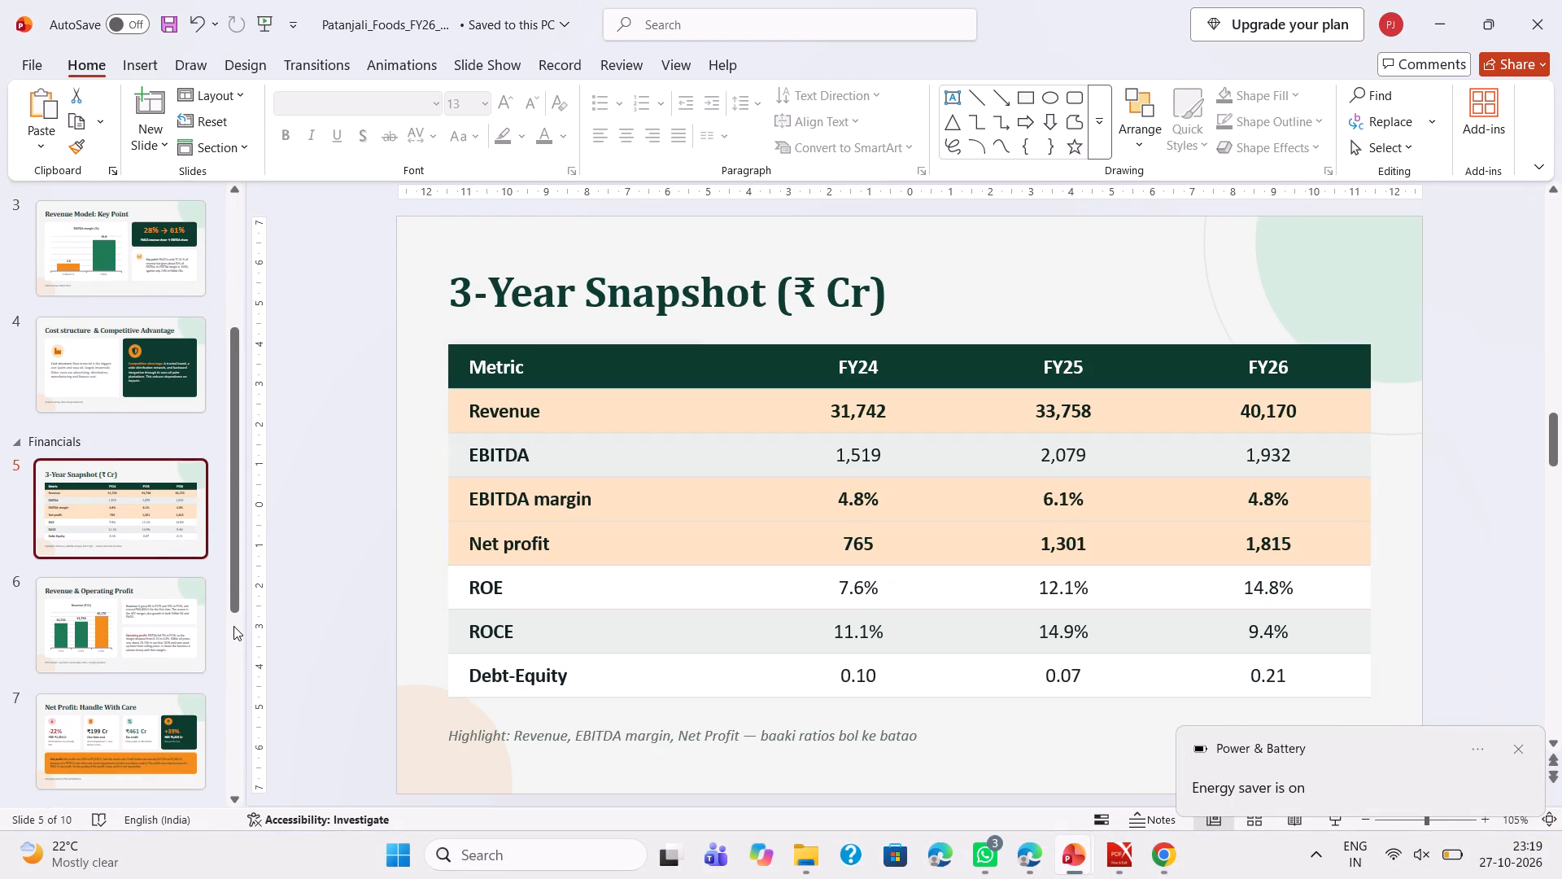
{"action": "scroll", "coordinate": [119, 268], "scroll_direction": "up", "scroll_amount": 3}
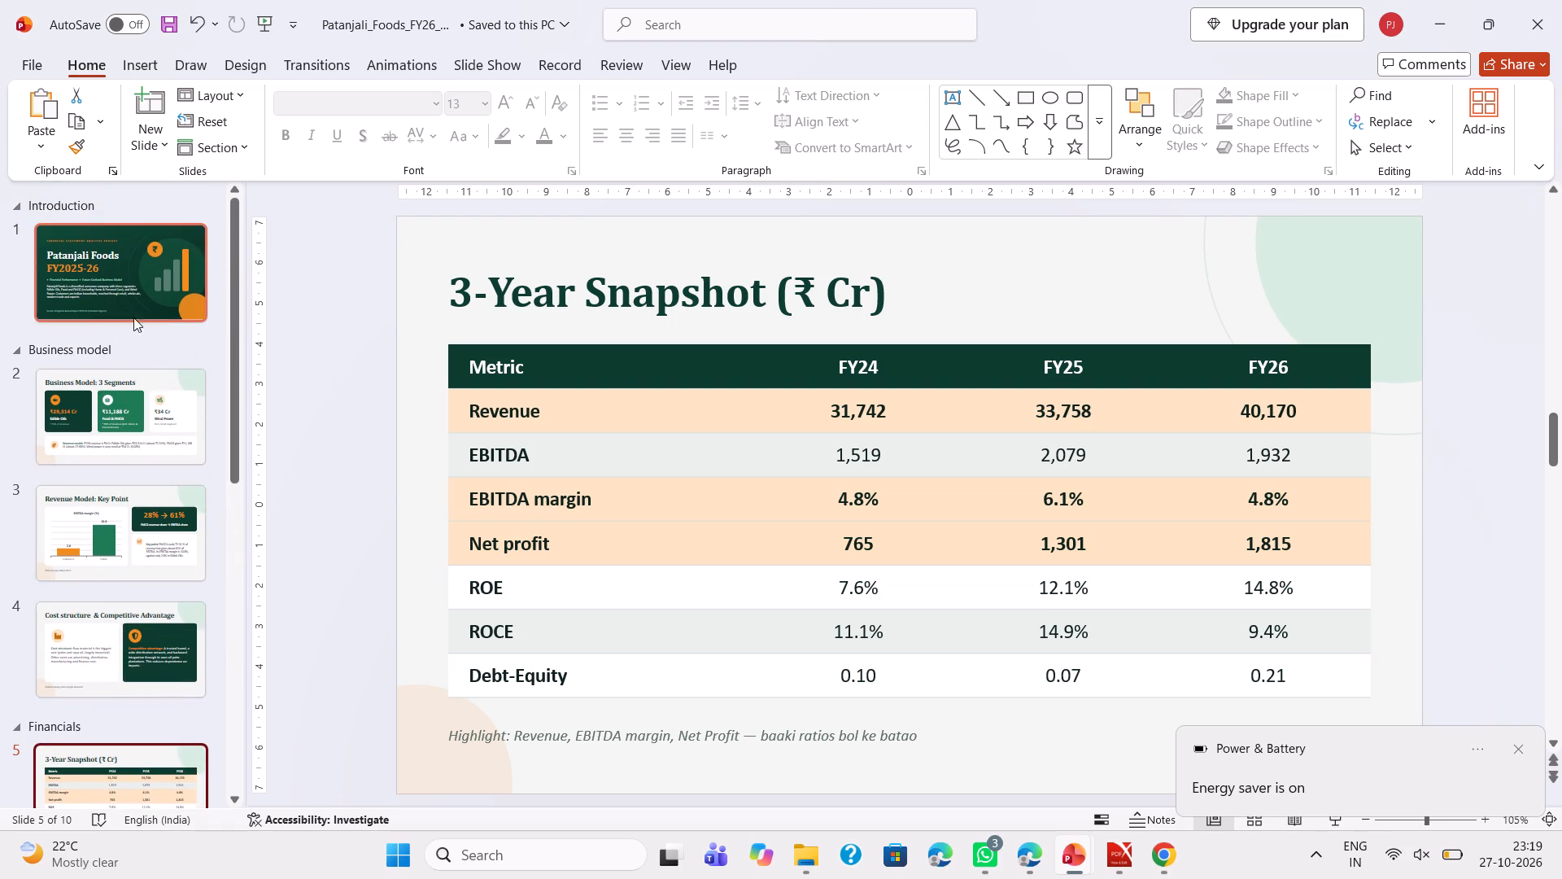
{"action": "left_click", "coordinate": [146, 374]}
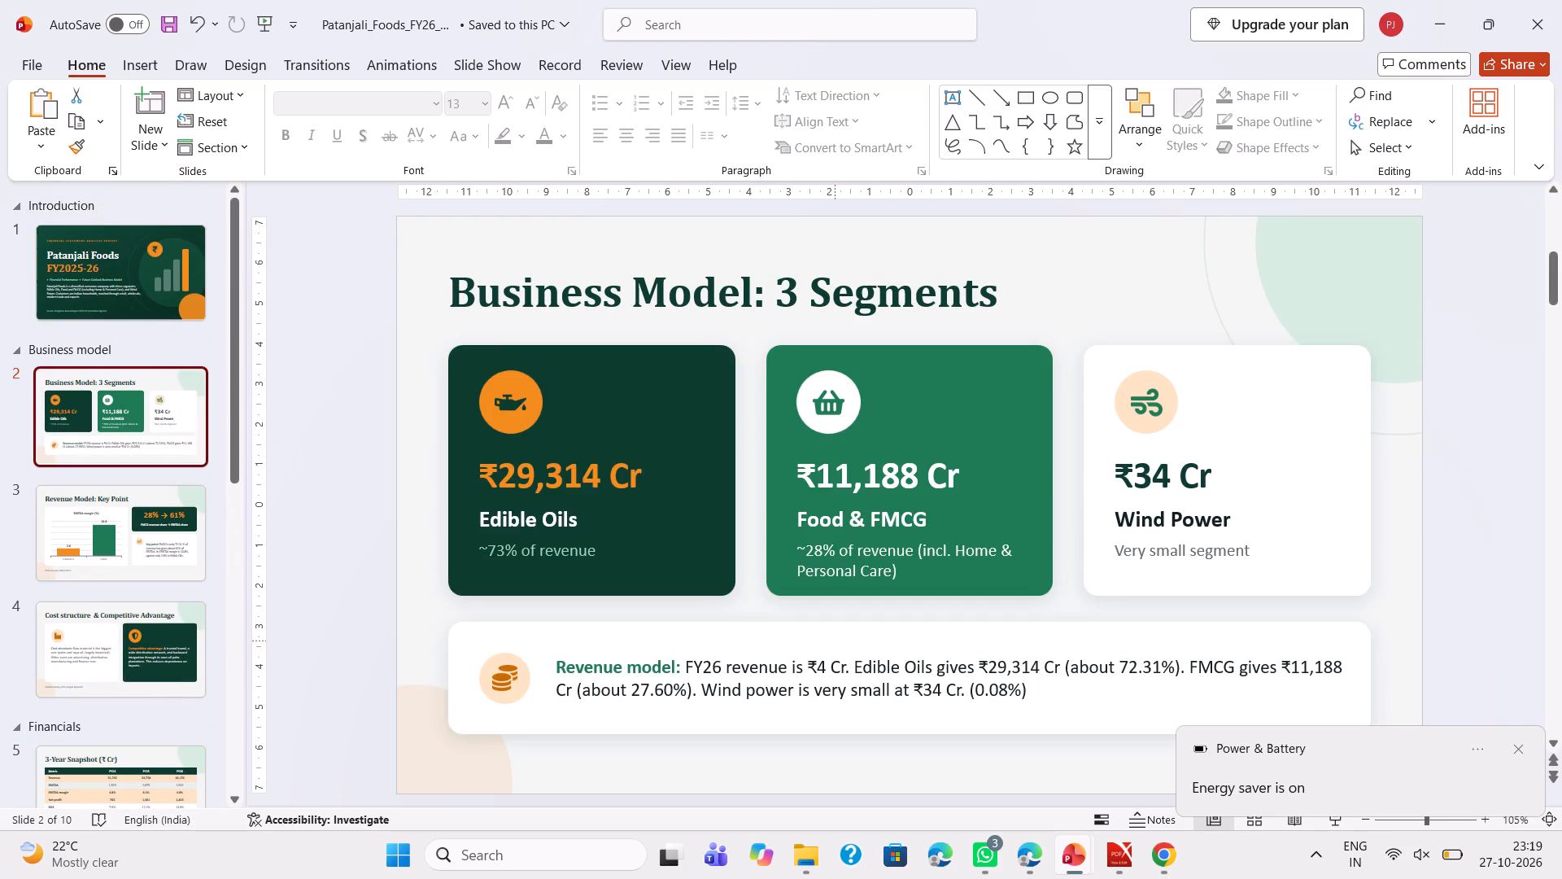
{"action": "left_click", "coordinate": [830, 672]}
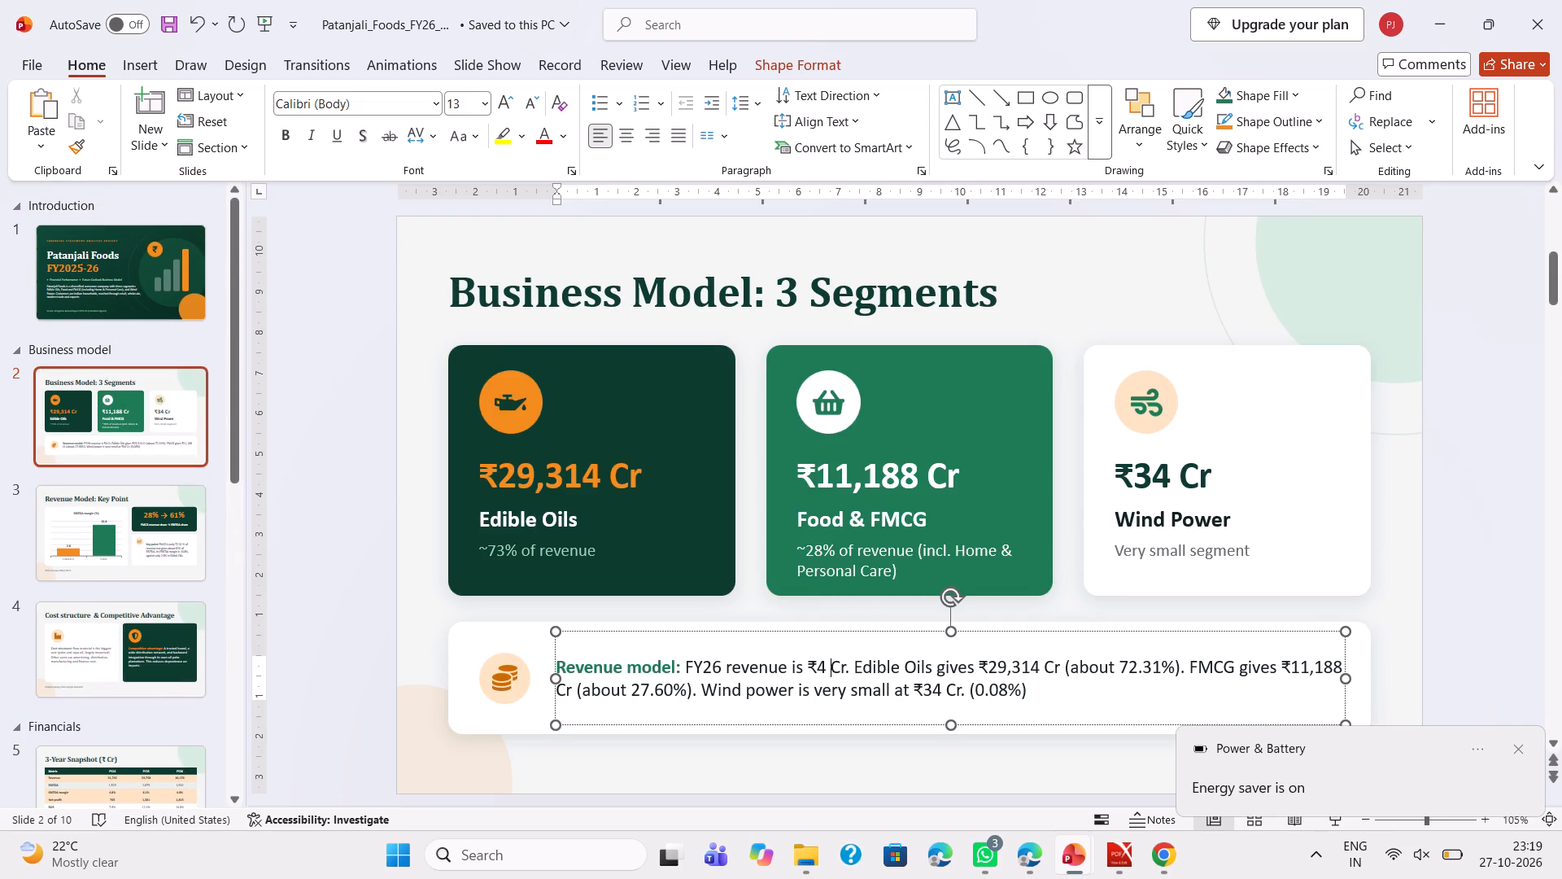
{"action": "key", "text": "Left"}
{"action": "key", "text": "0"}
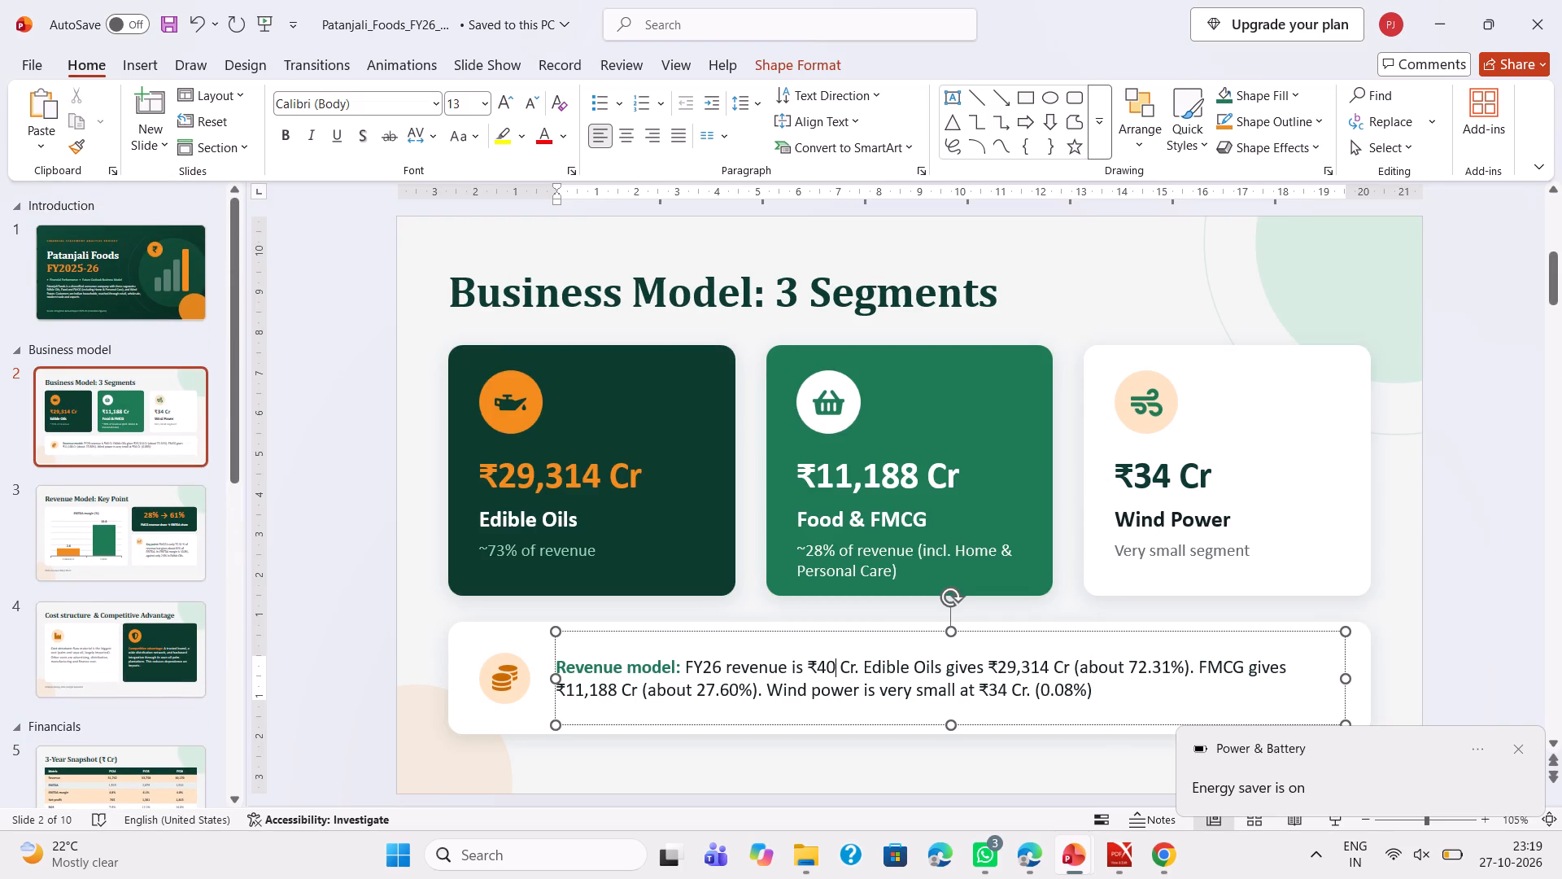
{"action": "type", "text": ",170"}
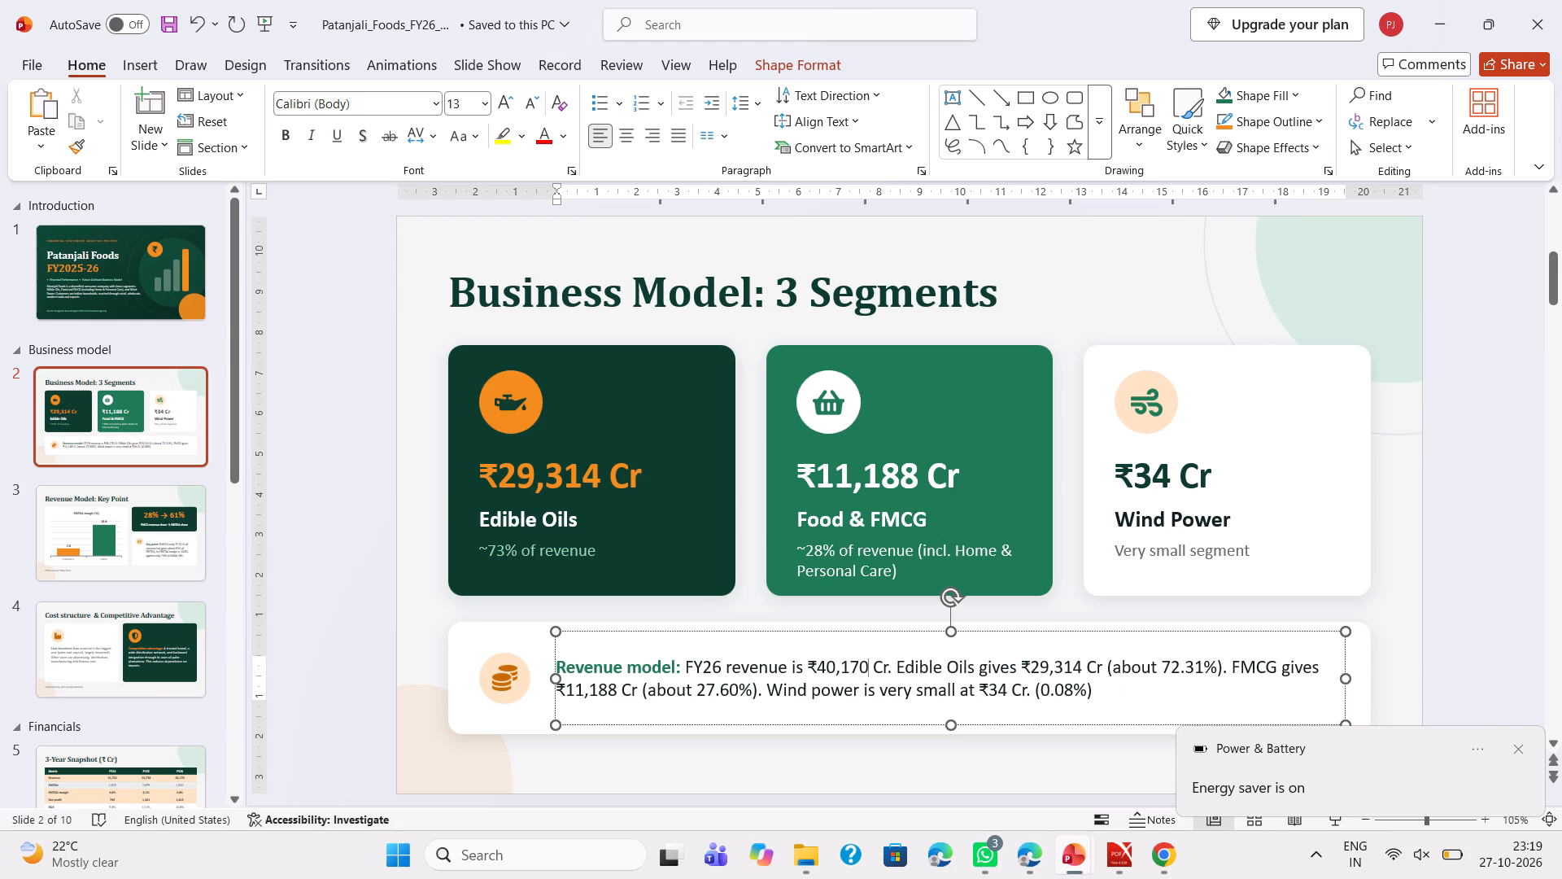
Save the Hi-Fi presentation, dismiss the battery notification and deselect the Revenue model text.
{"action": "key", "text": "ctrl+s"}
{"action": "left_click", "coordinate": [1516, 742]}
{"action": "left_click", "coordinate": [1521, 553]}
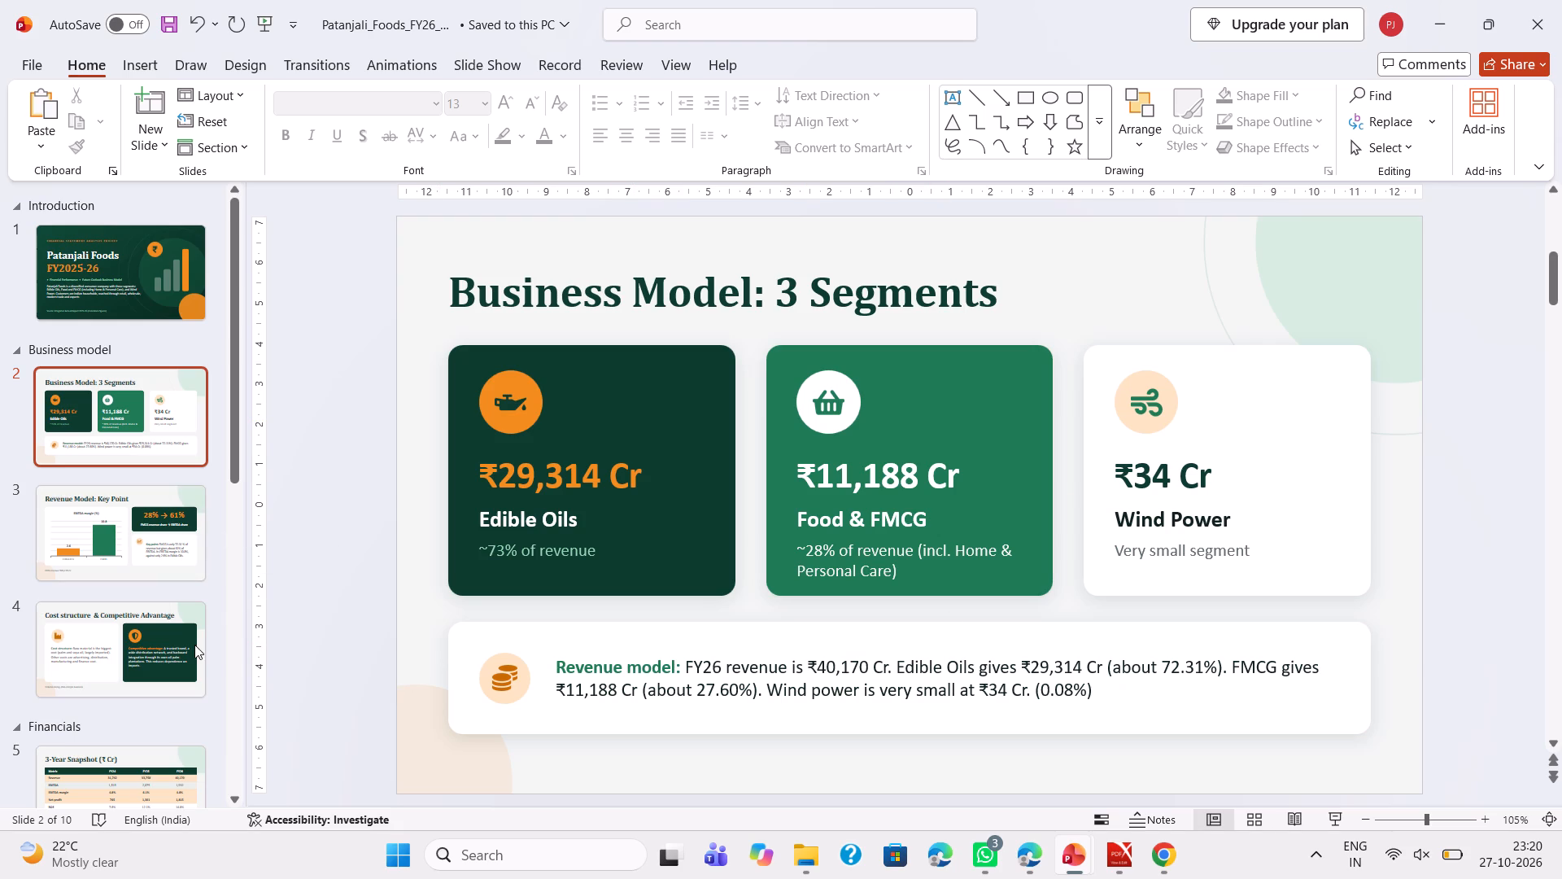
Look through the slide deck and review the title, Business Model: 3 Segments and Cost structure & Competitive Advantage slides.
{"action": "scroll", "coordinate": [194, 645], "scroll_direction": "down", "scroll_amount": 9}
{"action": "scroll", "coordinate": [194, 645], "scroll_direction": "up", "scroll_amount": 9}
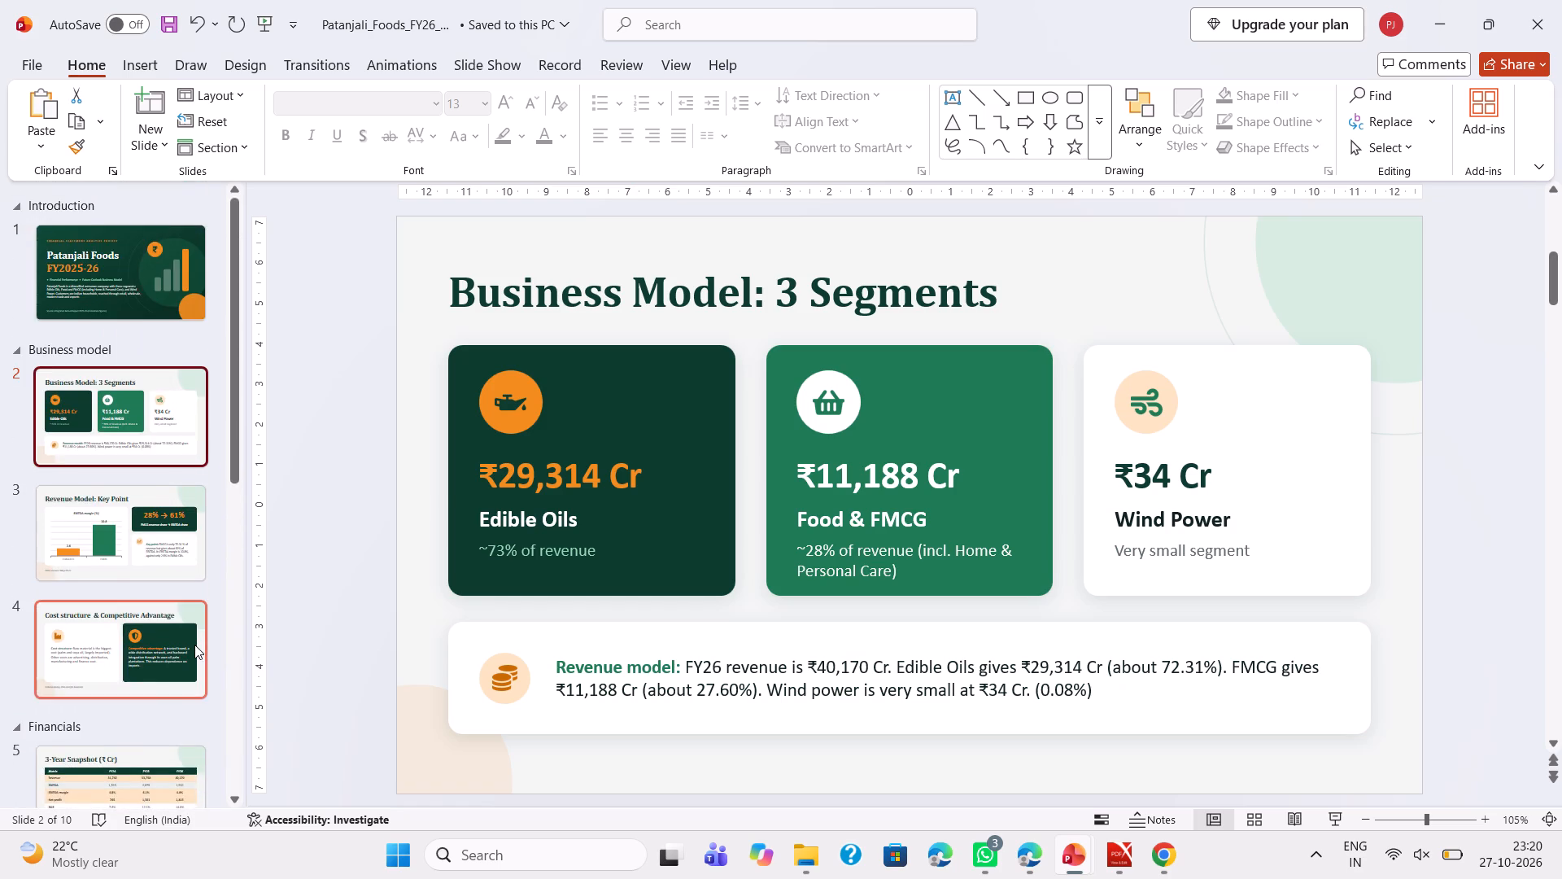
{"action": "scroll", "coordinate": [194, 645], "scroll_direction": "down", "scroll_amount": 8}
{"action": "scroll", "coordinate": [194, 645], "scroll_direction": "up", "scroll_amount": 3}
{"action": "scroll", "coordinate": [194, 645], "scroll_direction": "down", "scroll_amount": 4}
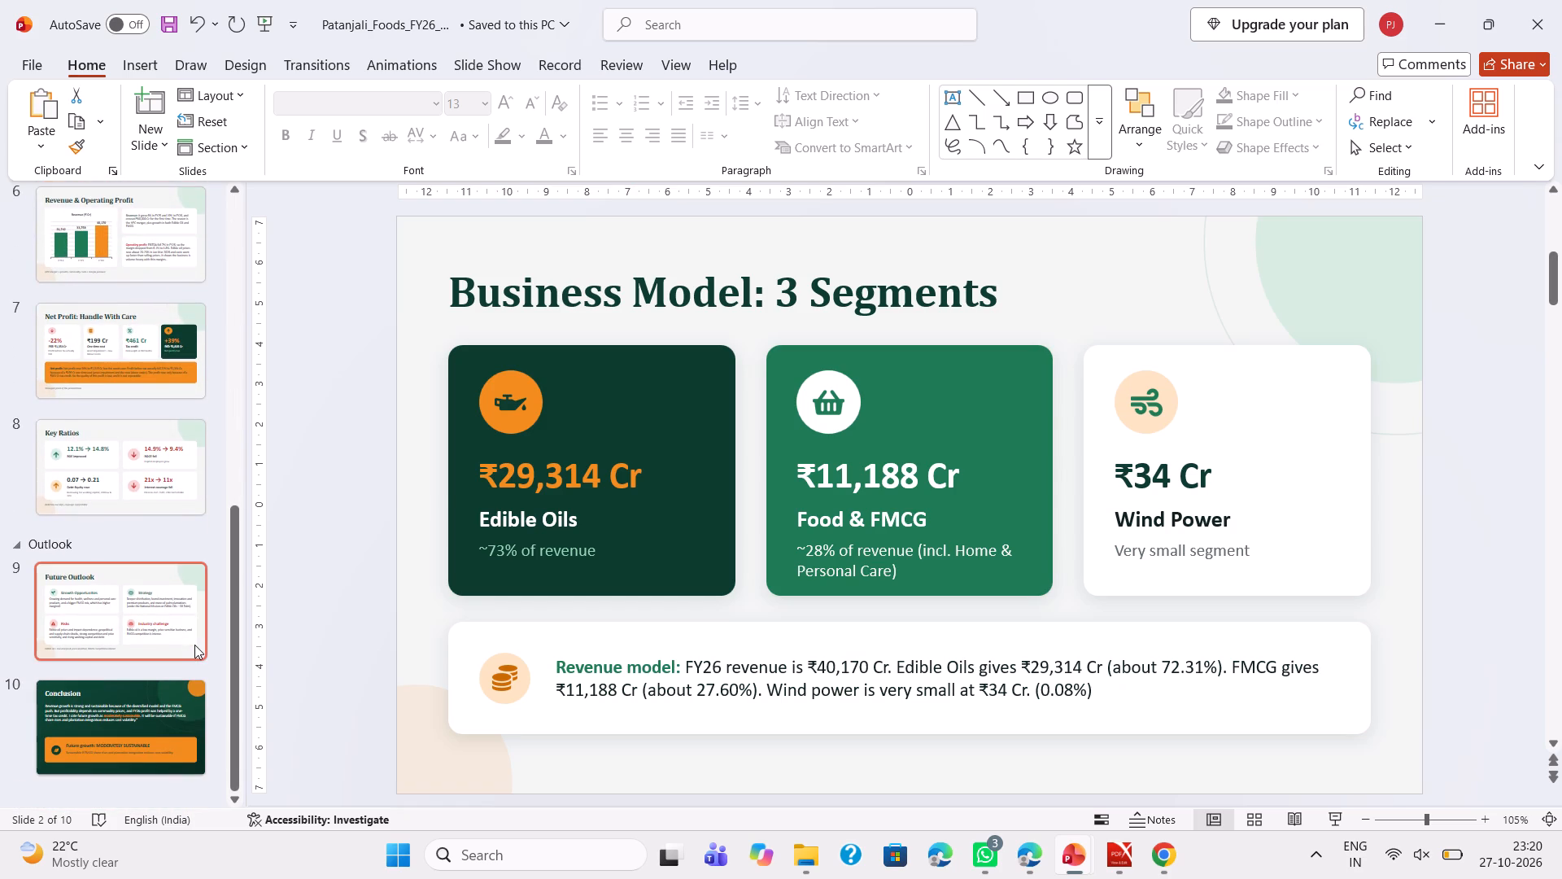
{"action": "scroll", "coordinate": [194, 645], "scroll_direction": "up", "scroll_amount": 4}
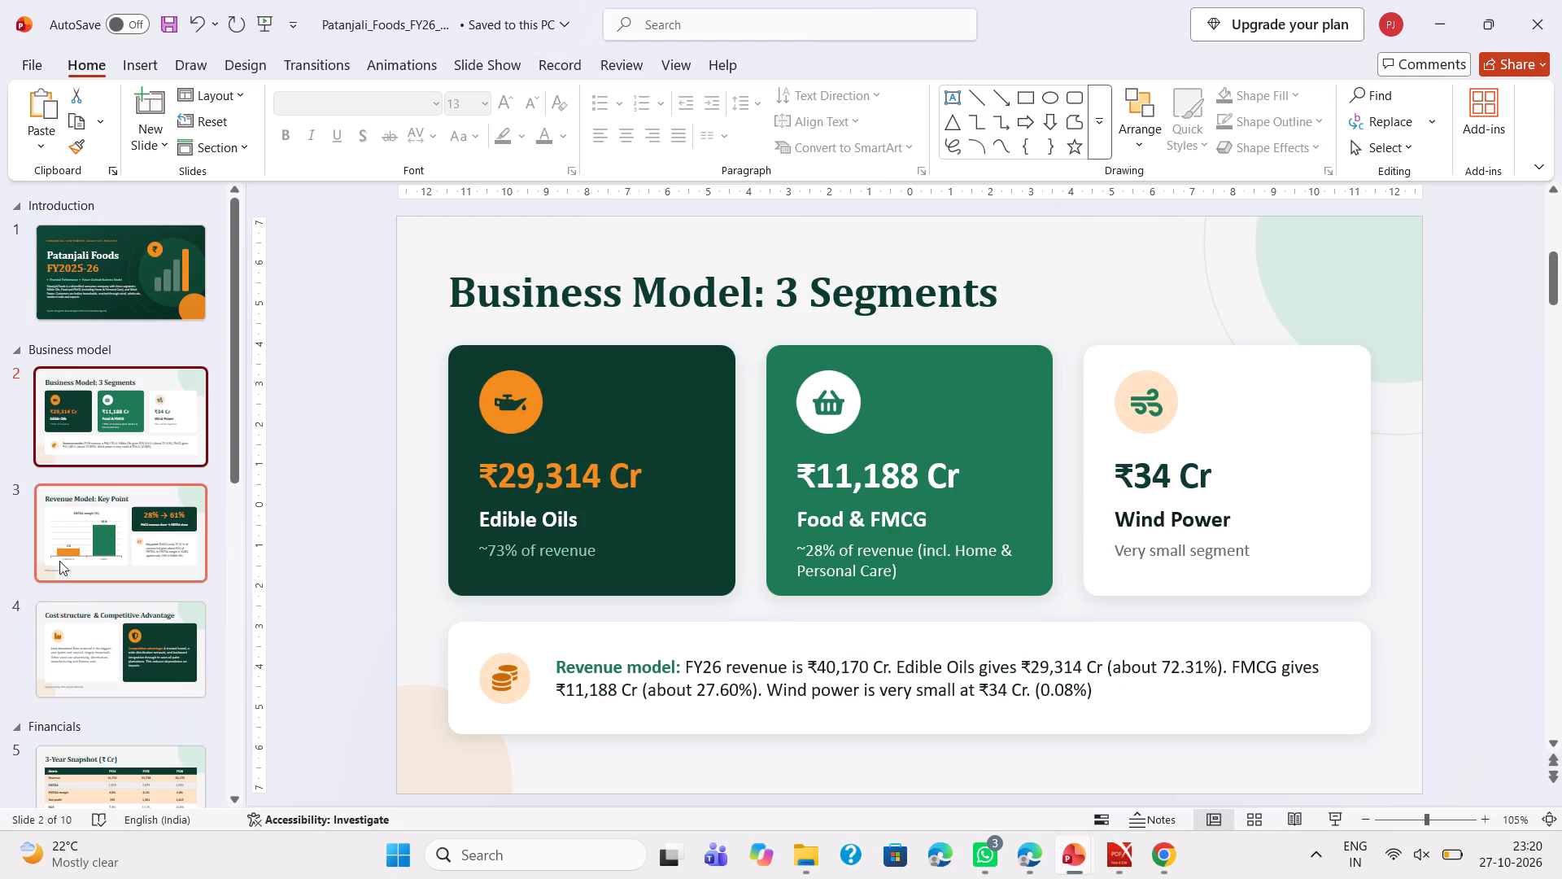
{"action": "scroll", "coordinate": [50, 552], "scroll_direction": "down", "scroll_amount": 7}
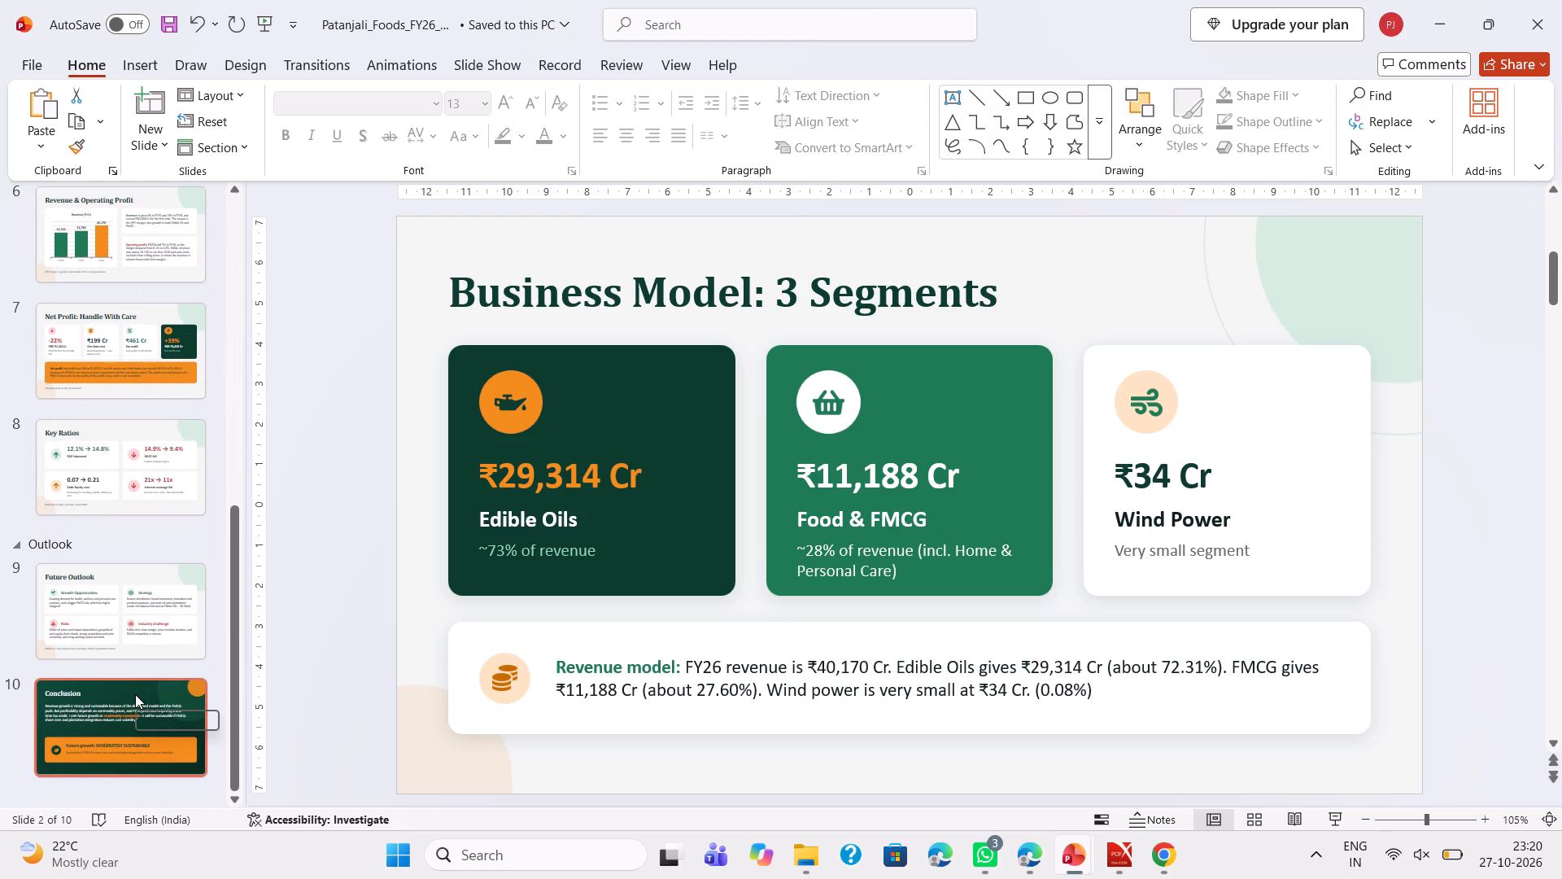
{"action": "scroll", "coordinate": [195, 453], "scroll_direction": "up", "scroll_amount": 5}
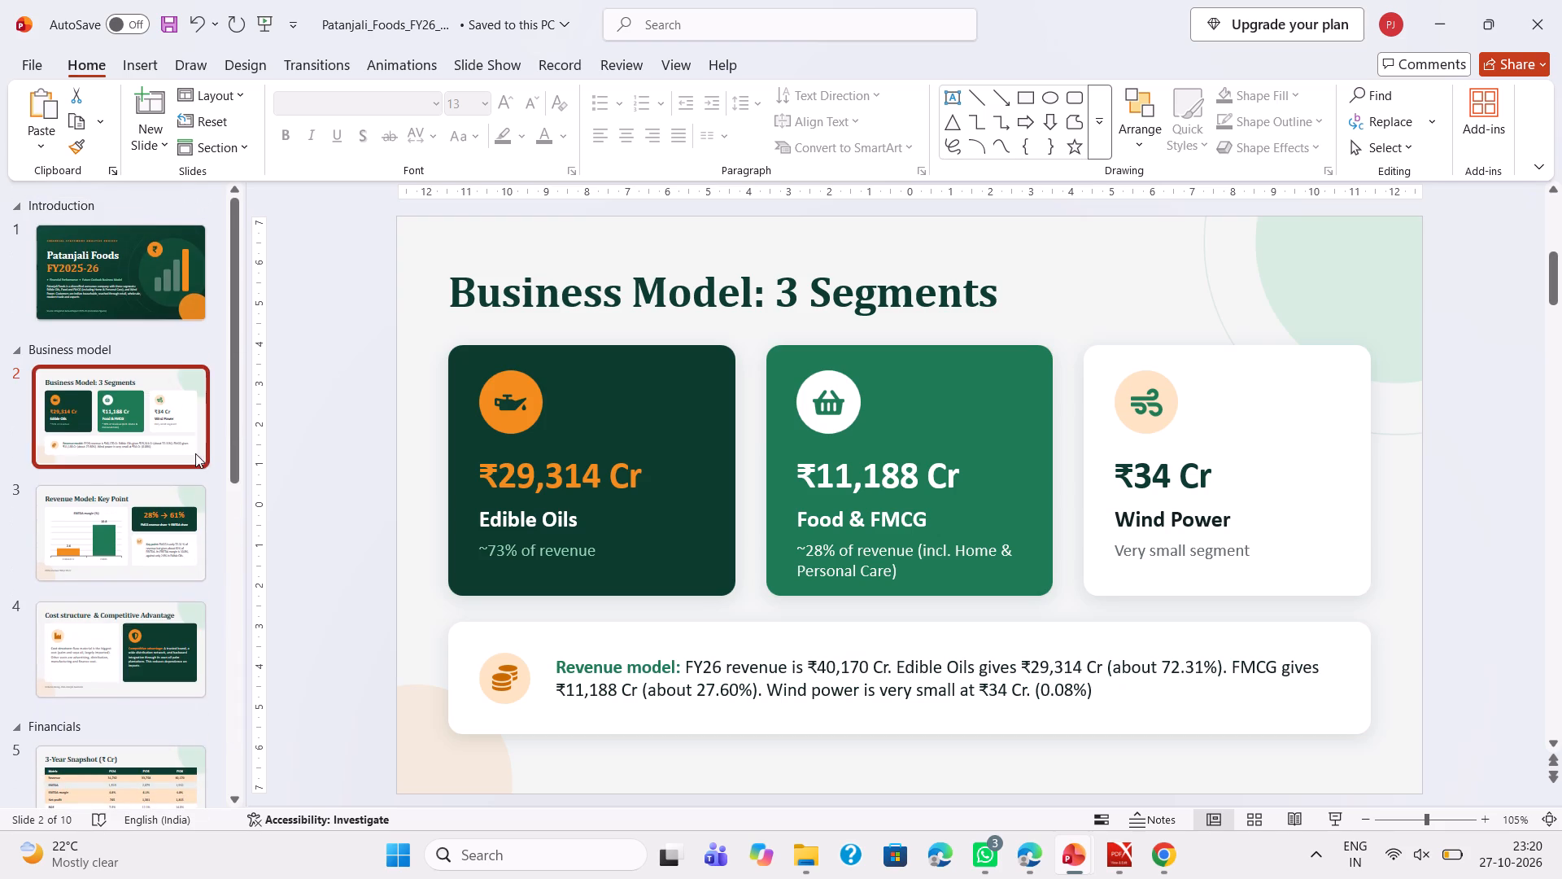
{"action": "left_click", "coordinate": [139, 280]}
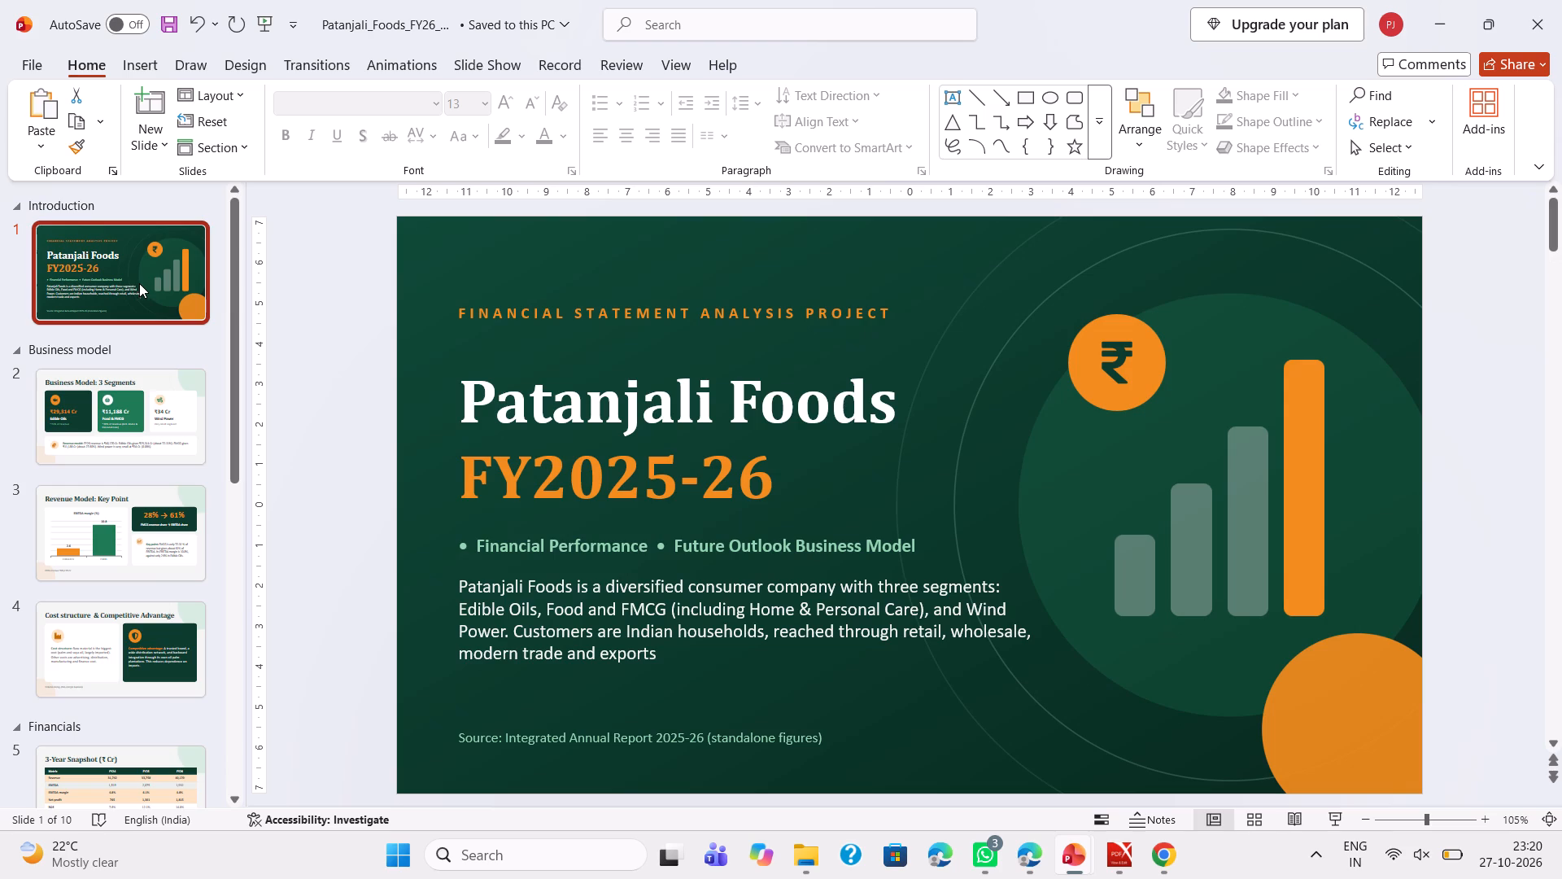
{"action": "left_click", "coordinate": [131, 410]}
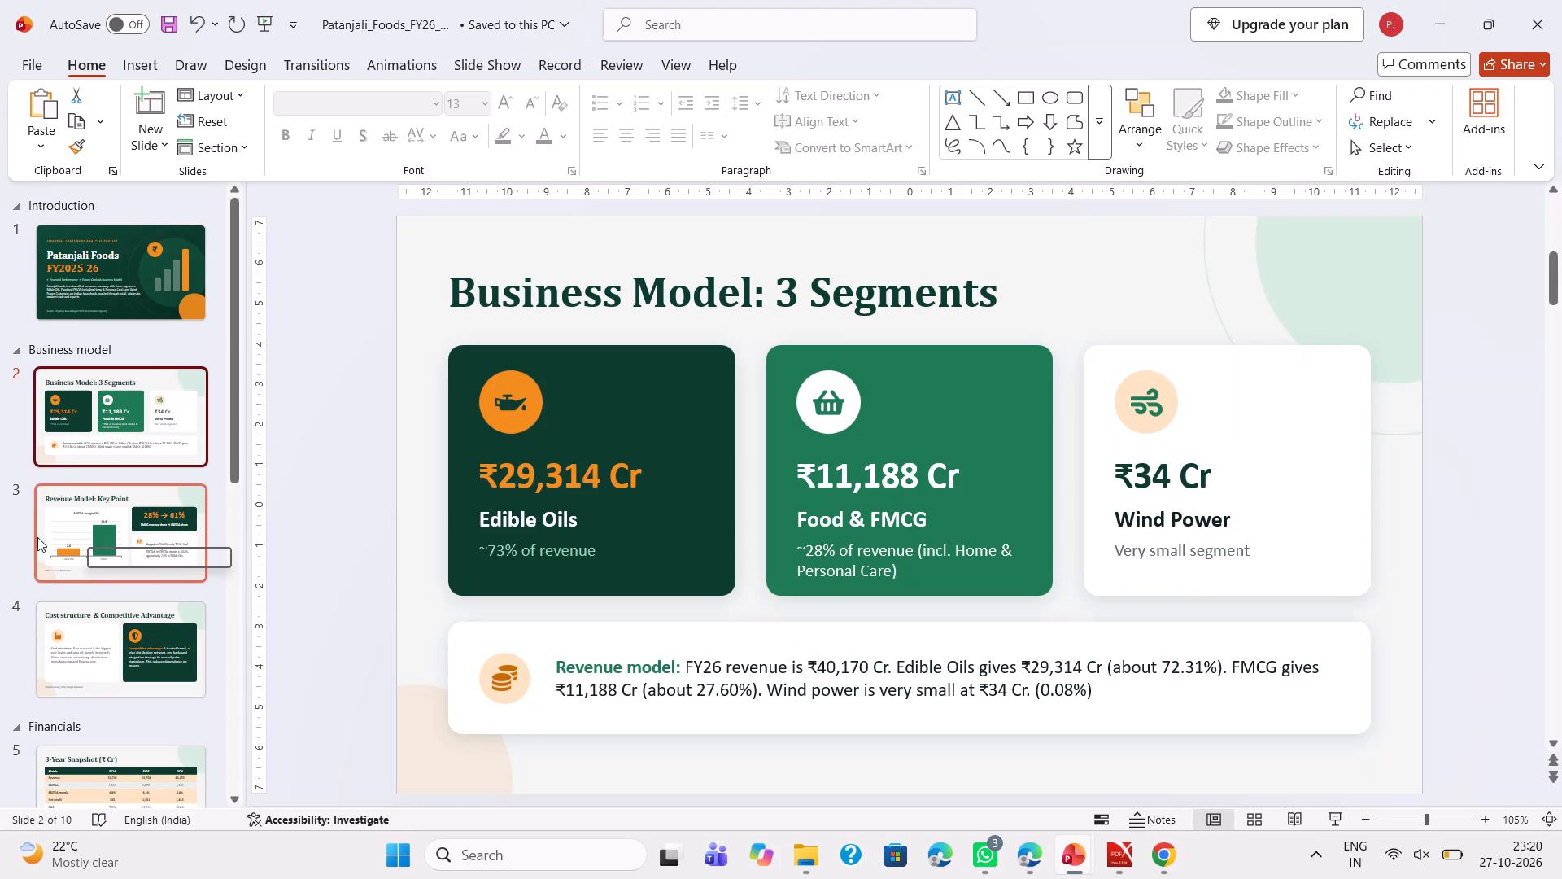
{"action": "left_click", "coordinate": [104, 649]}
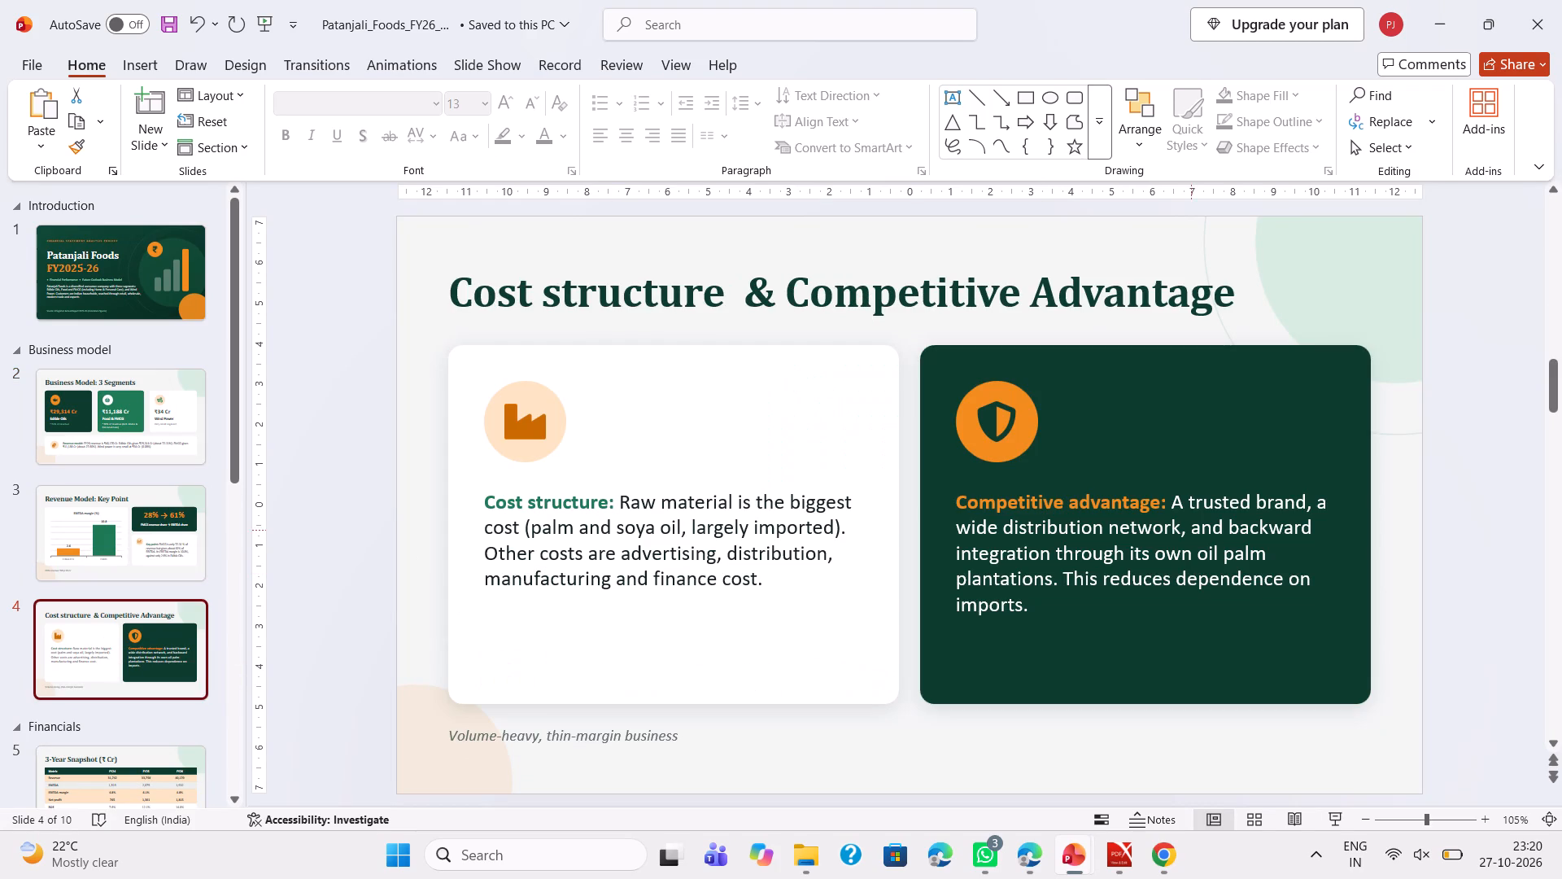
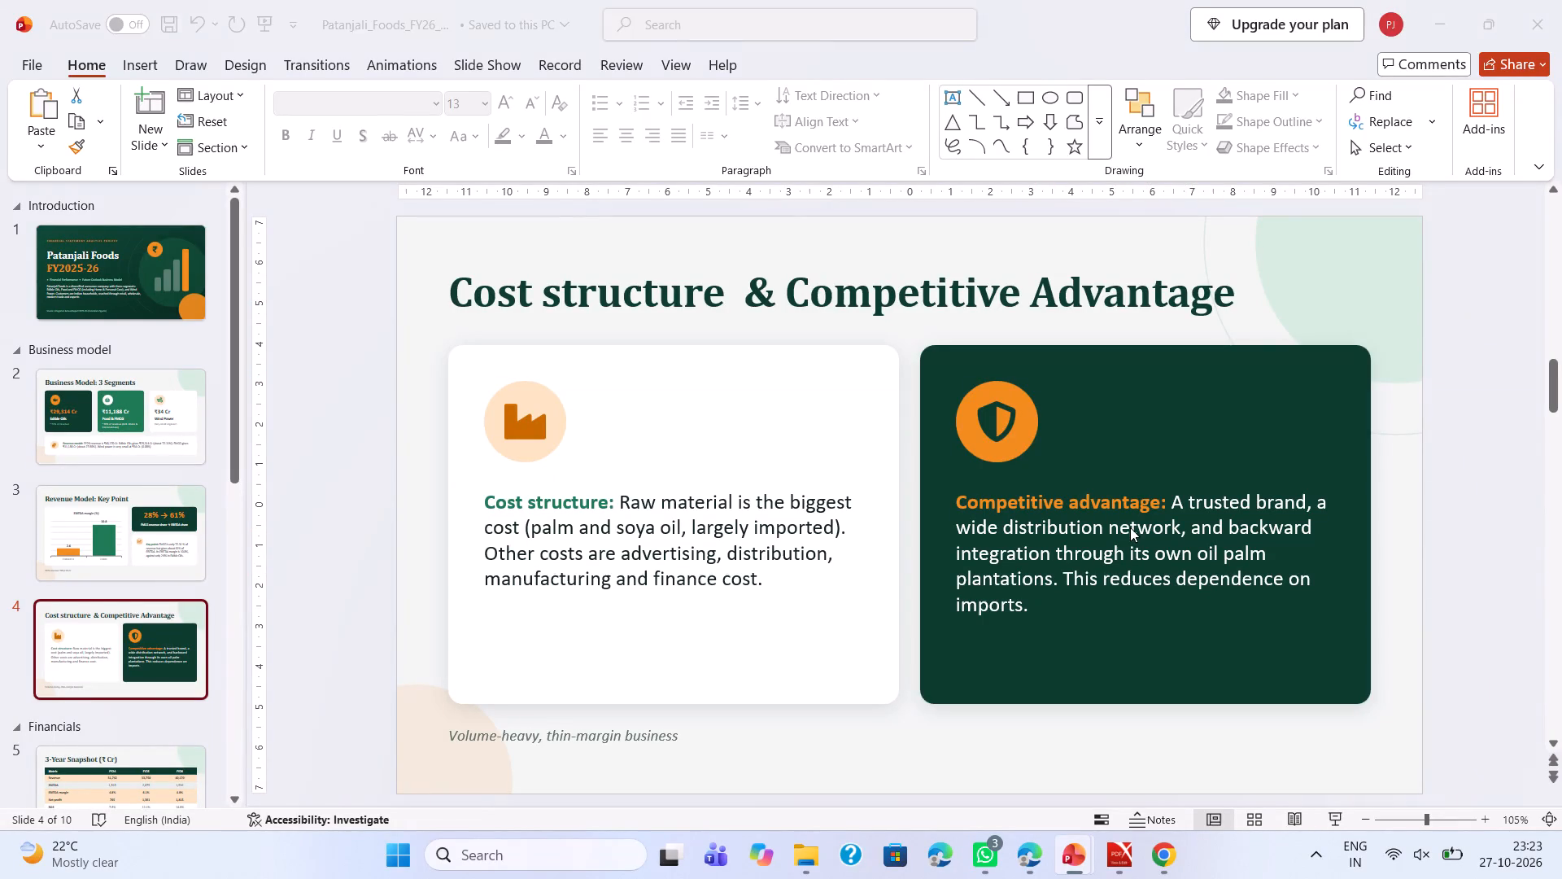
Delete the closing sentence "This reduces dependence on imports." from slide 4's Competitive advantage text, leaving the text ending at "plantations.".
{"action": "left_click_drag", "start_coordinate": [1175, 499], "coordinate": [1270, 497]}
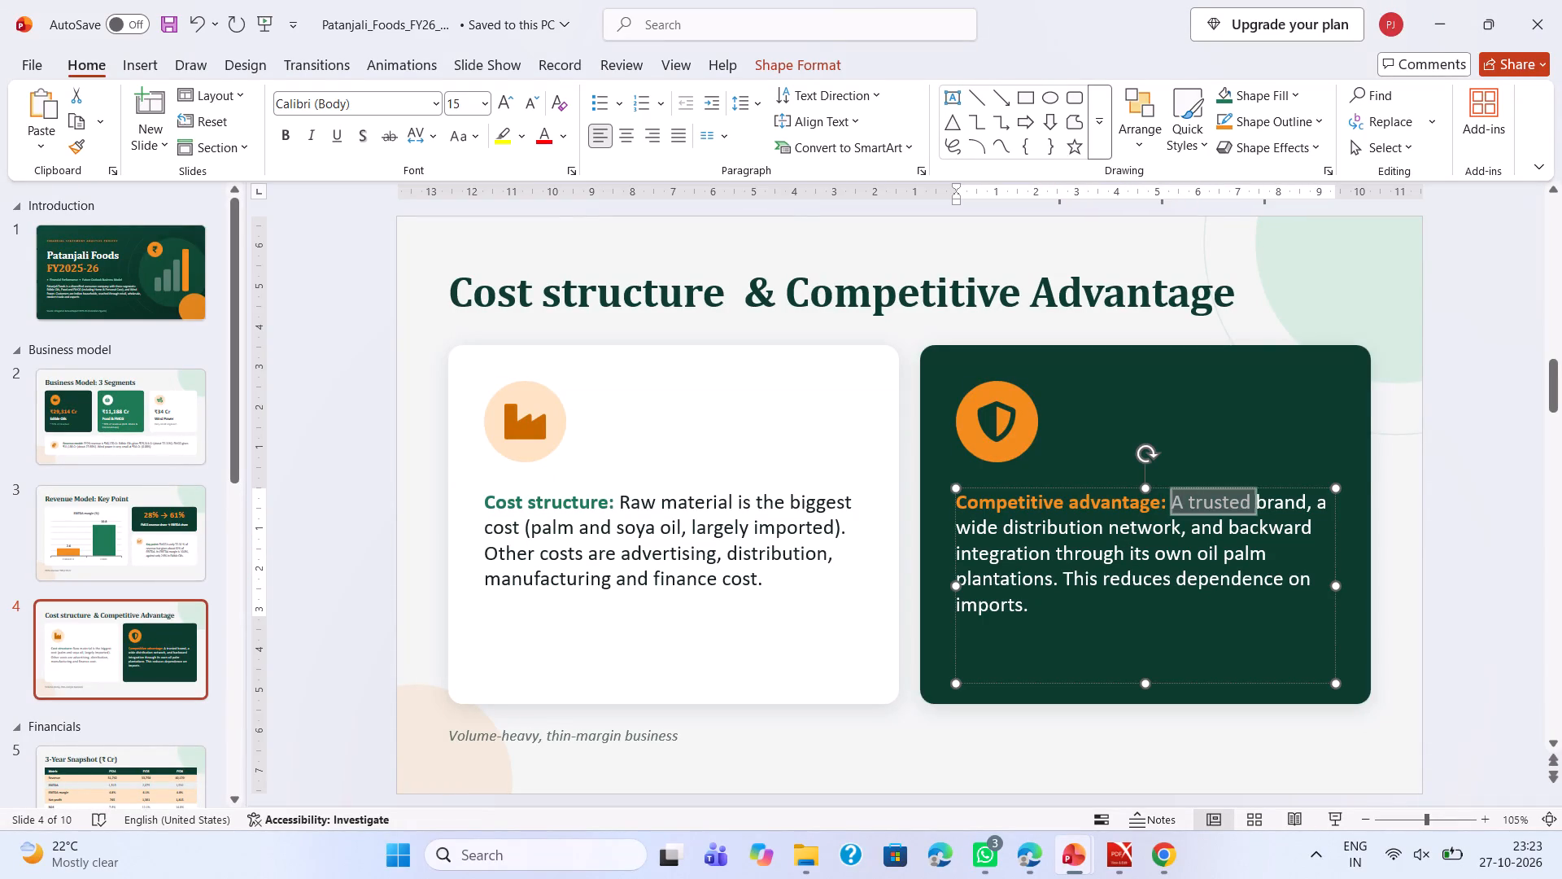
{"action": "left_click_drag", "start_coordinate": [1270, 497], "coordinate": [1338, 498]}
{"action": "left_click", "coordinate": [1427, 541]}
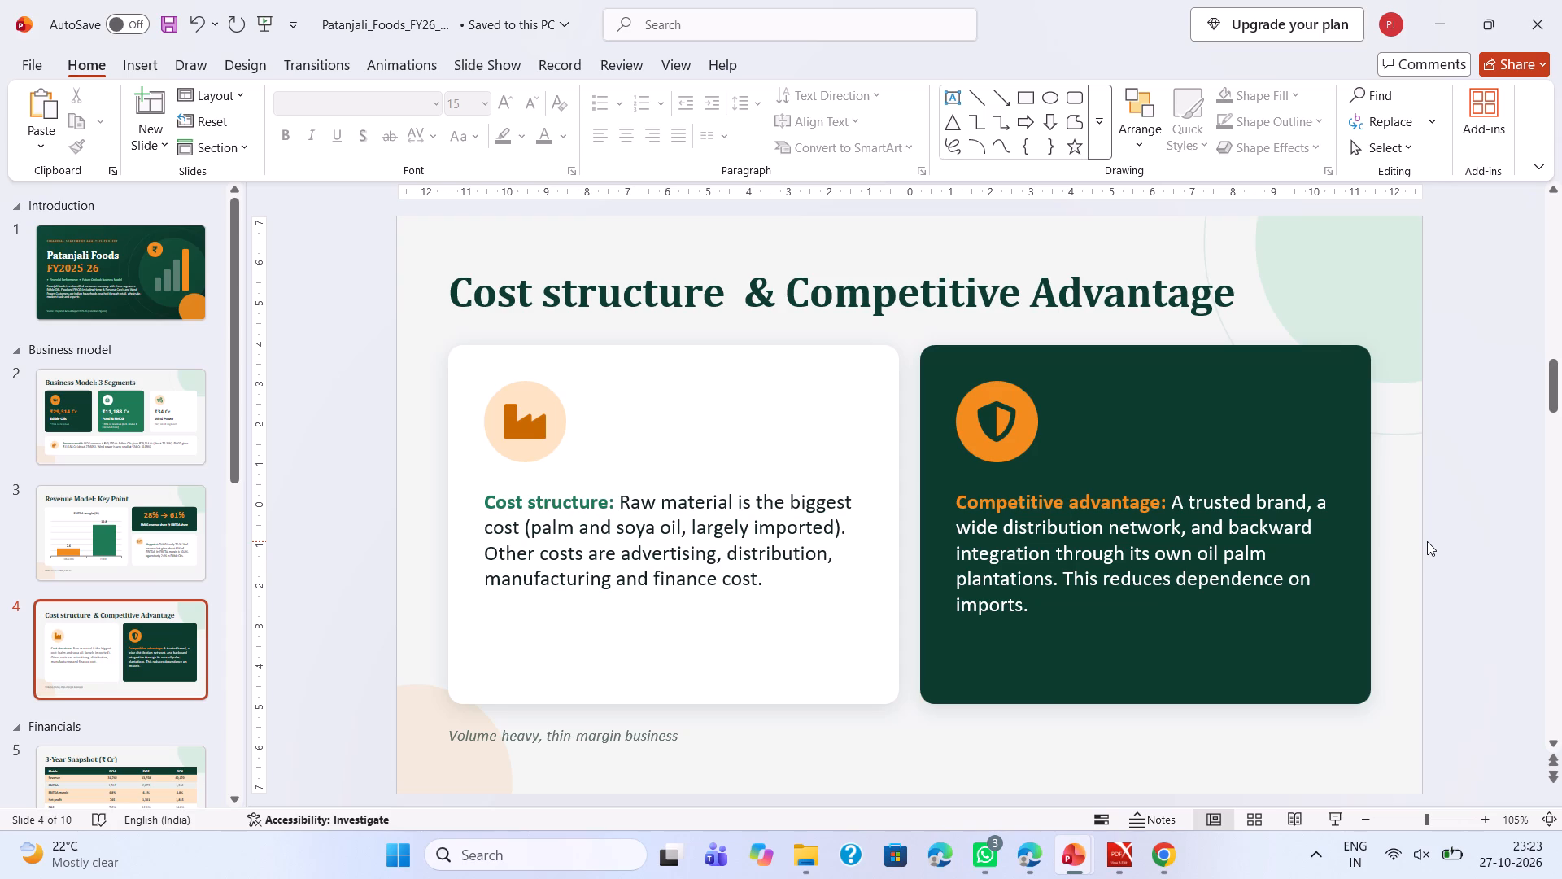
{"action": "left_click", "coordinate": [1029, 608]}
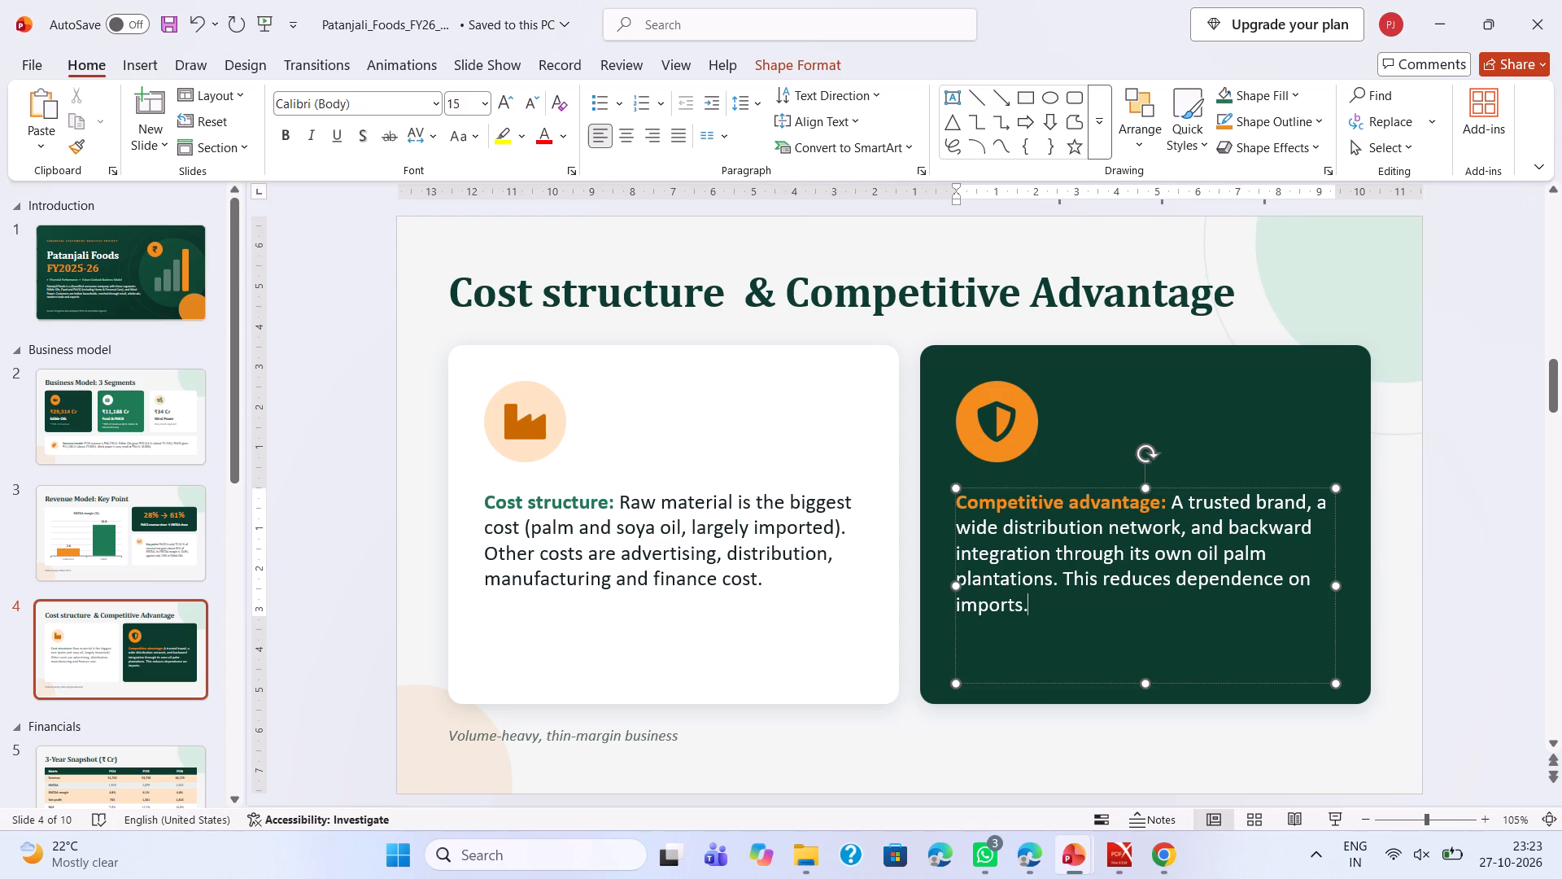
{"action": "key", "text": "BackSpace"}
{"action": "key", "text": "BackSpace"}
{"action": "key", "text": "BackSpace"}
{"action": "key", "text": "BackSpace"}
{"action": "key", "text": "BackSpace"}
{"action": "key", "text": "BackSpace"}
{"action": "key", "text": "BackSpace"}
{"action": "key", "text": "BackSpace"}
{"action": "key", "text": "BackSpace"}
{"action": "key", "text": "BackSpace"}
{"action": "key", "text": "BackSpace"}
{"action": "key", "text": "BackSpace"}
{"action": "key", "text": "BackSpace"}
{"action": "key", "text": "BackSpace"}
{"action": "key", "text": "BackSpace"}
{"action": "key", "text": "BackSpace"}
{"action": "key", "text": "BackSpace"}
{"action": "key", "text": "BackSpace"}
{"action": "key", "text": "BackSpace"}
{"action": "key", "text": "BackSpace"}
{"action": "key", "text": "BackSpace"}
{"action": "key", "text": "BackSpace"}
{"action": "key", "text": "BackSpace"}
{"action": "key", "text": "BackSpace"}
{"action": "key", "text": "BackSpace"}
{"action": "key", "text": "BackSpace"}
{"action": "key", "text": "BackSpace"}
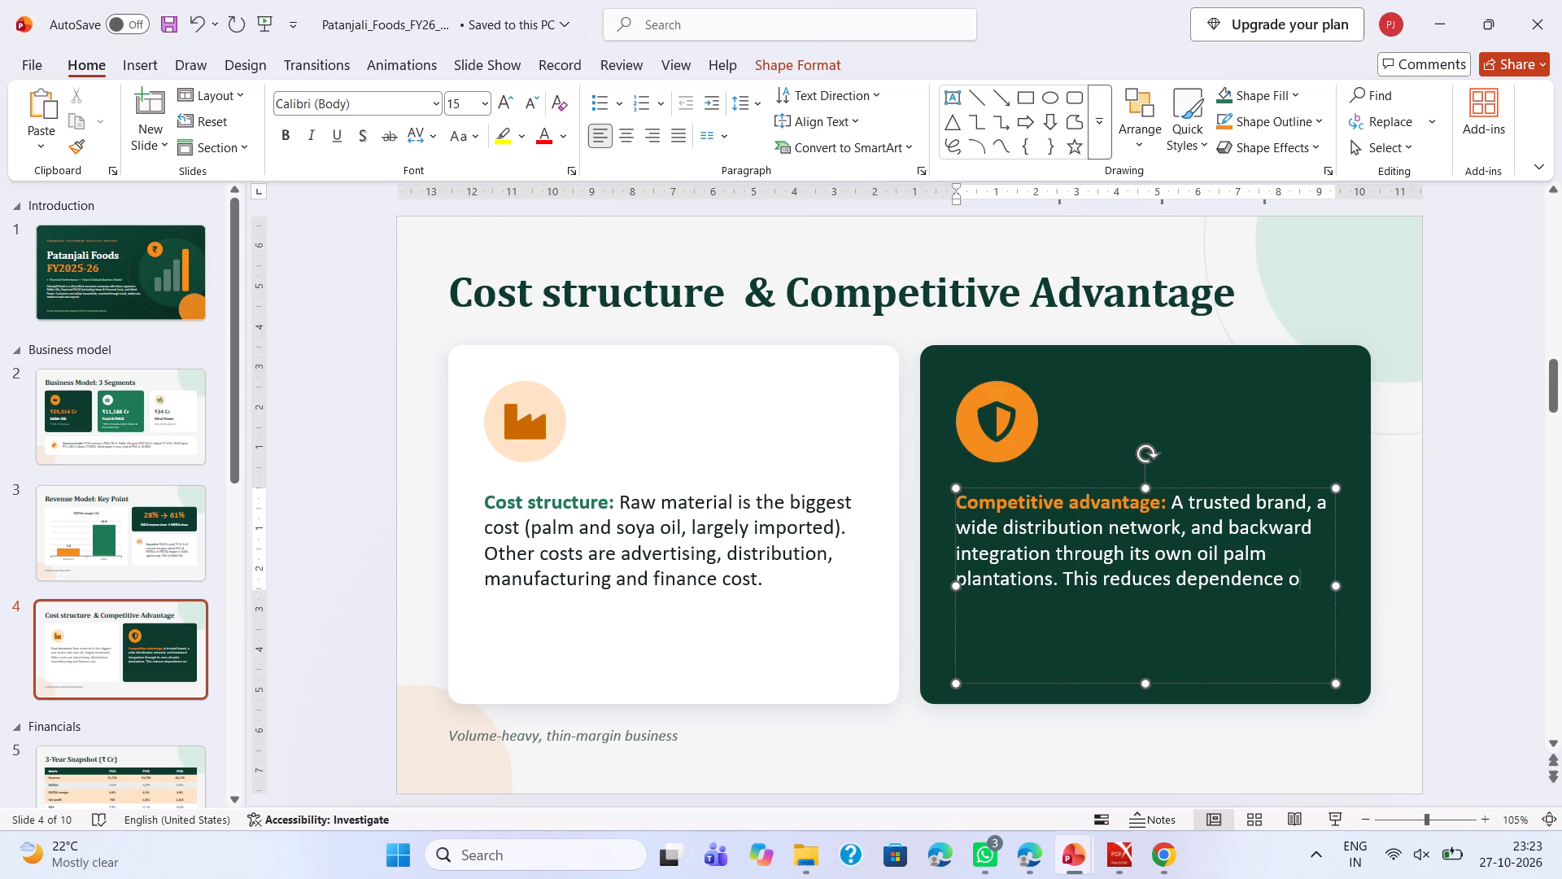
{"action": "key", "text": "BackSpace"}
{"action": "key", "text": "BackSpace"}
{"action": "key", "text": "BackSpace"}
{"action": "key", "text": "BackSpace"}
{"action": "key", "text": "BackSpace"}
{"action": "key", "text": "BackSpace"}
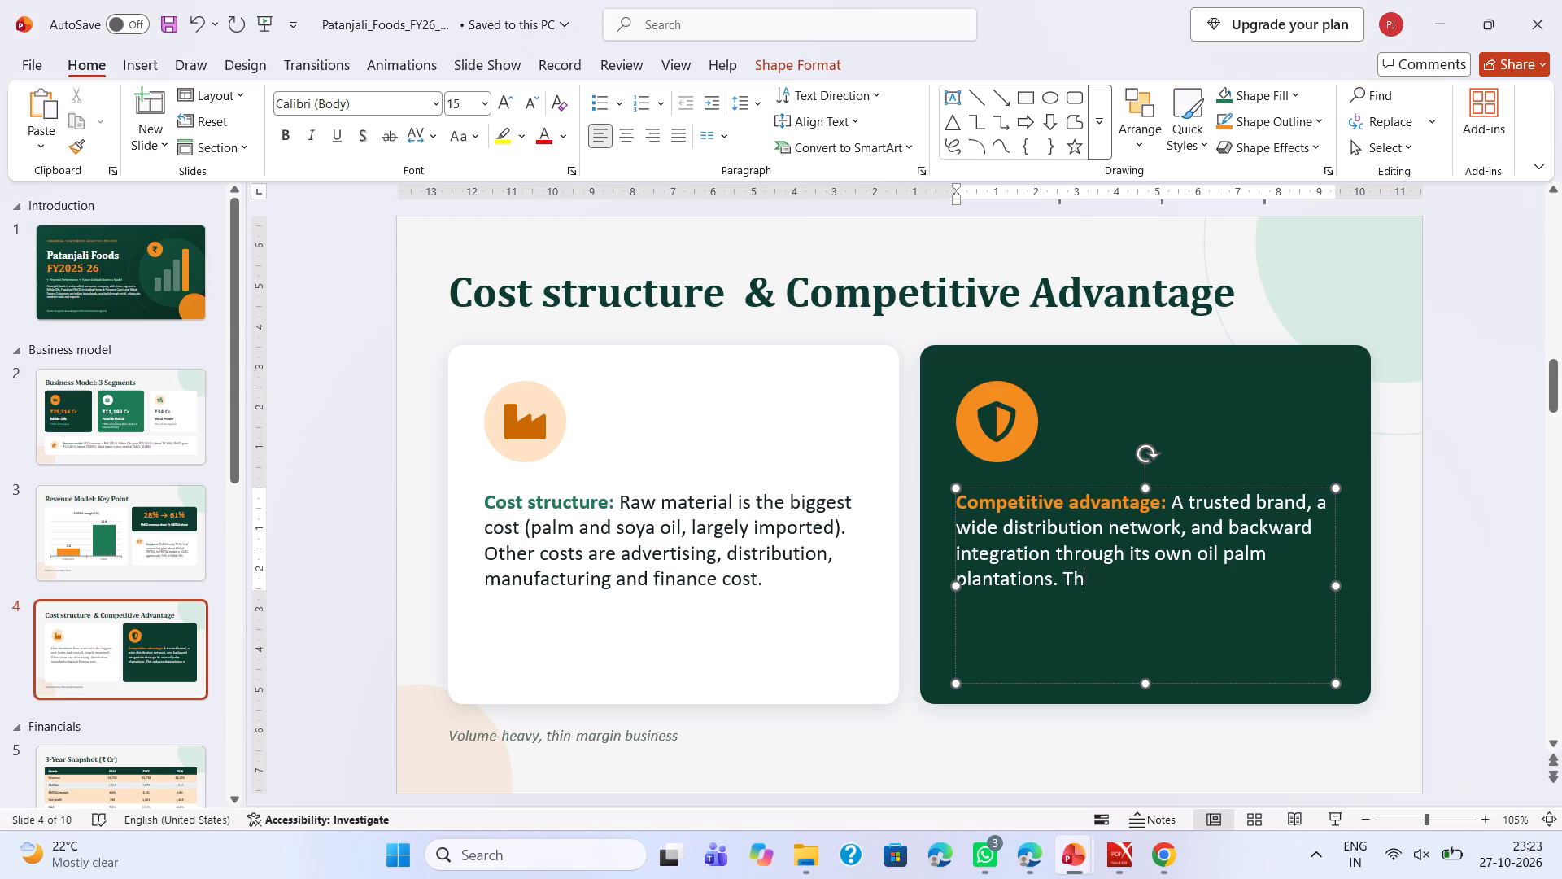
{"action": "key", "text": "BackSpace"}
{"action": "key", "text": "BackSpace"}
Save the Hi-Fi presentation and deselect the Competitive advantage text box.
{"action": "key", "text": "ctrl+s"}
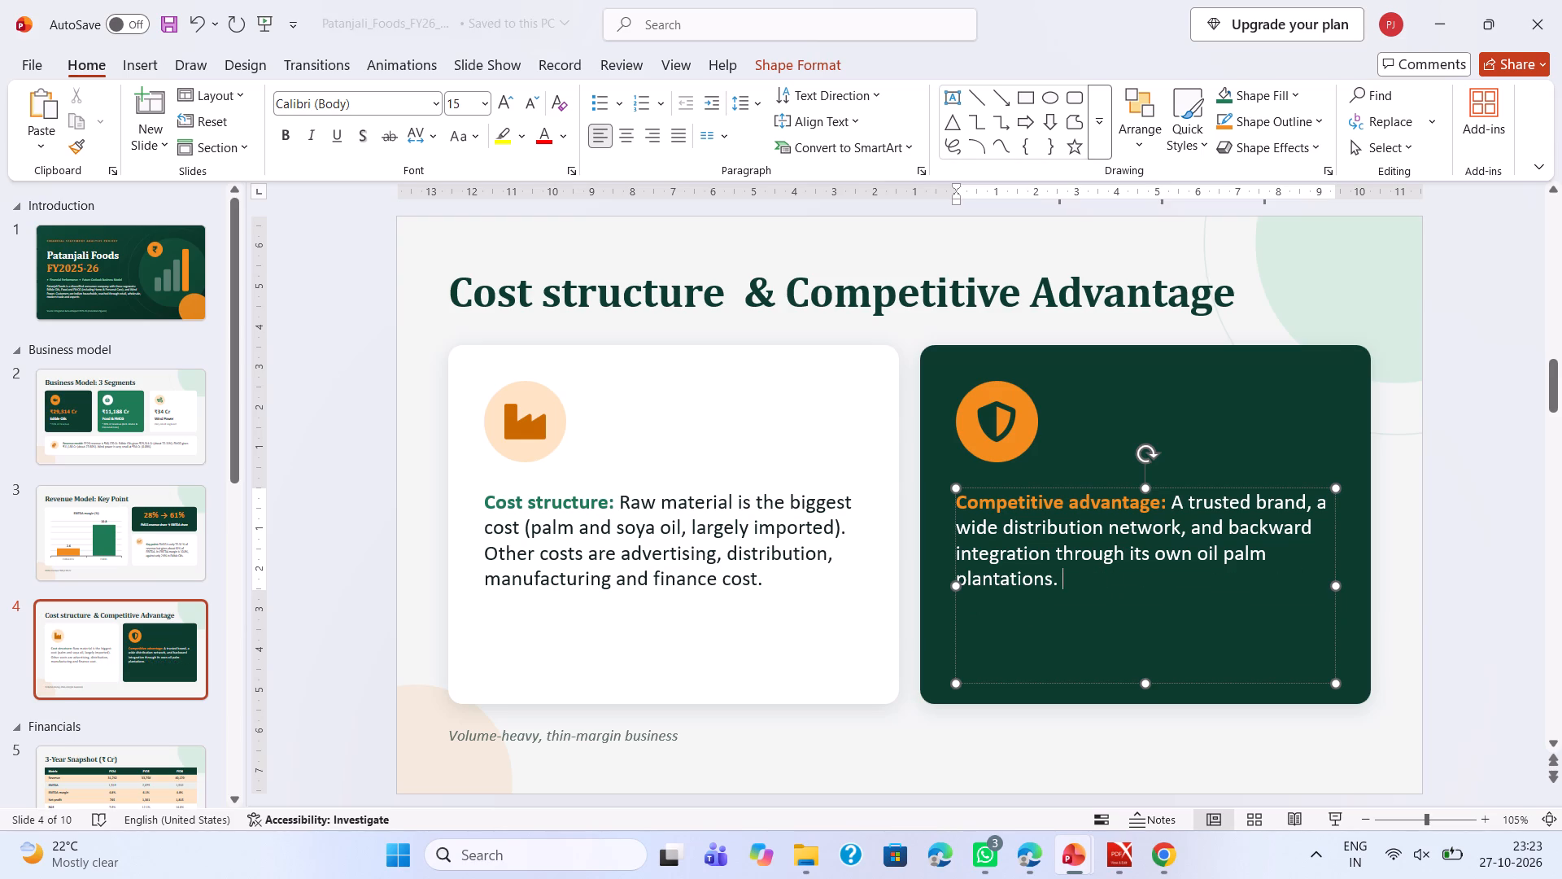
{"action": "left_click", "coordinate": [1446, 290]}
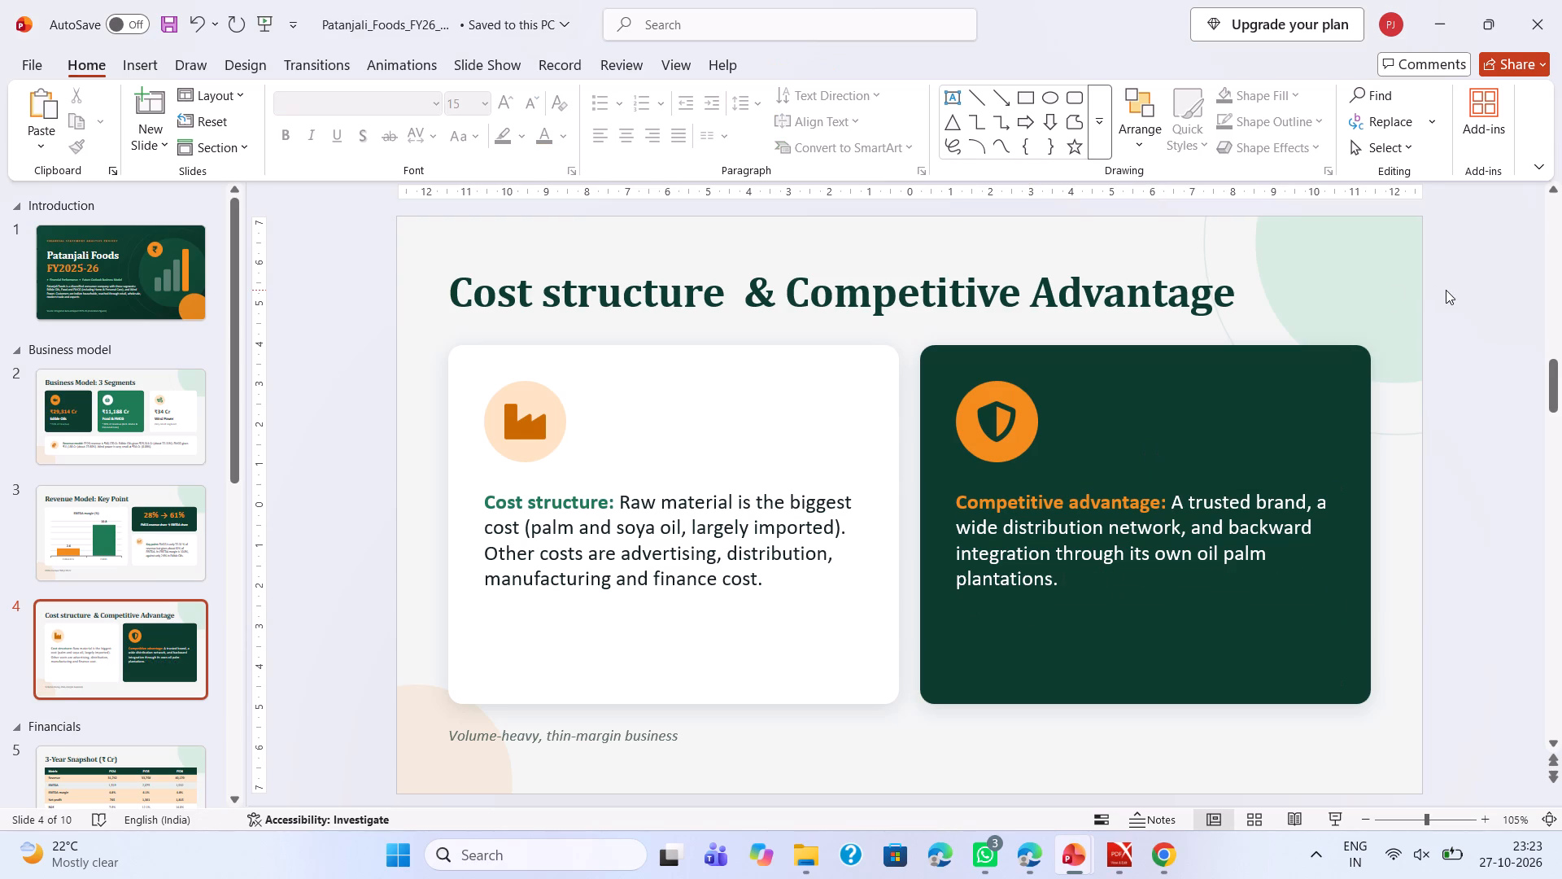
{"action": "key", "text": "ctrl+s"}
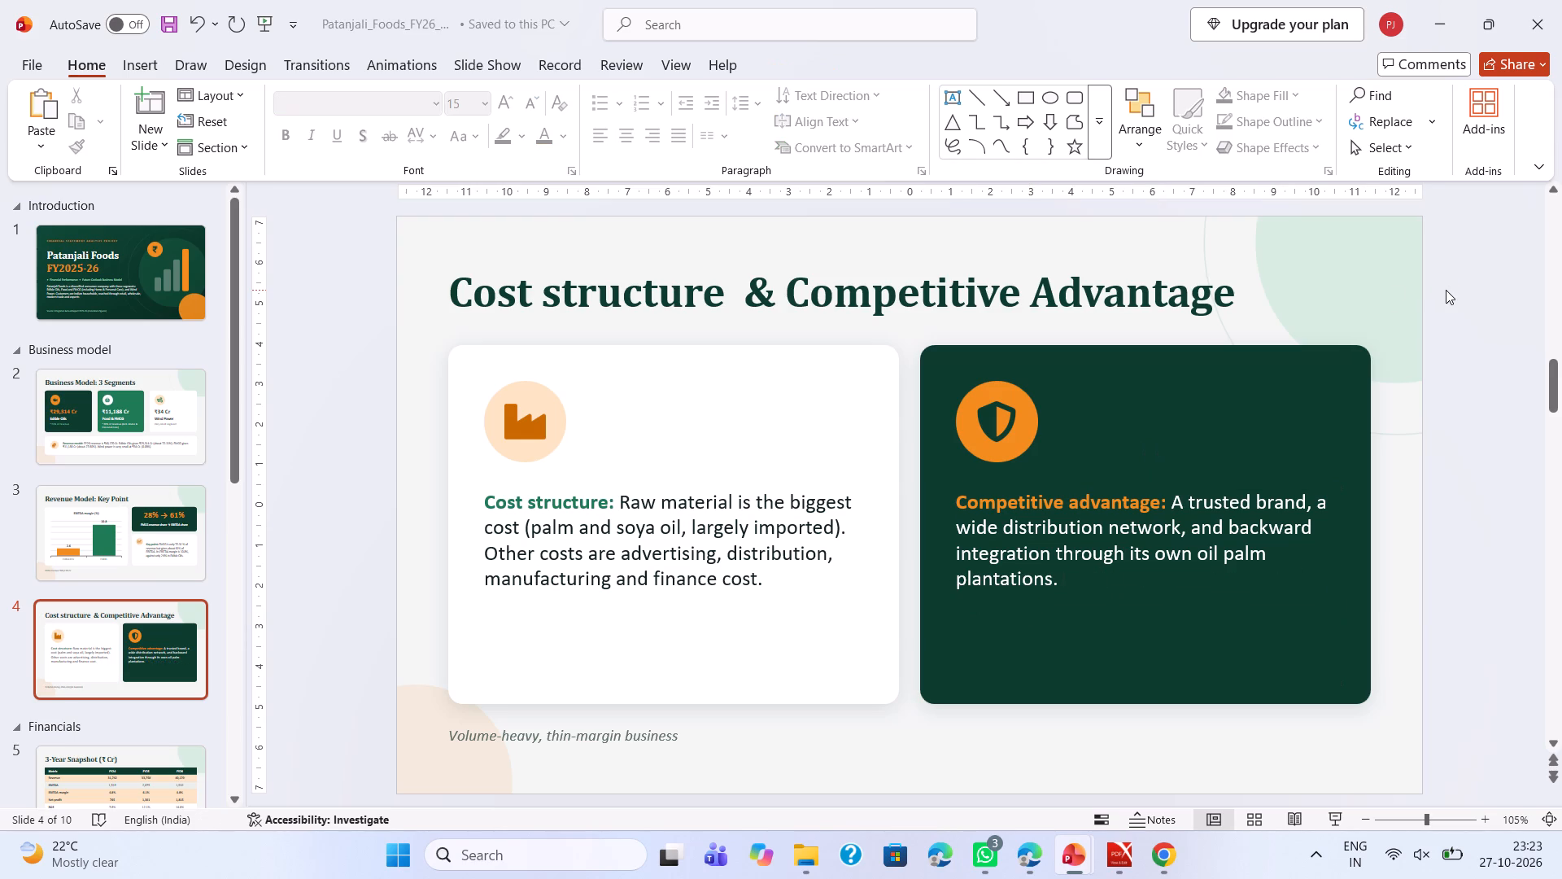
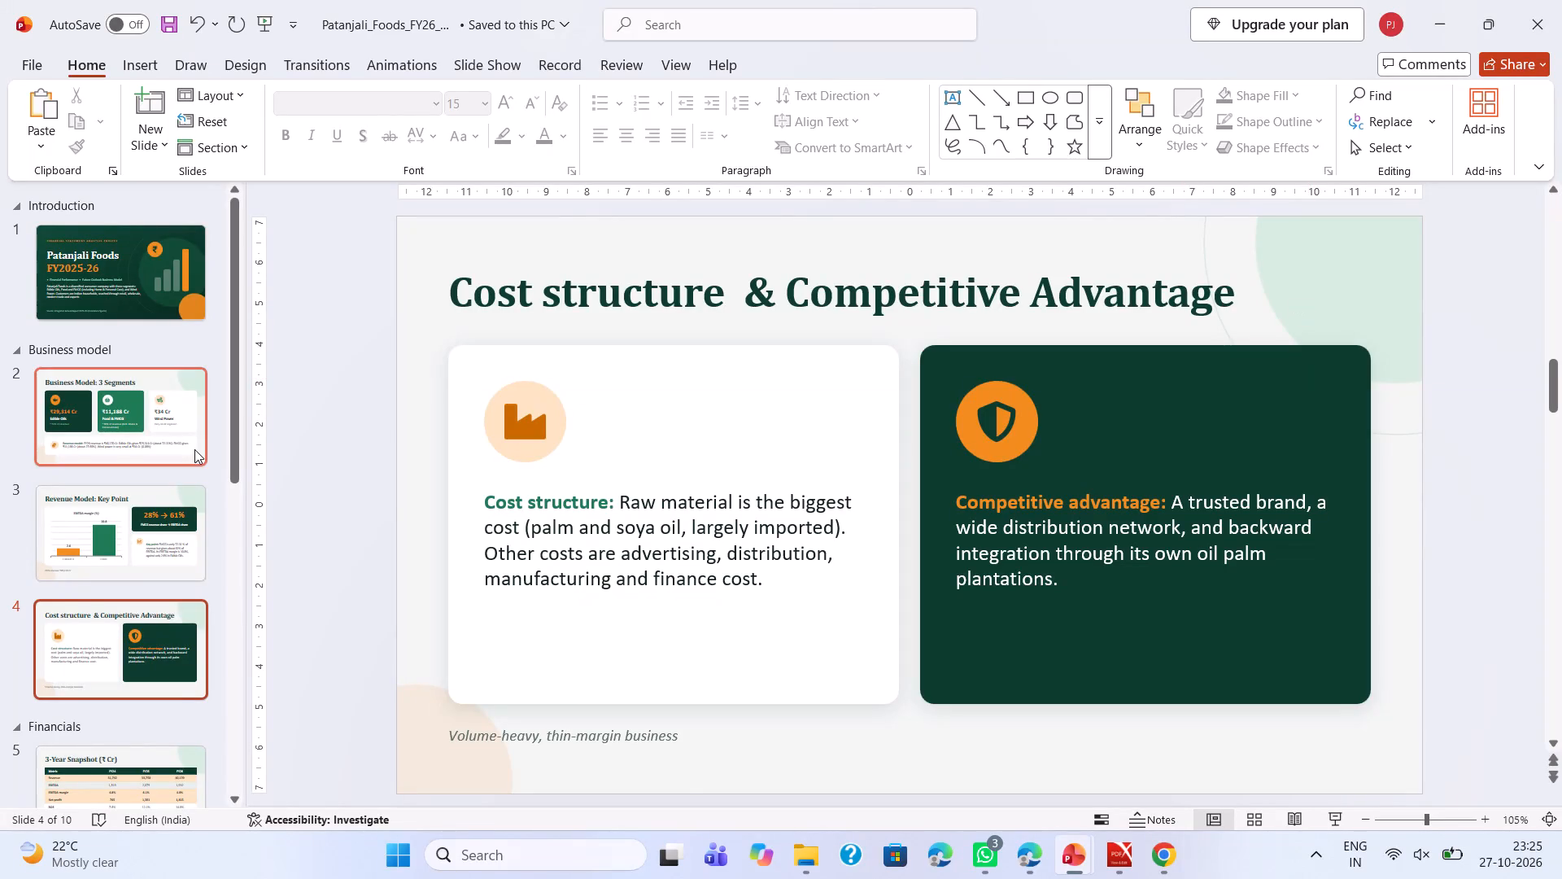
Look over slide 5's 3-Year Snapshot table and slide 6's Revenue & Operating Profit content.
{"action": "scroll", "coordinate": [77, 548], "scroll_direction": "down", "scroll_amount": 1}
{"action": "left_click", "coordinate": [96, 493]}
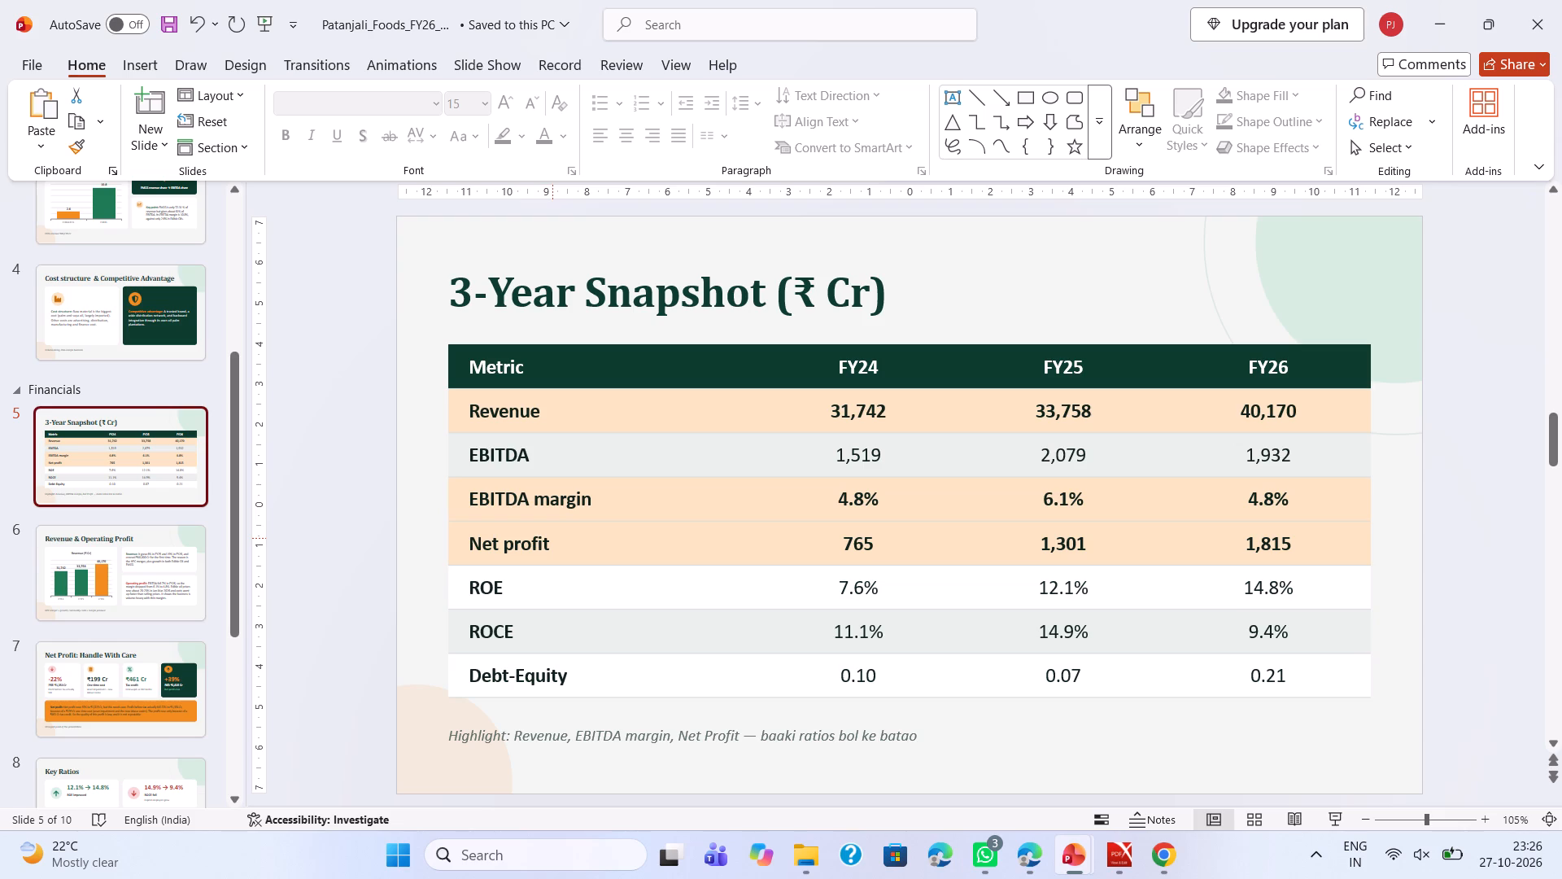
{"action": "left_click", "coordinate": [174, 576]}
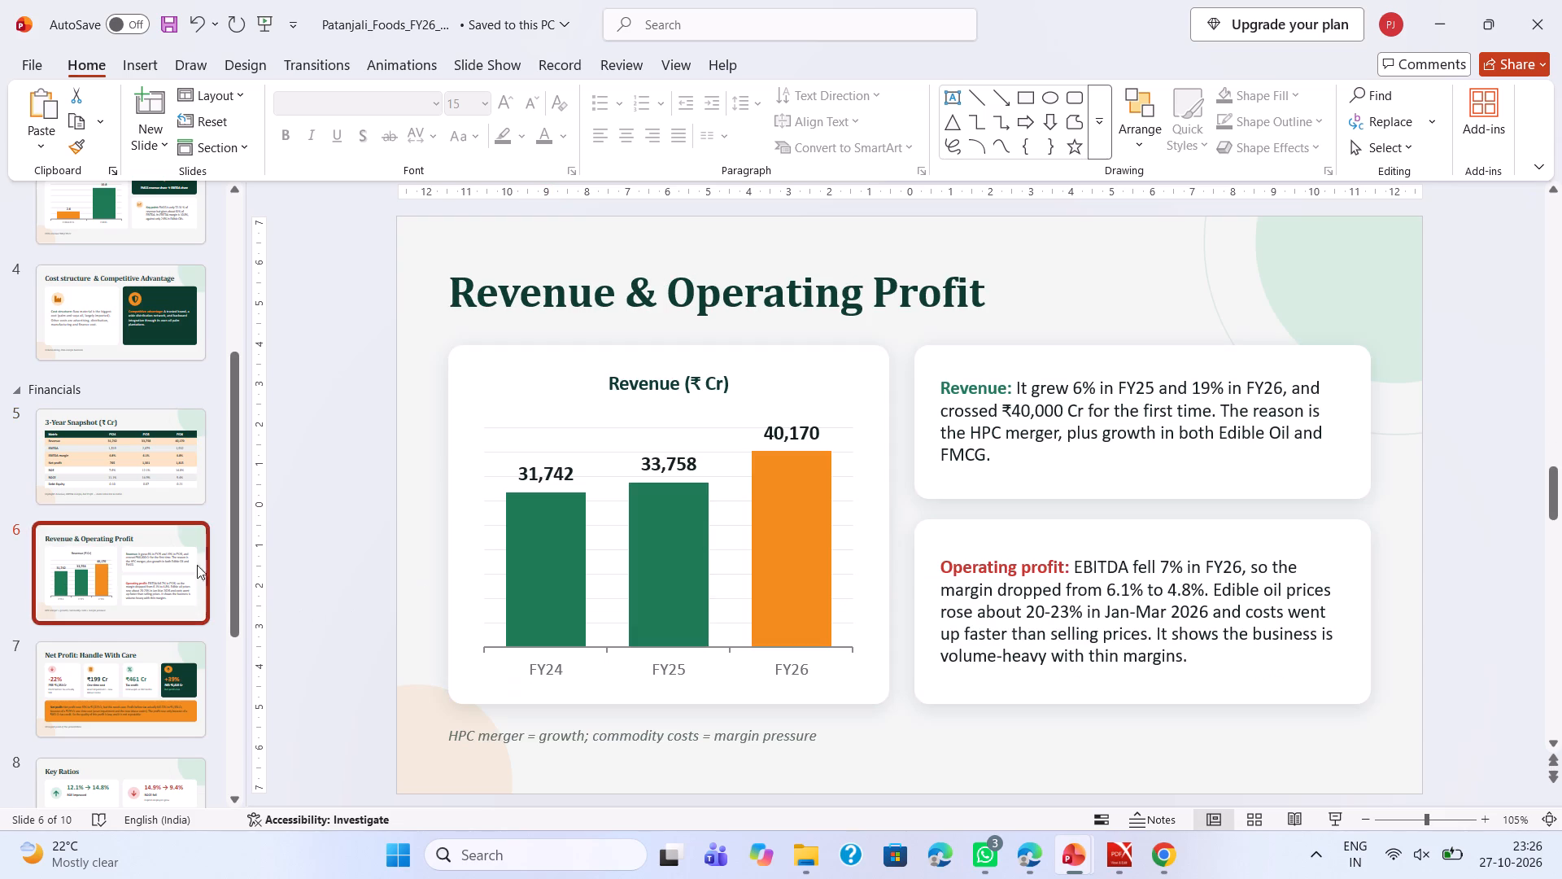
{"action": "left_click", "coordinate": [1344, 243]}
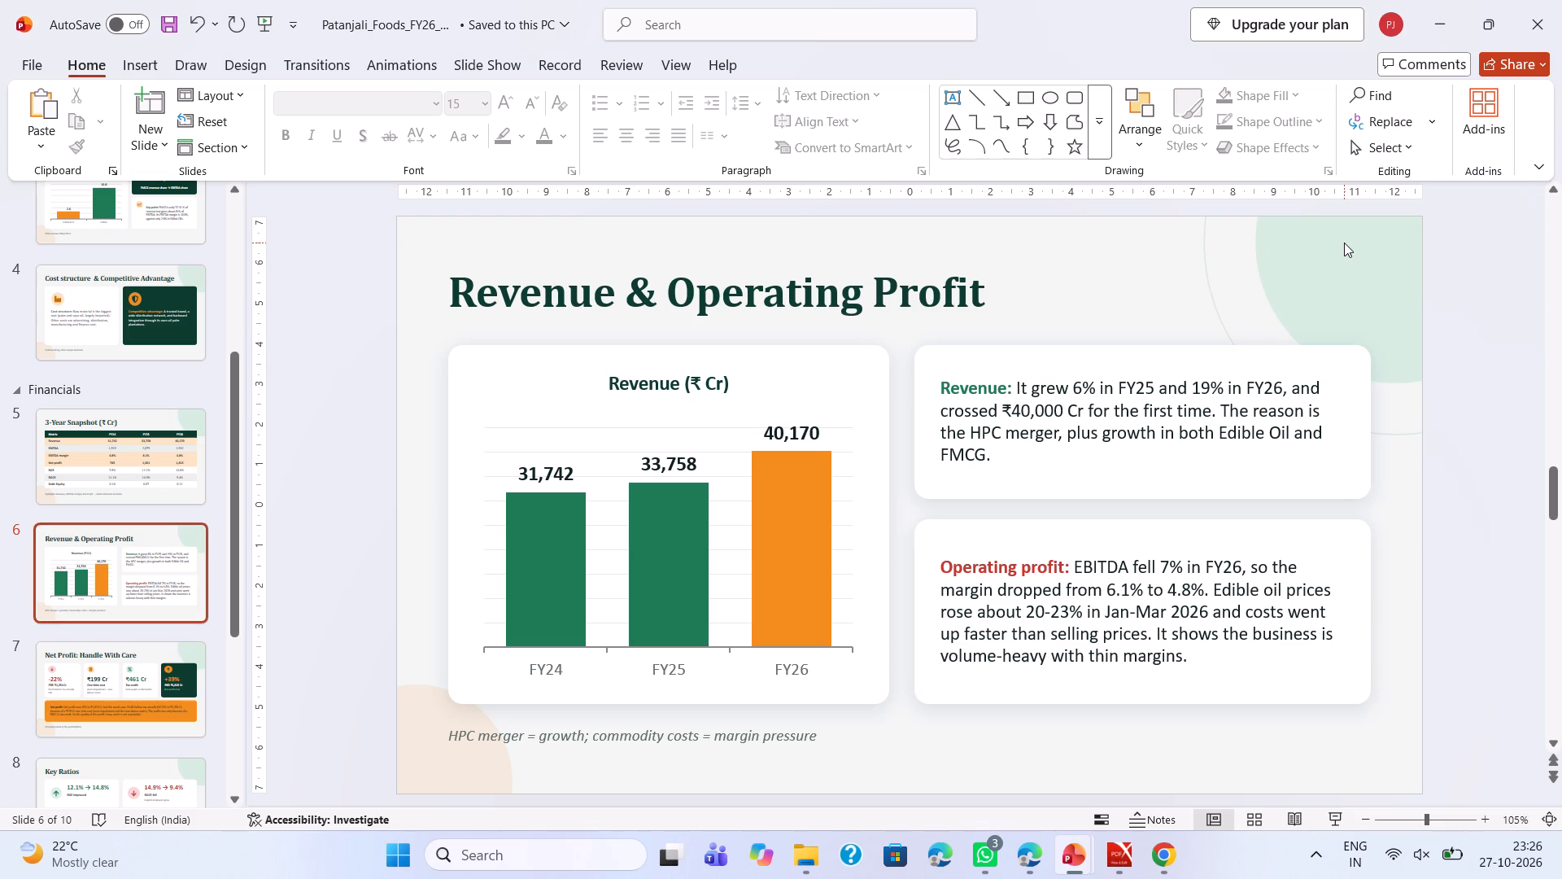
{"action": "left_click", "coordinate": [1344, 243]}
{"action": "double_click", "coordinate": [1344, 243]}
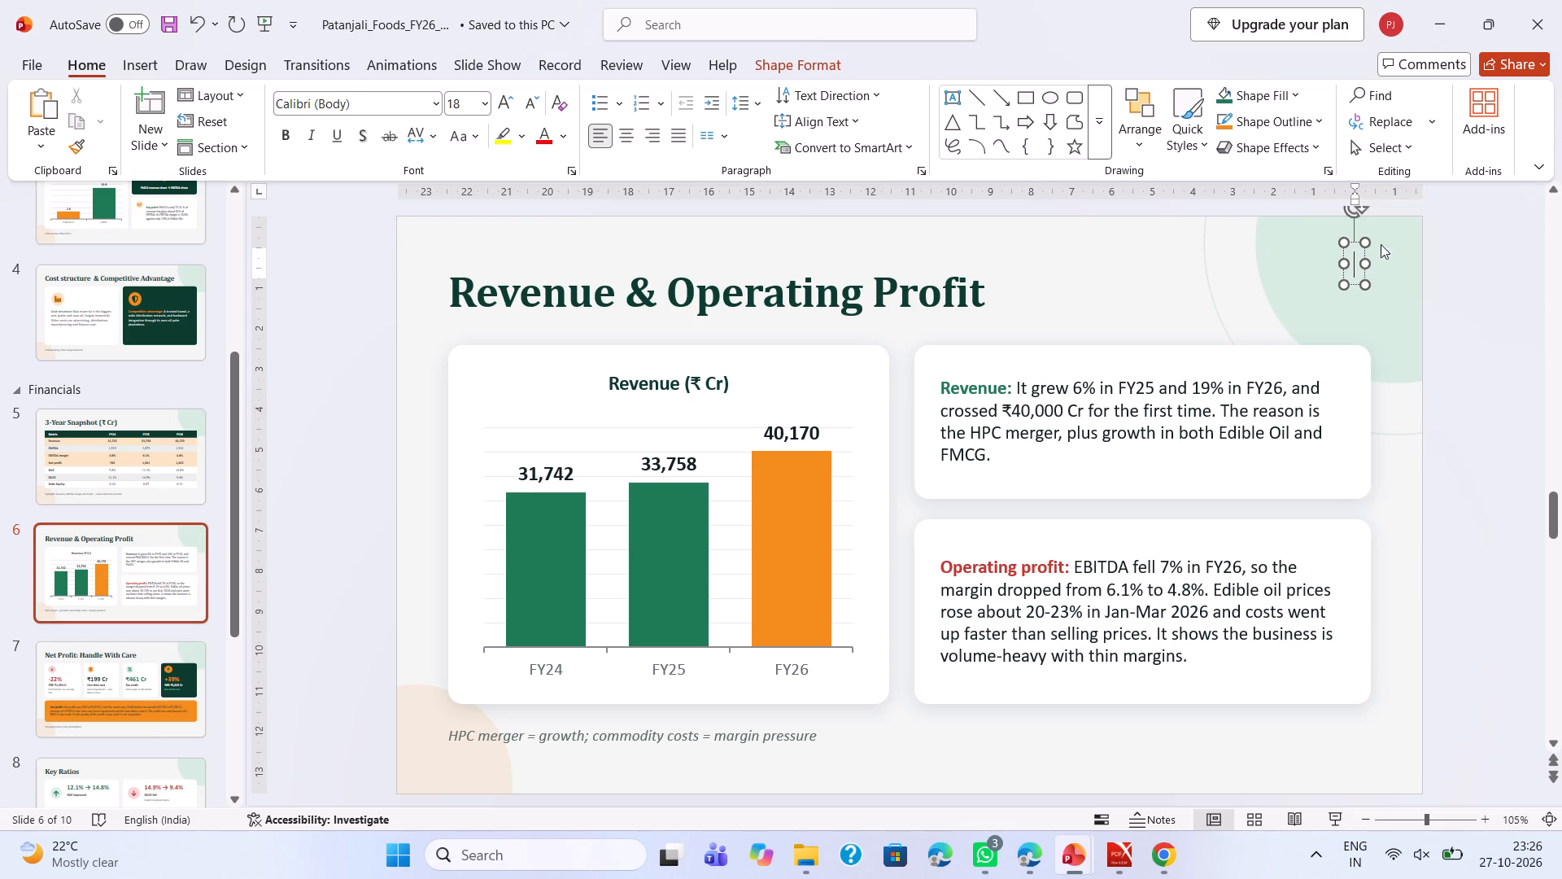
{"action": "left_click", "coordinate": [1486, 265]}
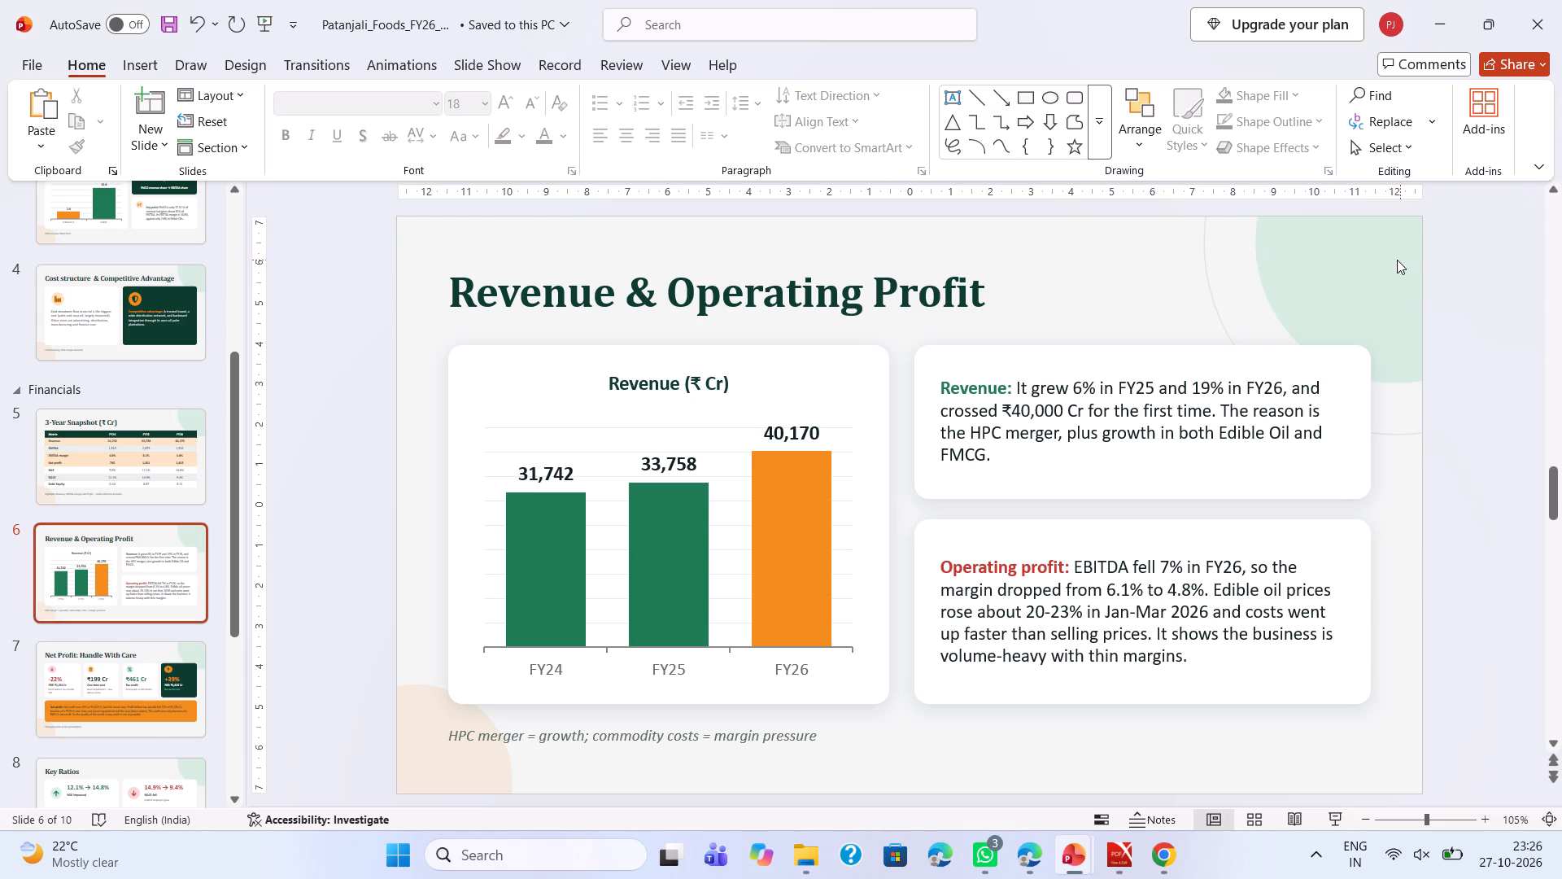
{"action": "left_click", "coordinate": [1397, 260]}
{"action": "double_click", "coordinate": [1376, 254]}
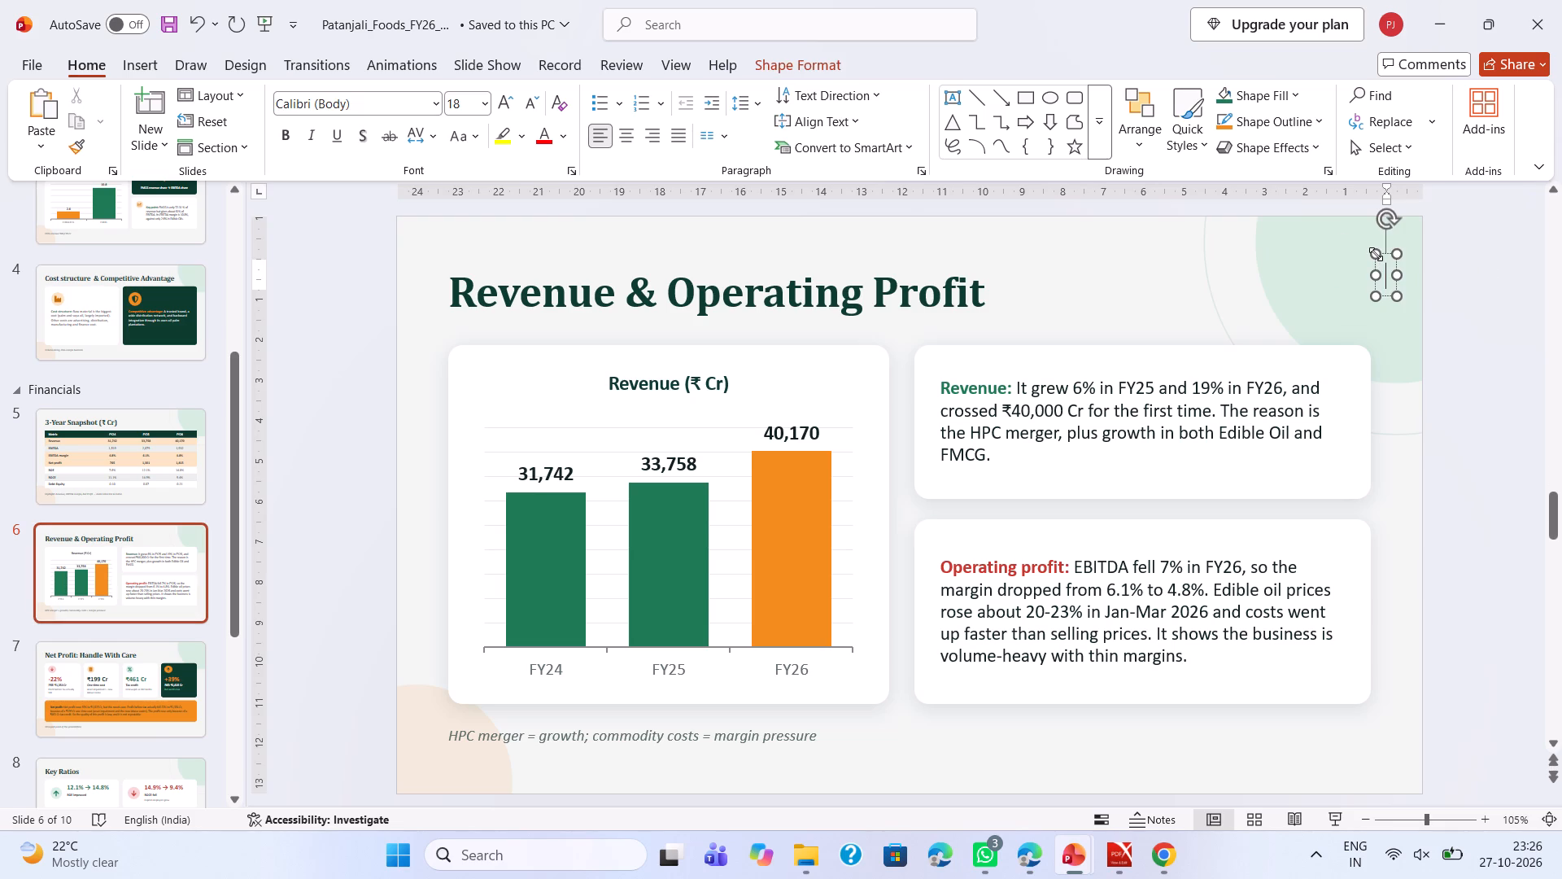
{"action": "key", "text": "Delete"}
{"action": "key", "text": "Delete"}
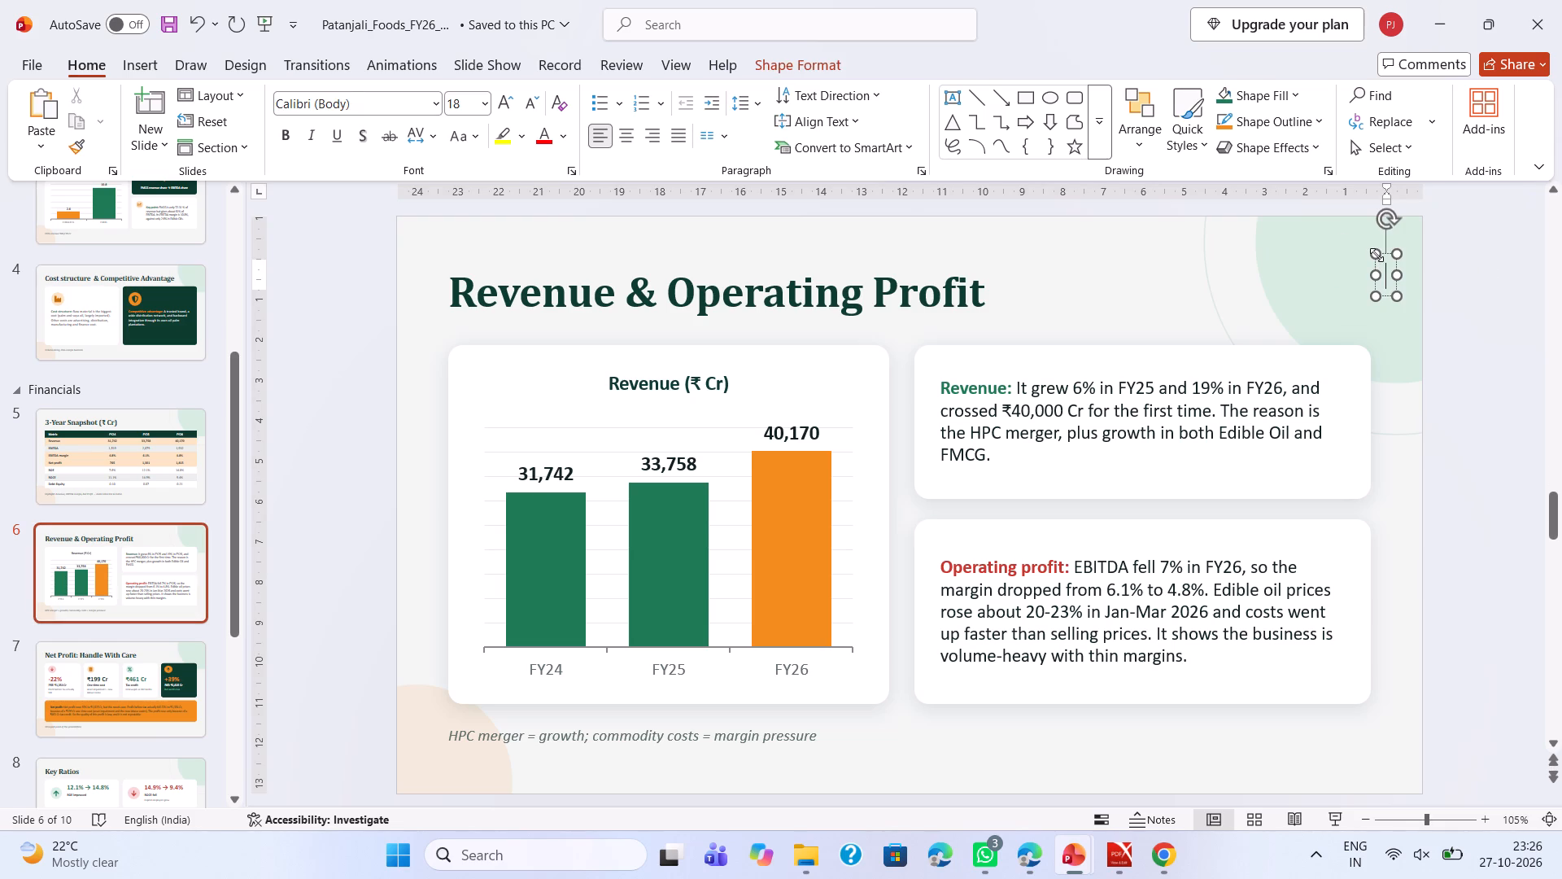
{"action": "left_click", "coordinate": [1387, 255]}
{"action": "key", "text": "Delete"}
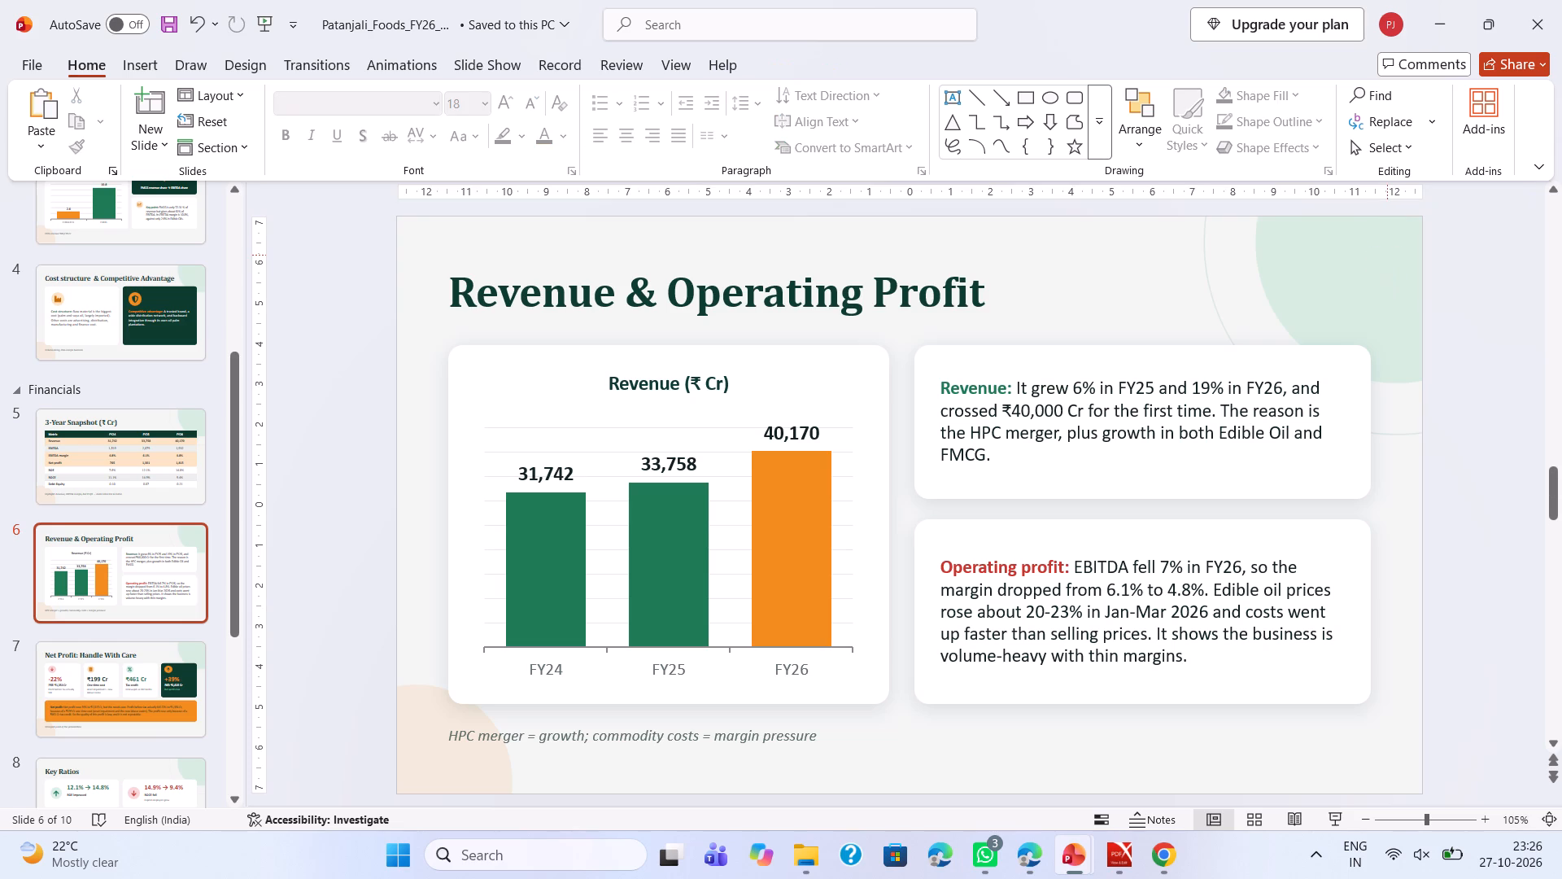
Save the Hi-Fi presentation.
{"action": "key", "text": "ctrl+s"}
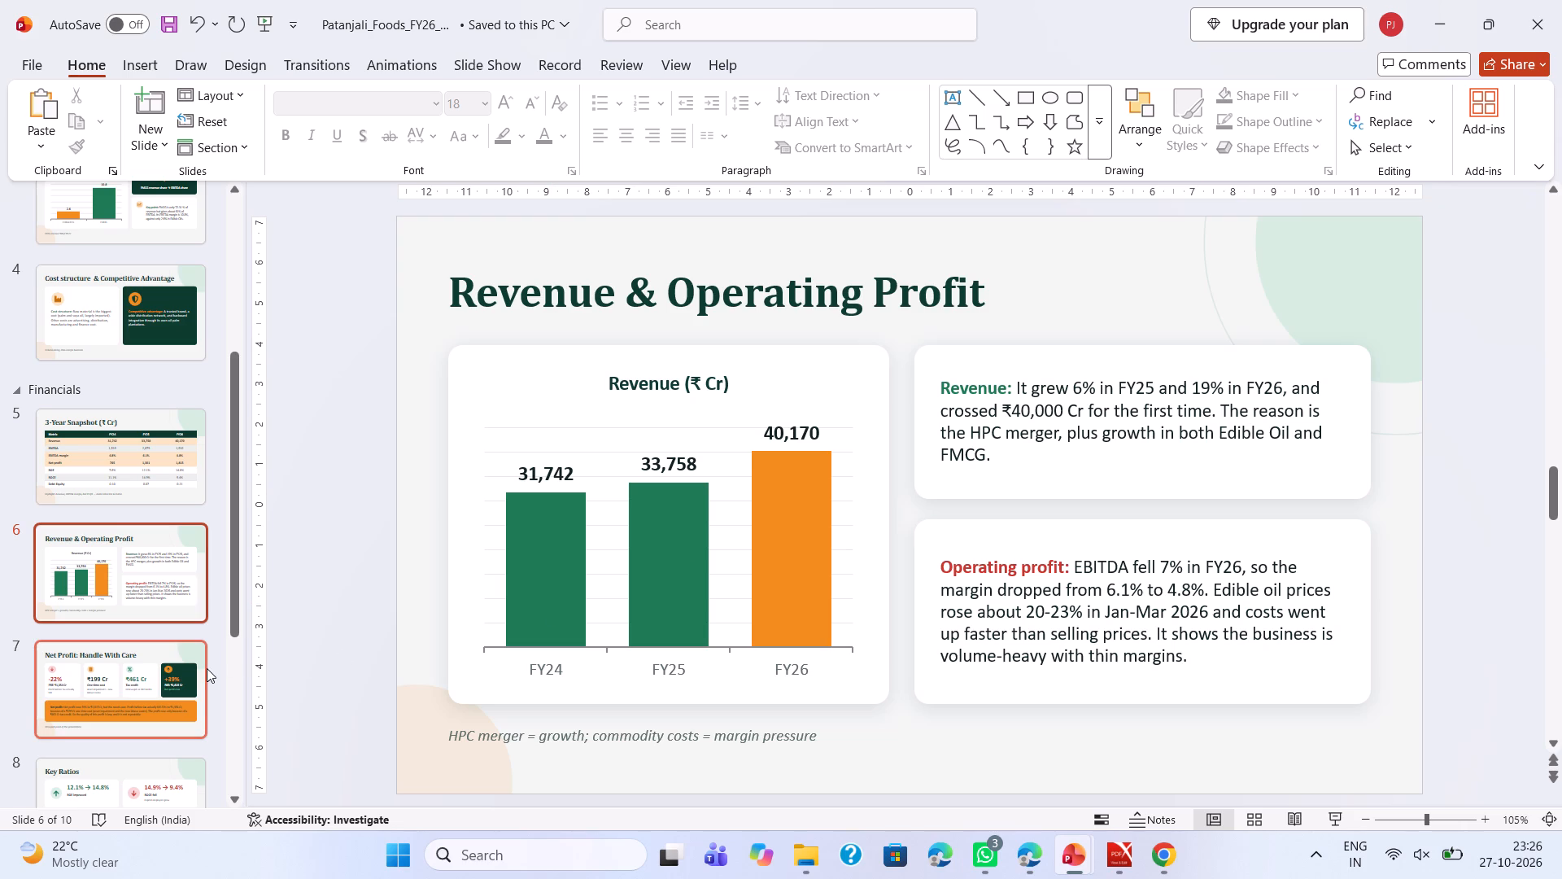
Look over slide 7, Net Profit: Handle With Care, and return to slide 6.
{"action": "left_click", "coordinate": [129, 686]}
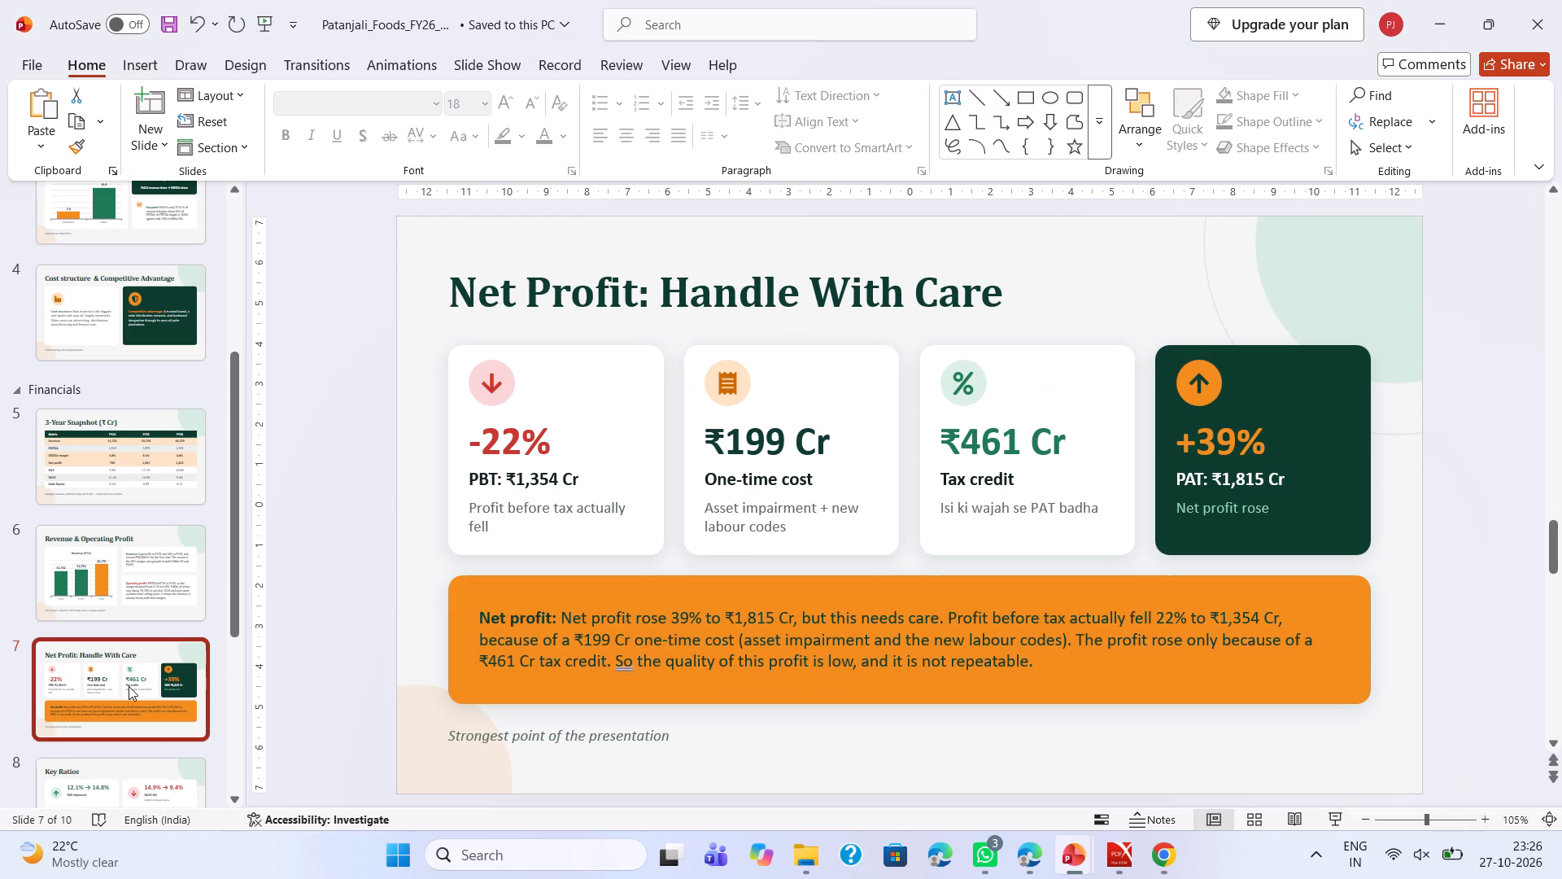
{"action": "left_click", "coordinate": [99, 599]}
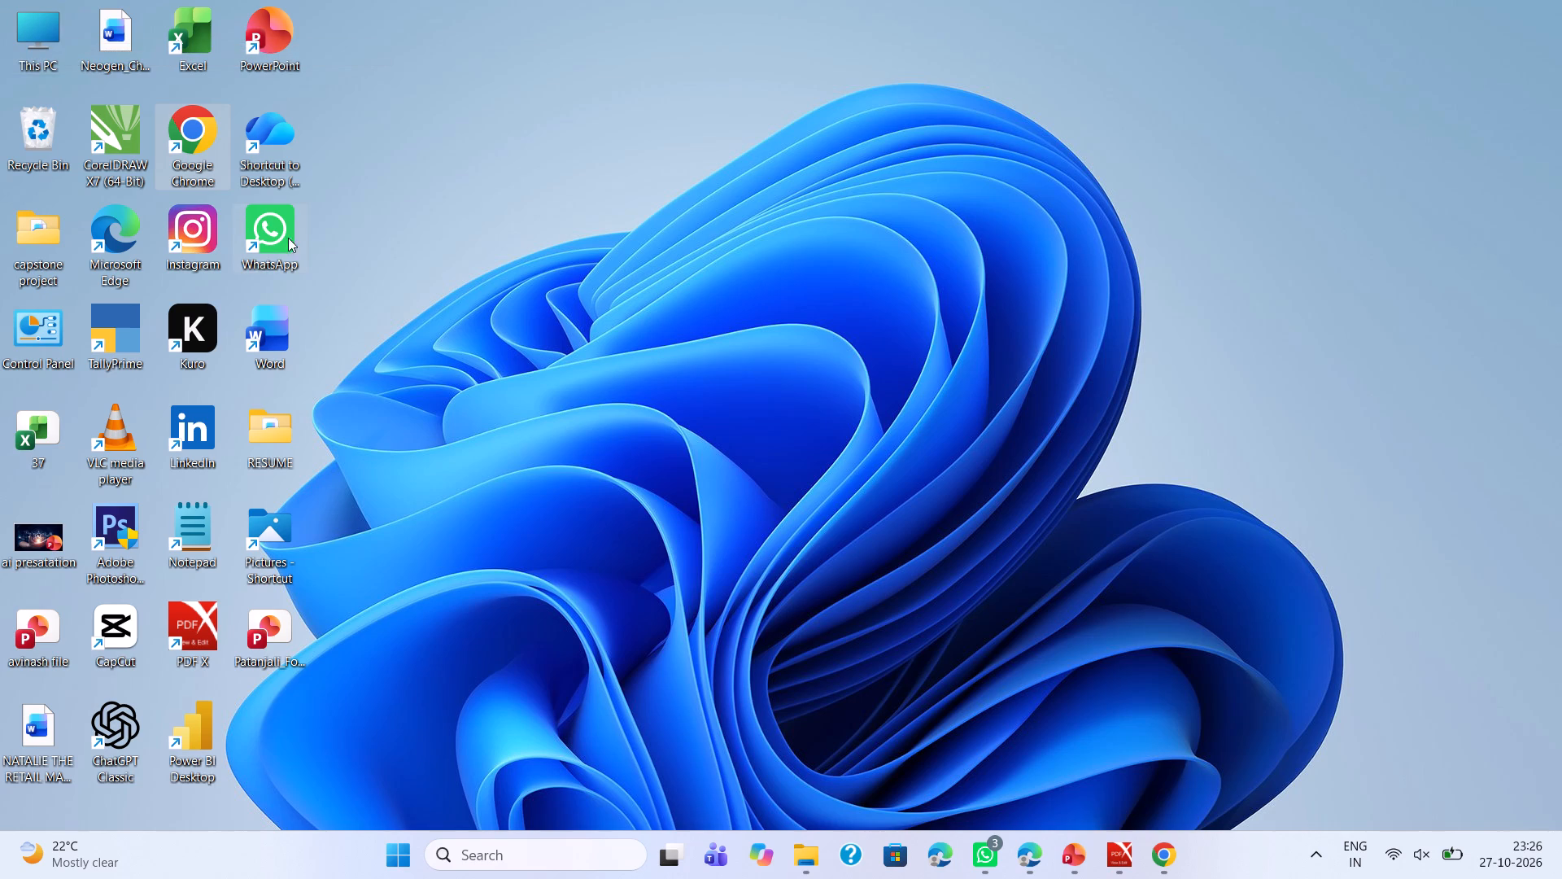
Switch to Microsoft Edge, closing the Chrome window with the Titan Company page and the Edge window with the cricket article.
{"action": "triple_click", "coordinate": [106, 238]}
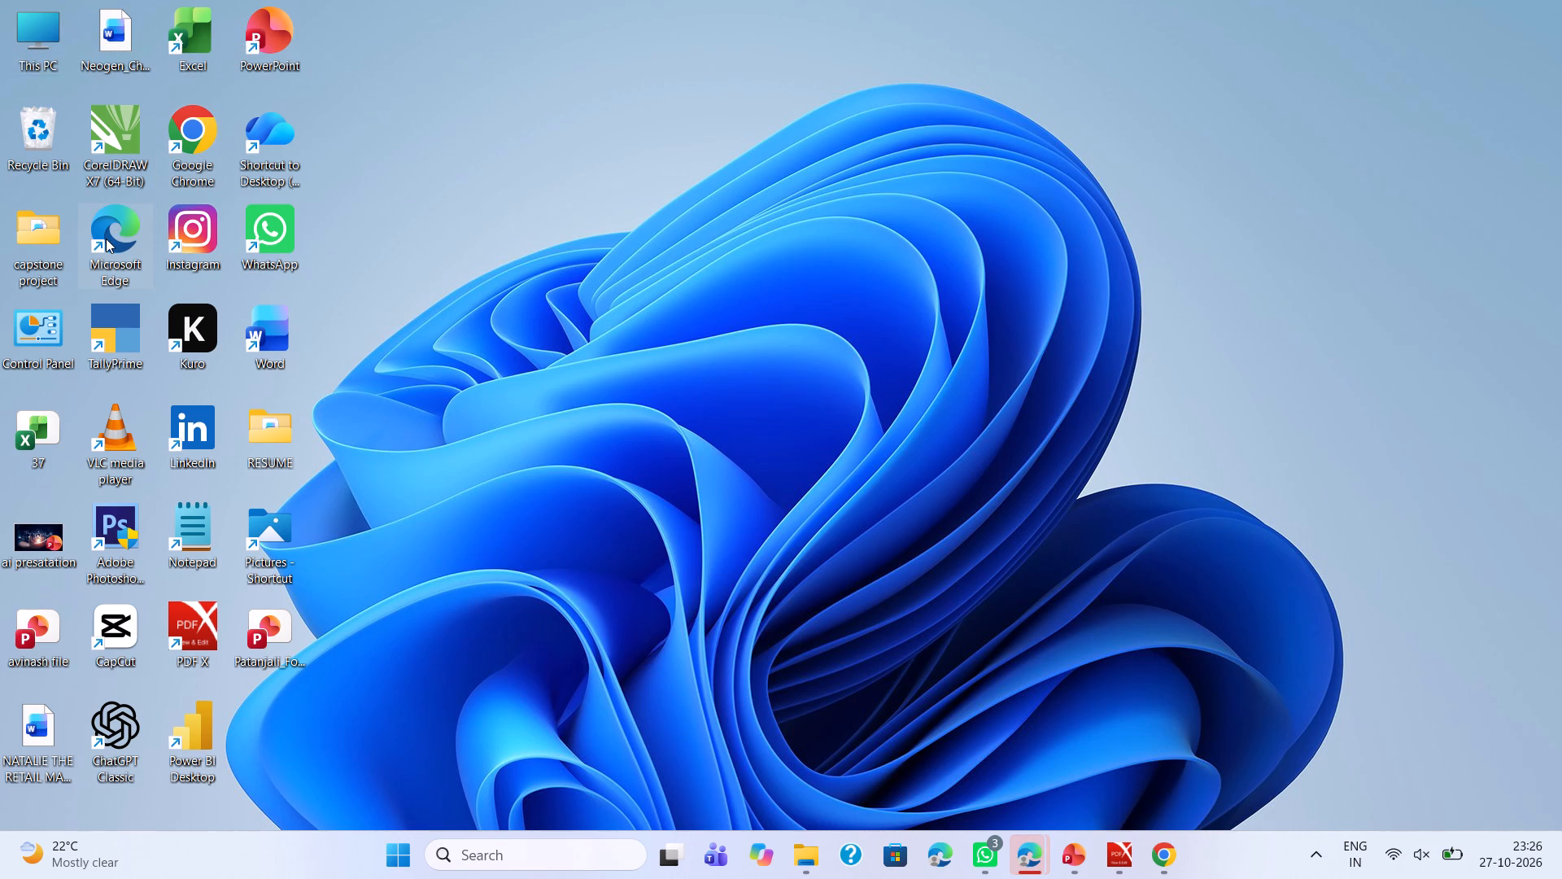
{"action": "double_click", "coordinate": [106, 238]}
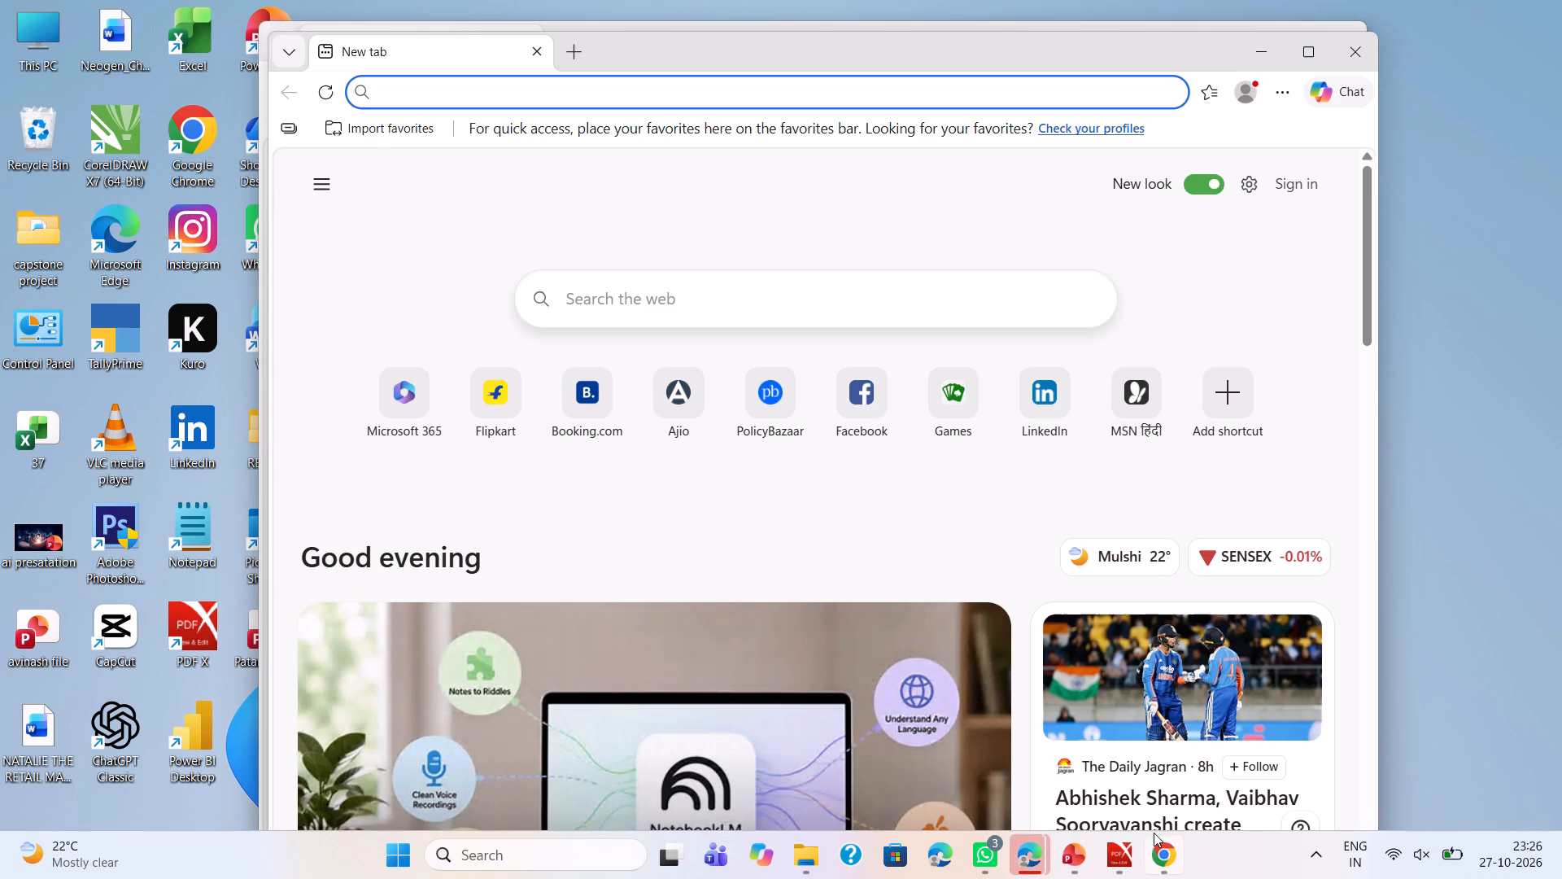
{"action": "left_click", "coordinate": [1280, 649]}
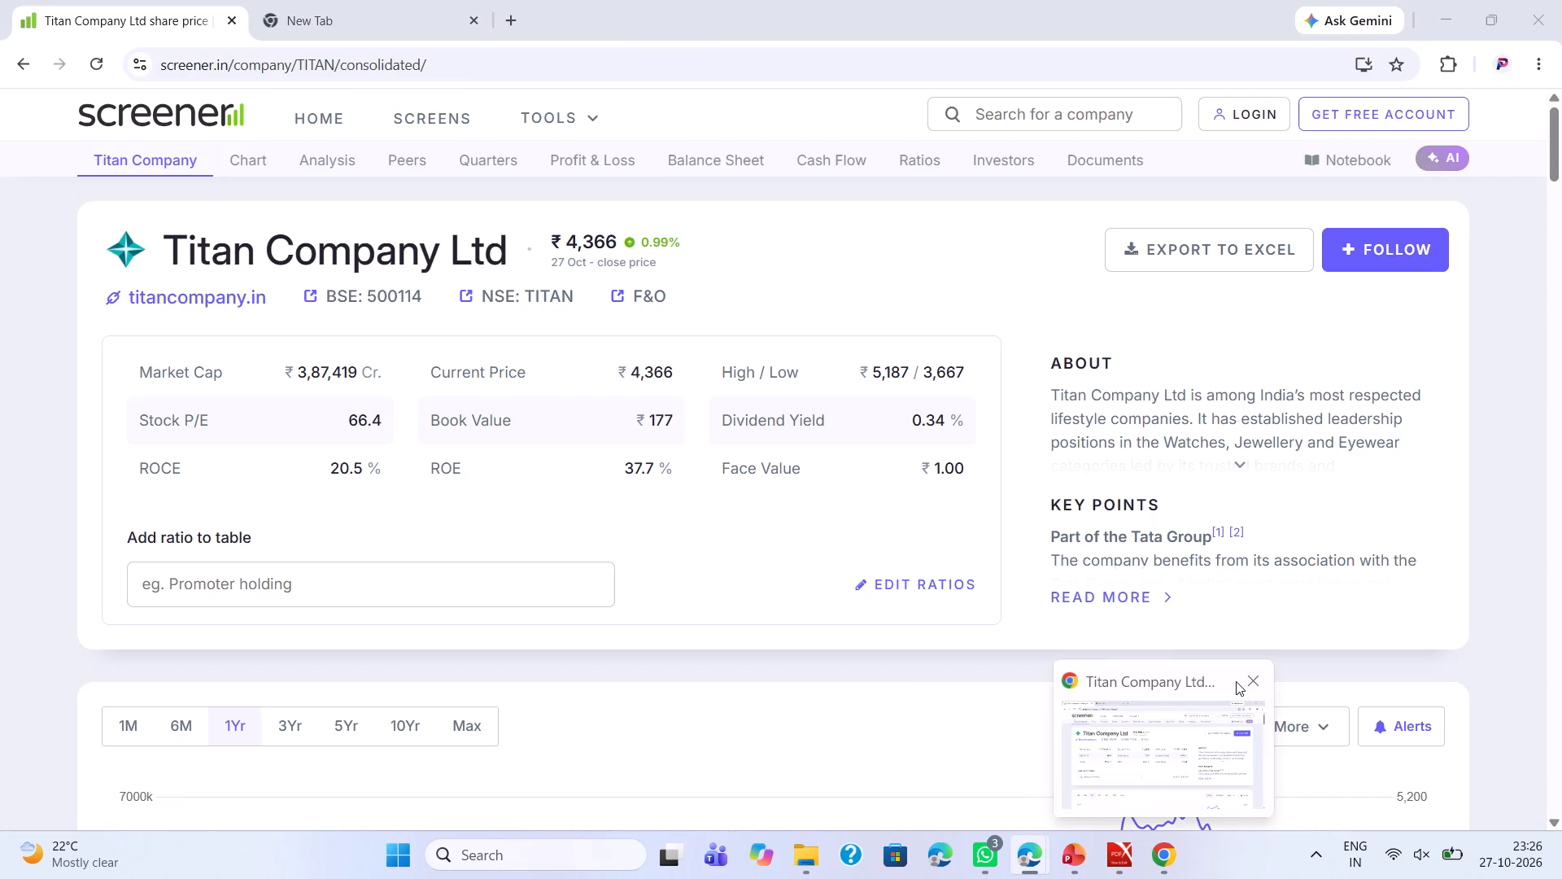
{"action": "left_click", "coordinate": [1236, 681]}
{"action": "left_click", "coordinate": [1561, 0]}
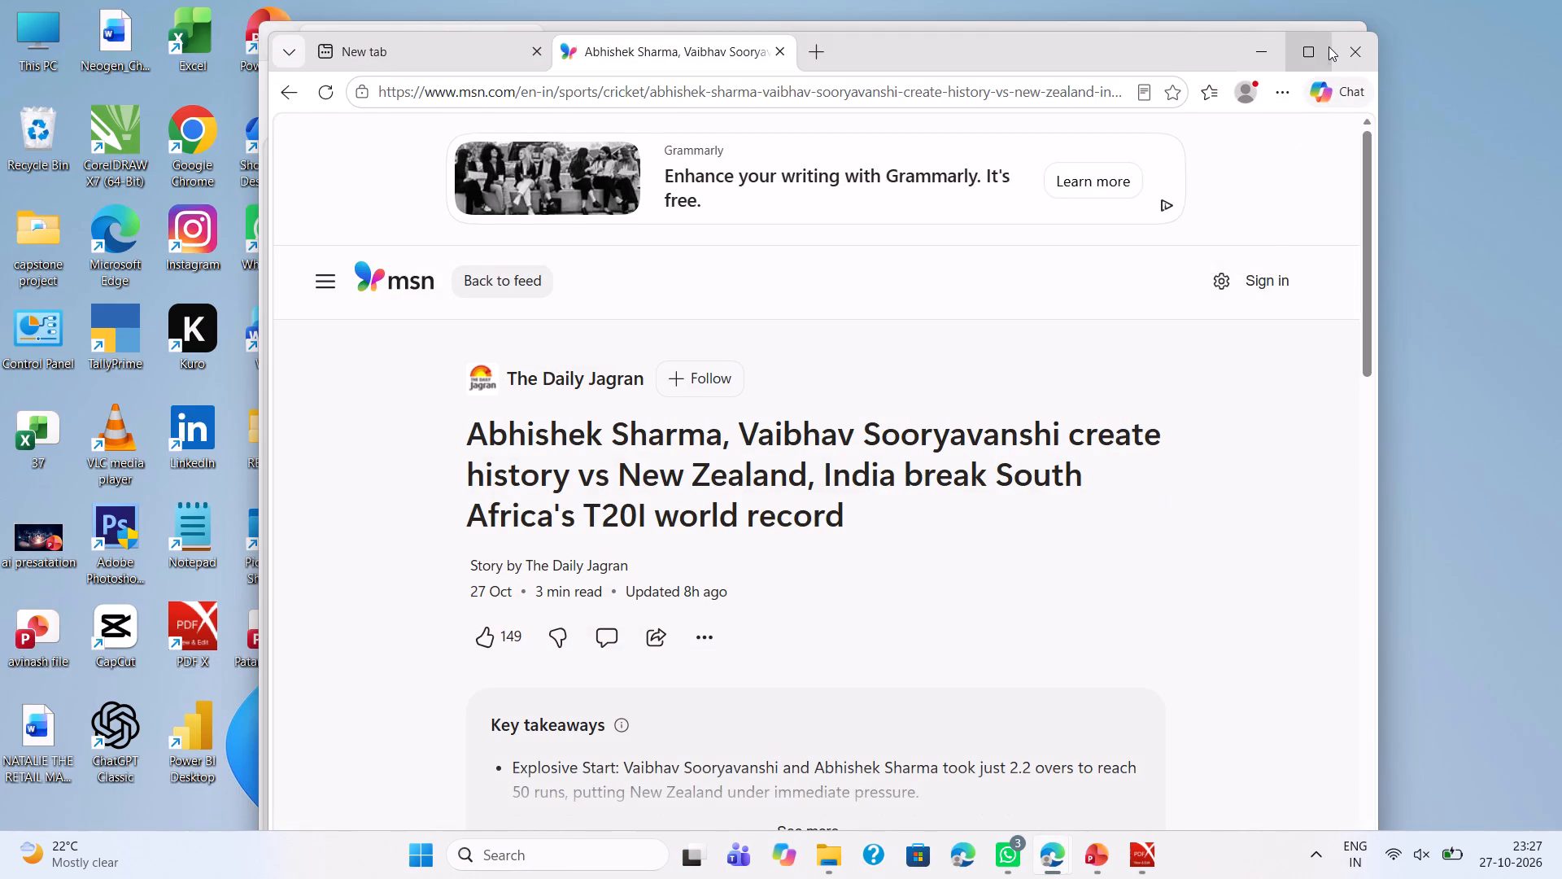
{"action": "left_click", "coordinate": [1329, 46]}
{"action": "left_click", "coordinate": [1547, 23]}
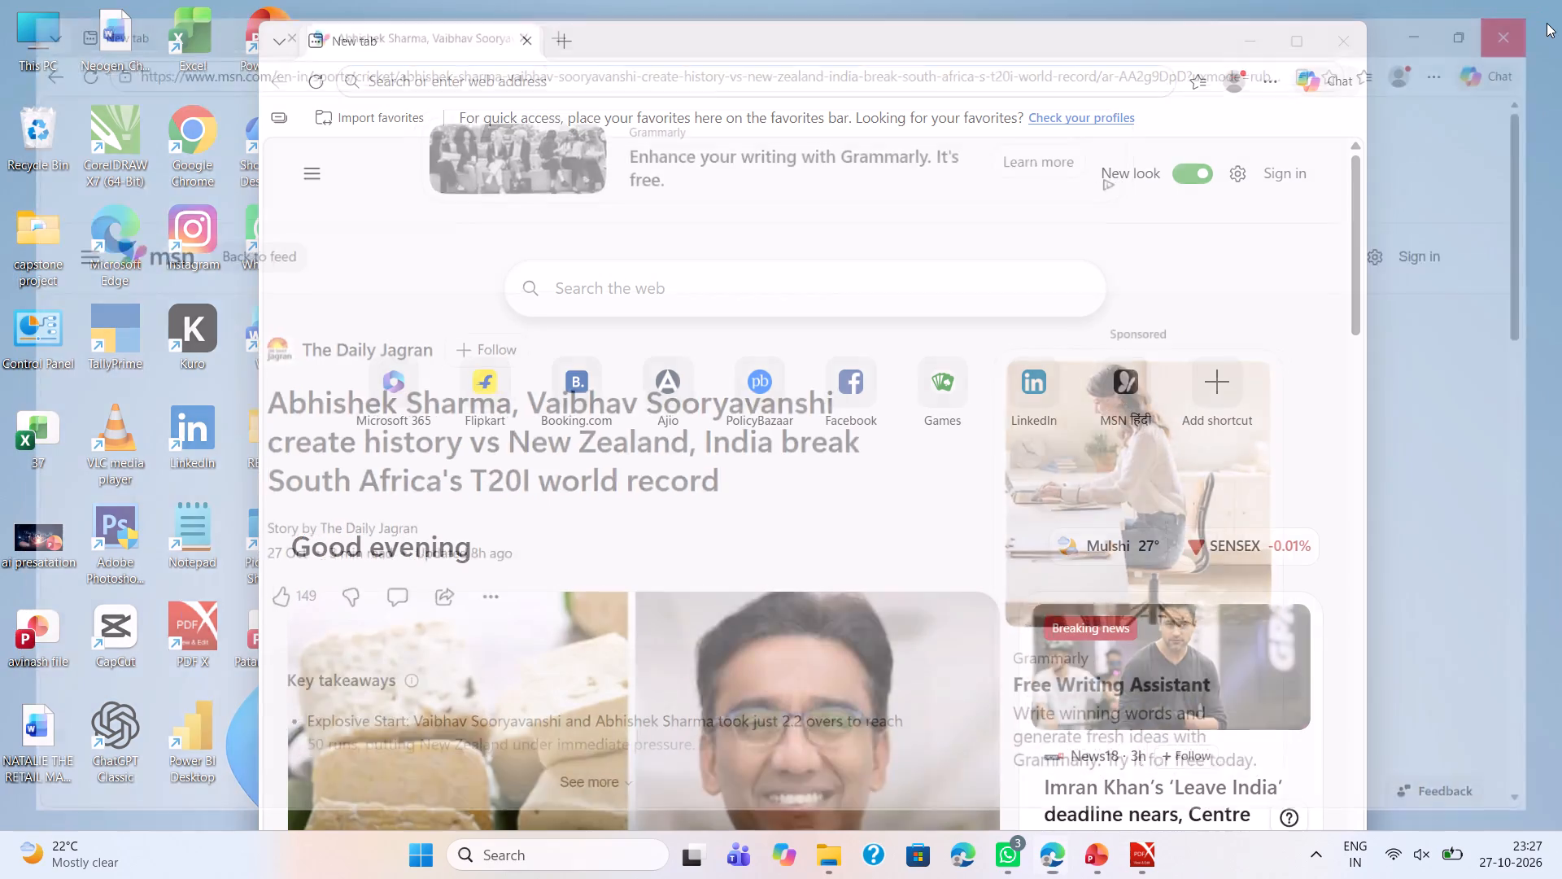
{"action": "left_click", "coordinate": [1311, 50]}
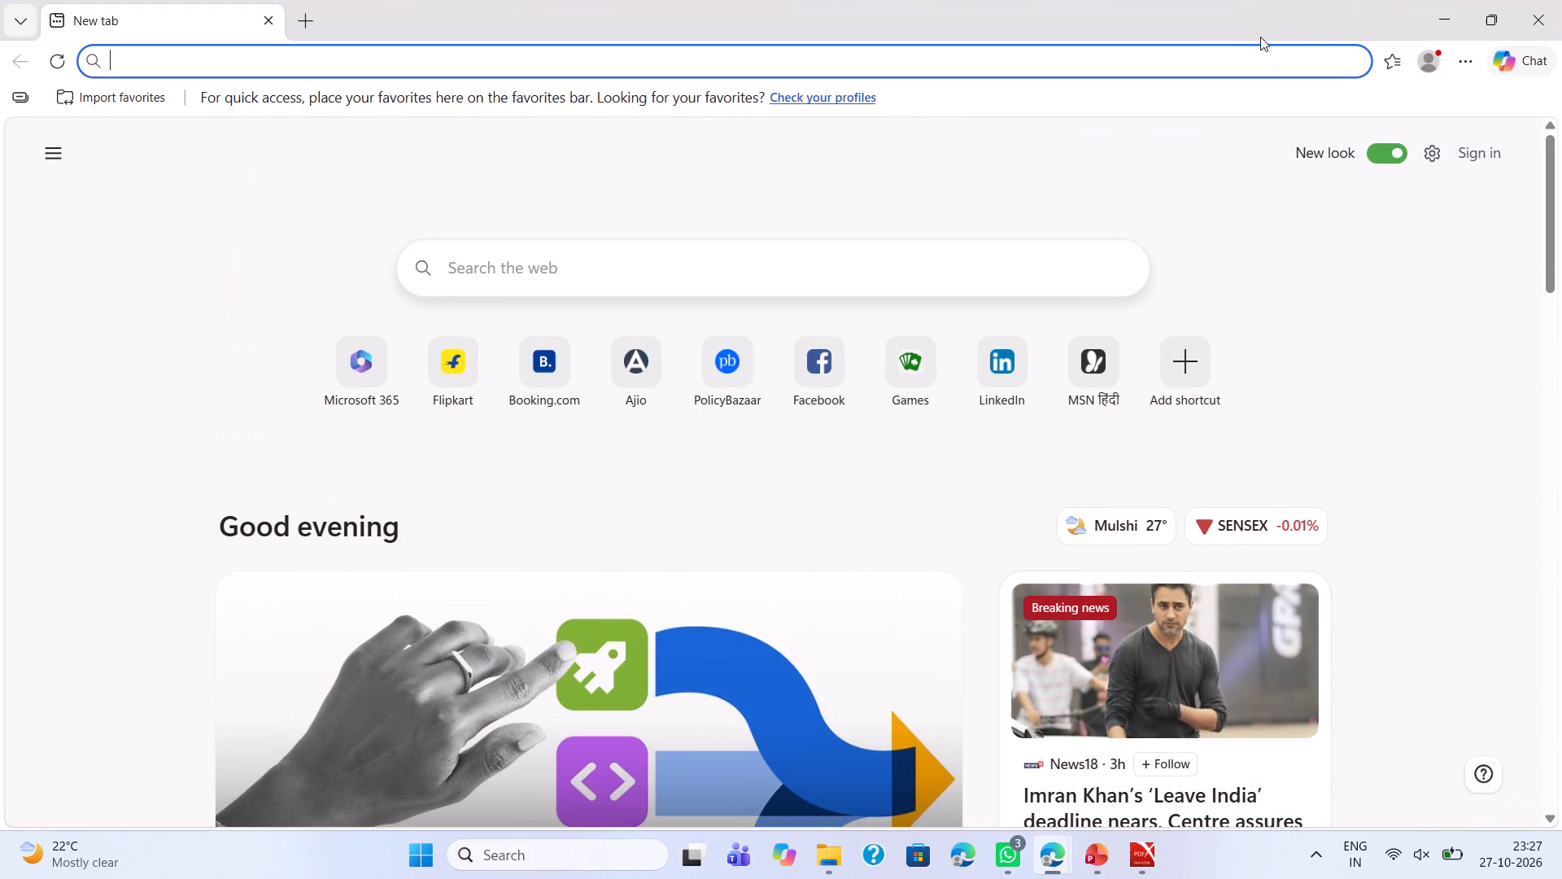
{"action": "left_click", "coordinate": [1174, 73]}
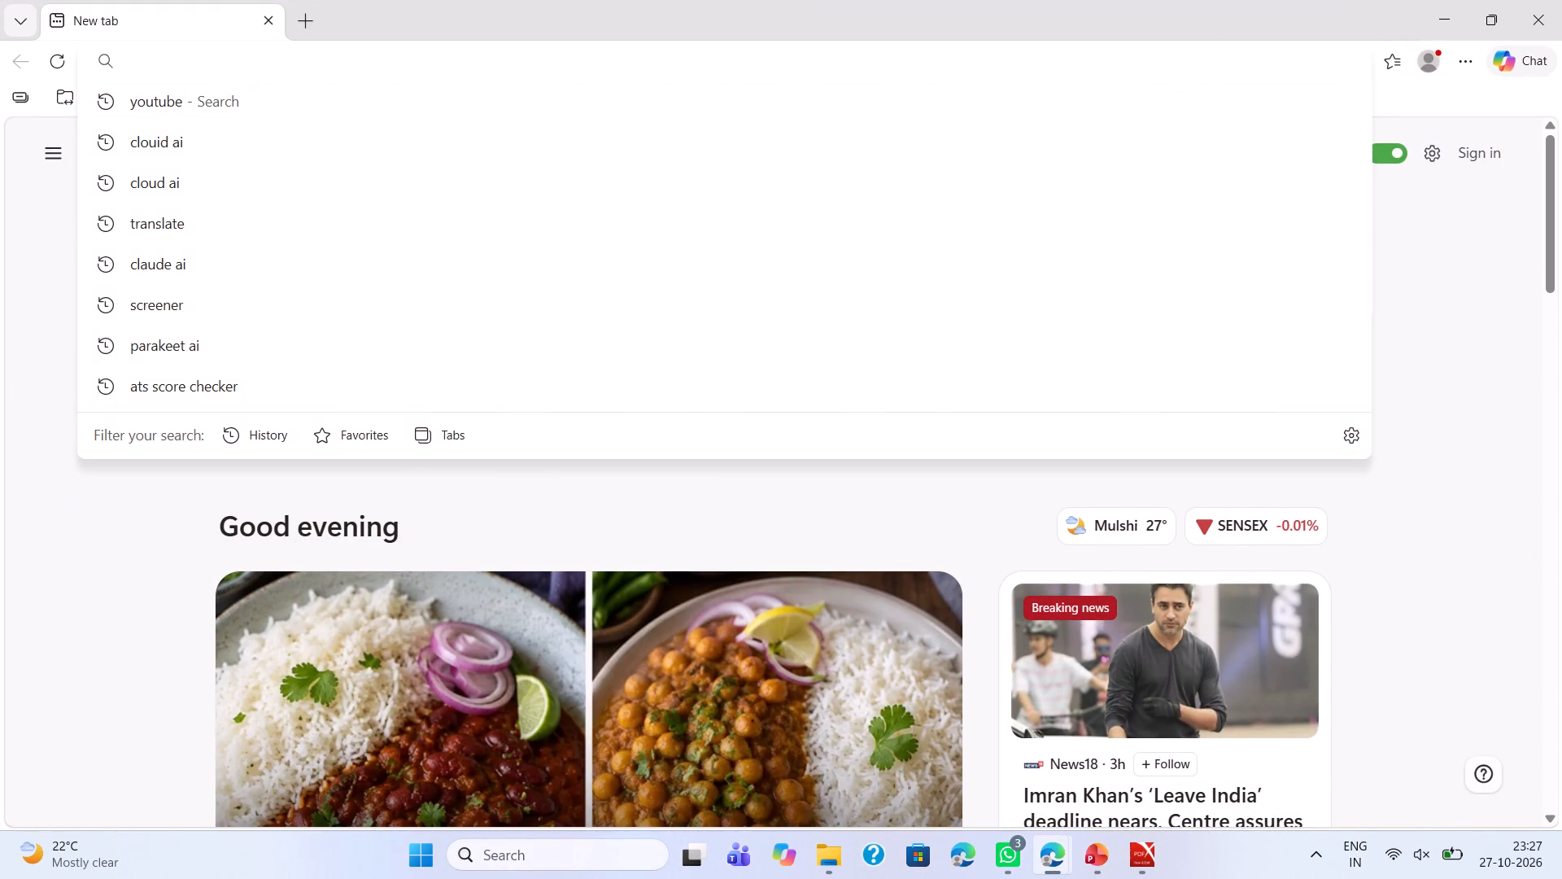
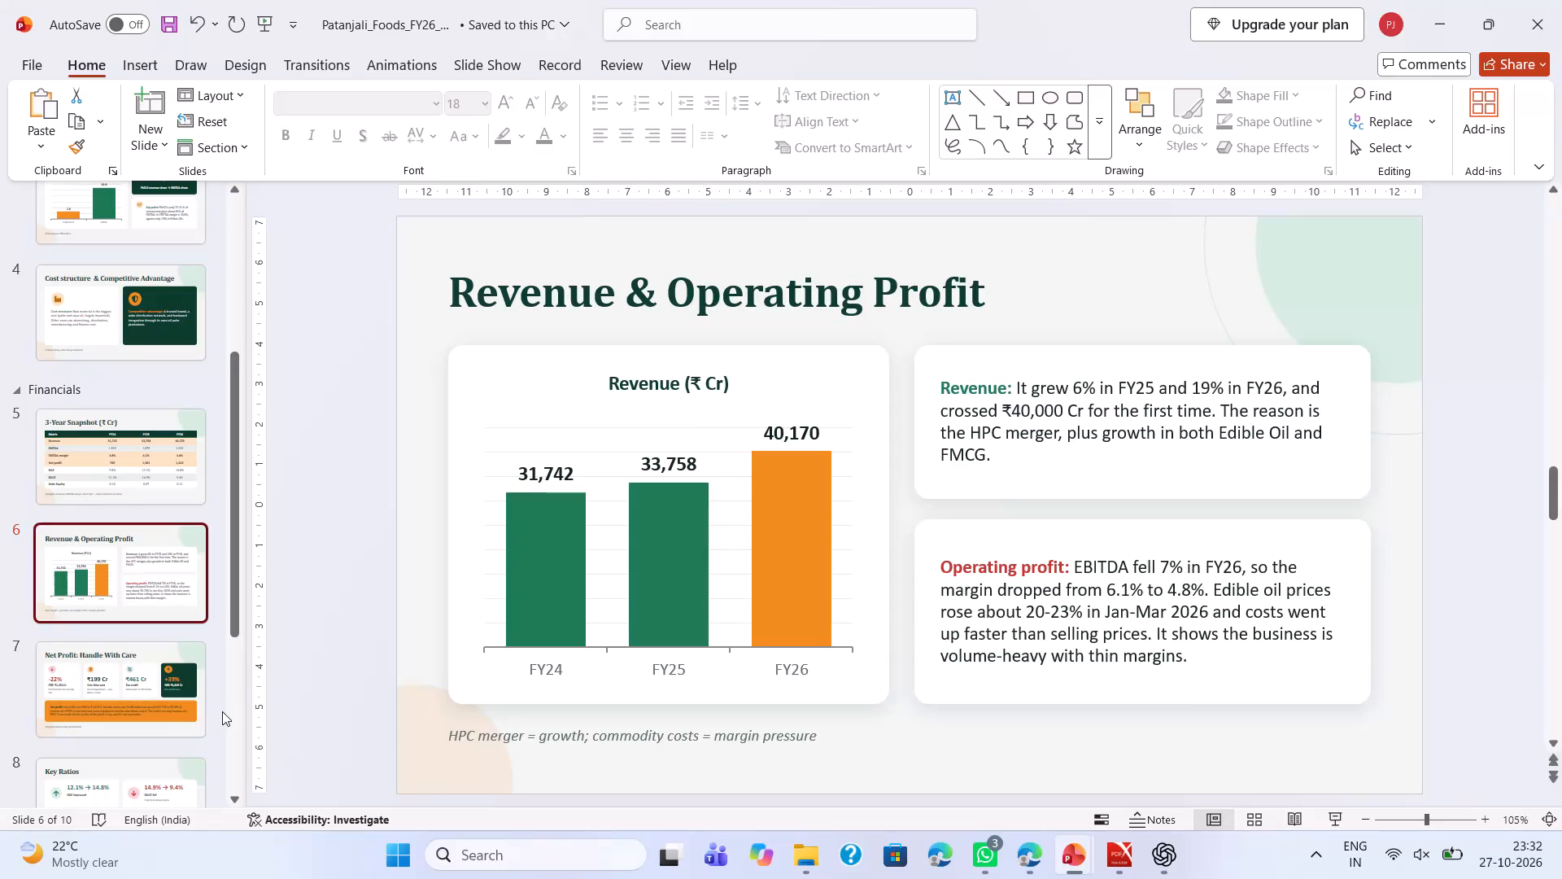
Review the Revenue & Operating Profit, Net Profit, Key Ratios and Future Outlook slides, ending on the "Net Profit: Handle With Care" slide.
{"action": "left_click", "coordinate": [106, 695]}
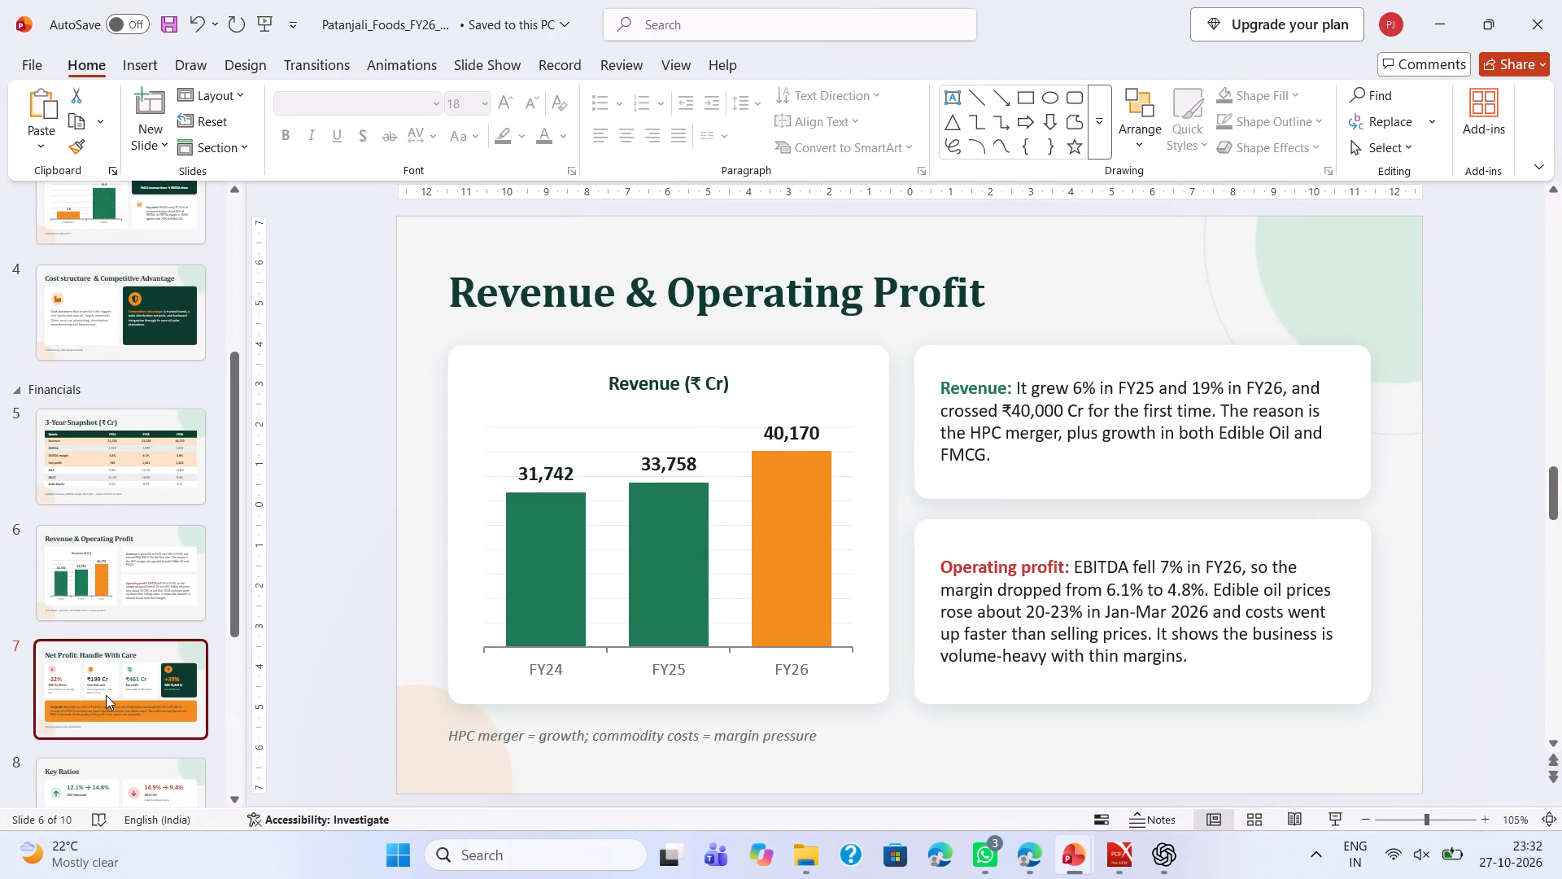
{"action": "scroll", "coordinate": [106, 695], "scroll_direction": "down", "scroll_amount": 2}
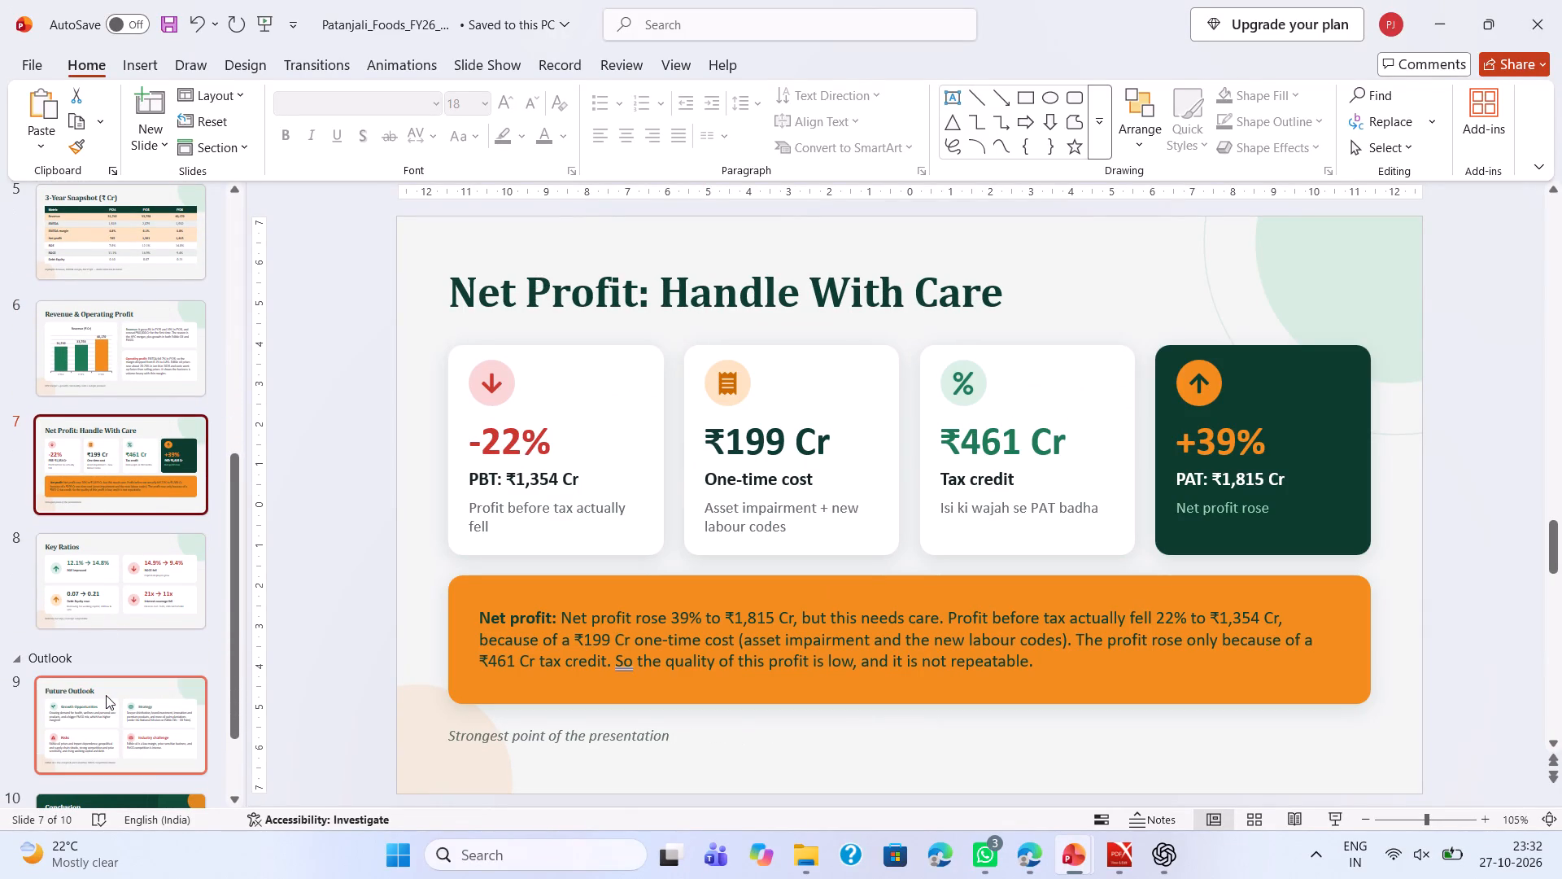
{"action": "left_click", "coordinate": [159, 590]}
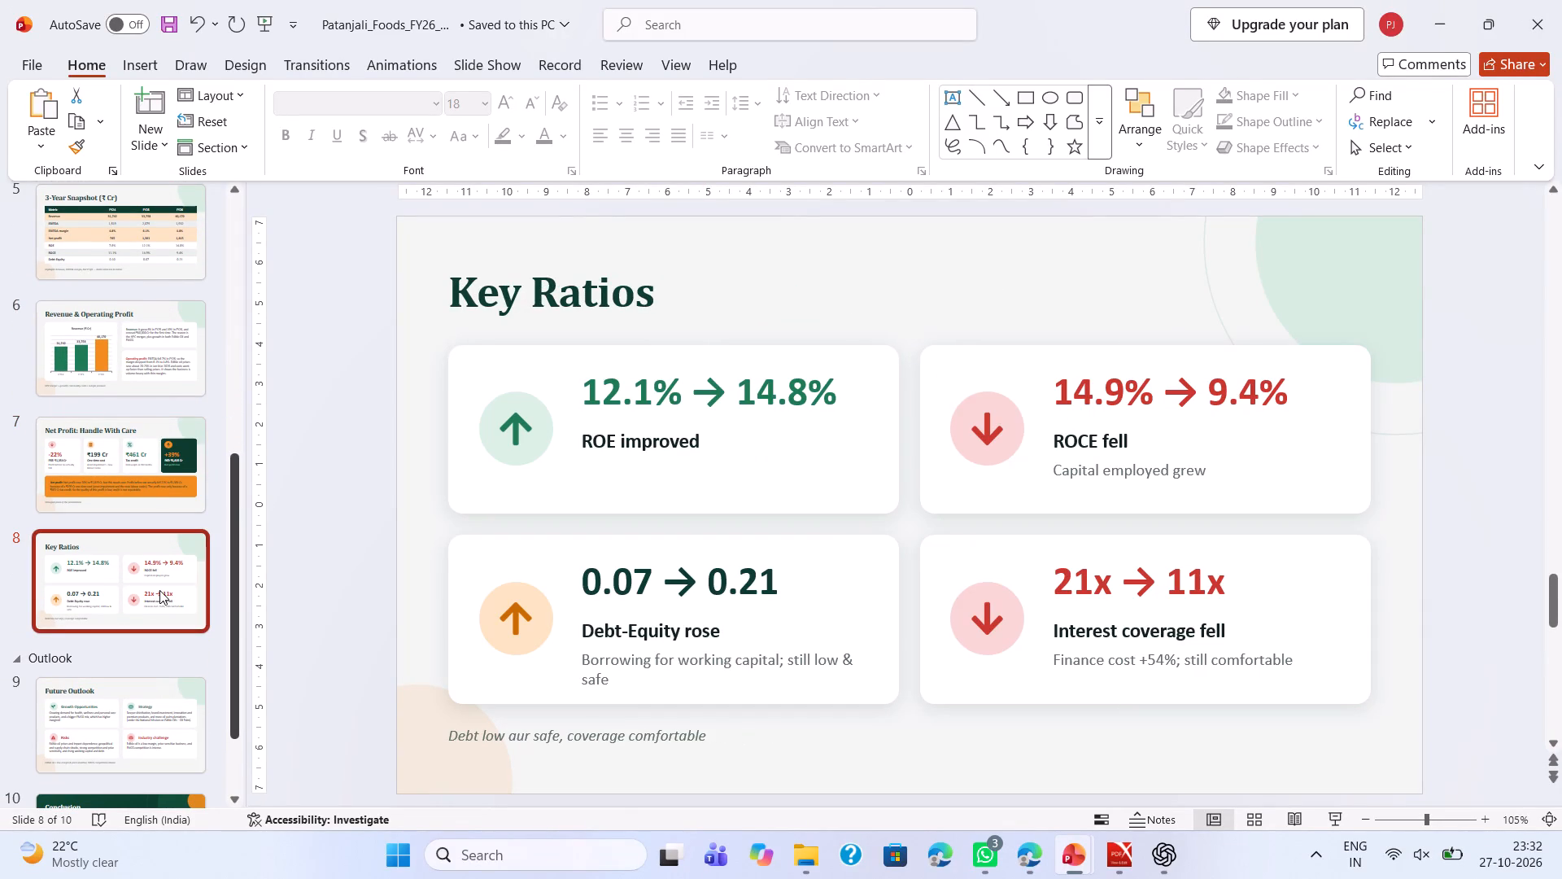
{"action": "left_click", "coordinate": [125, 343]}
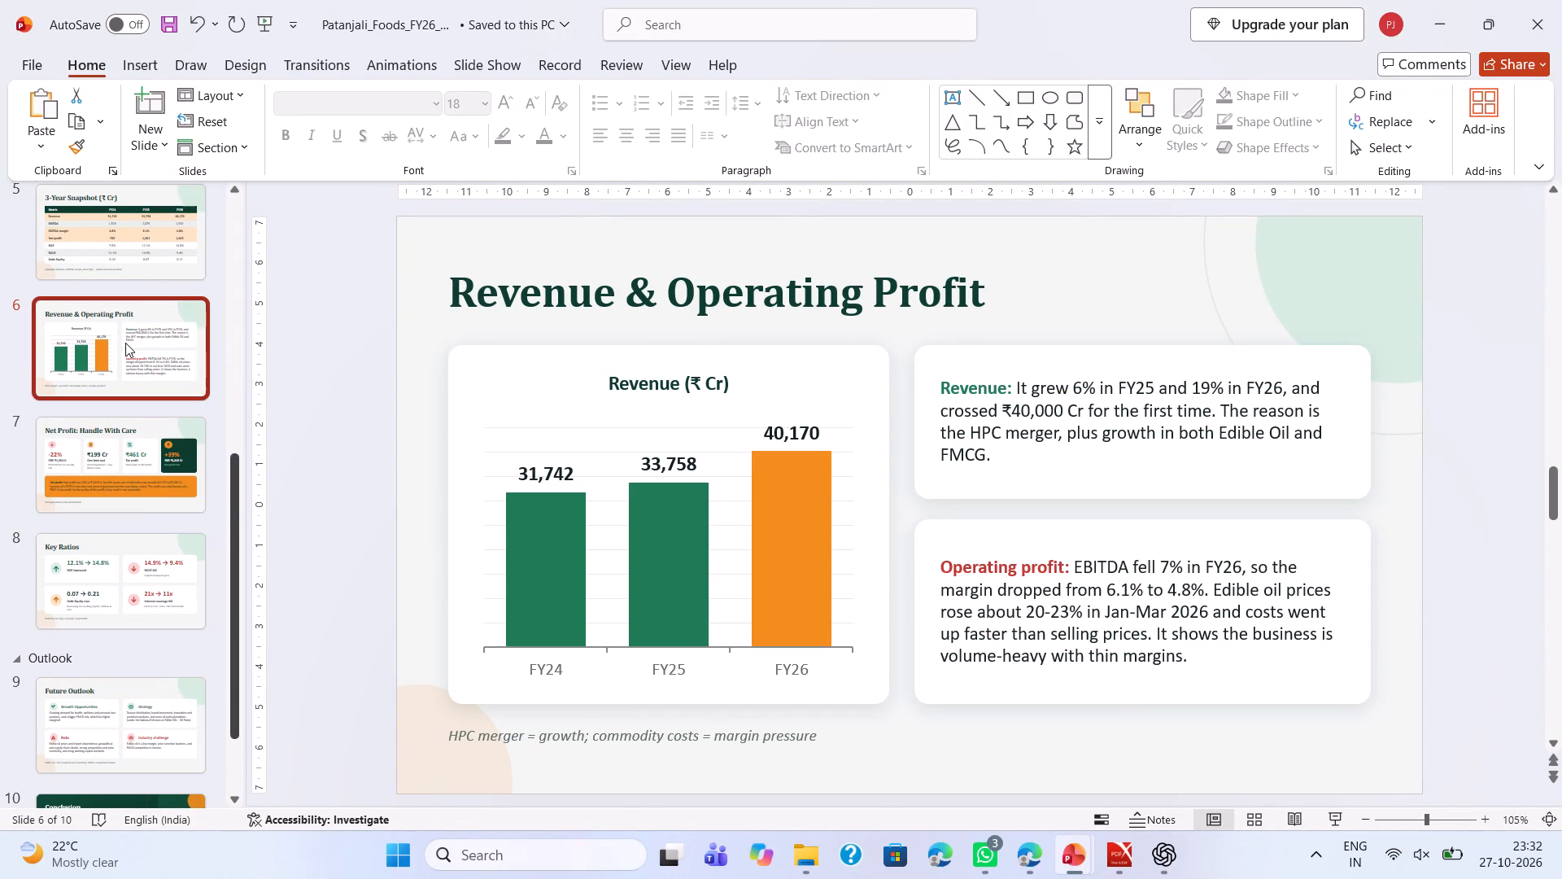
{"action": "left_click", "coordinate": [133, 438]}
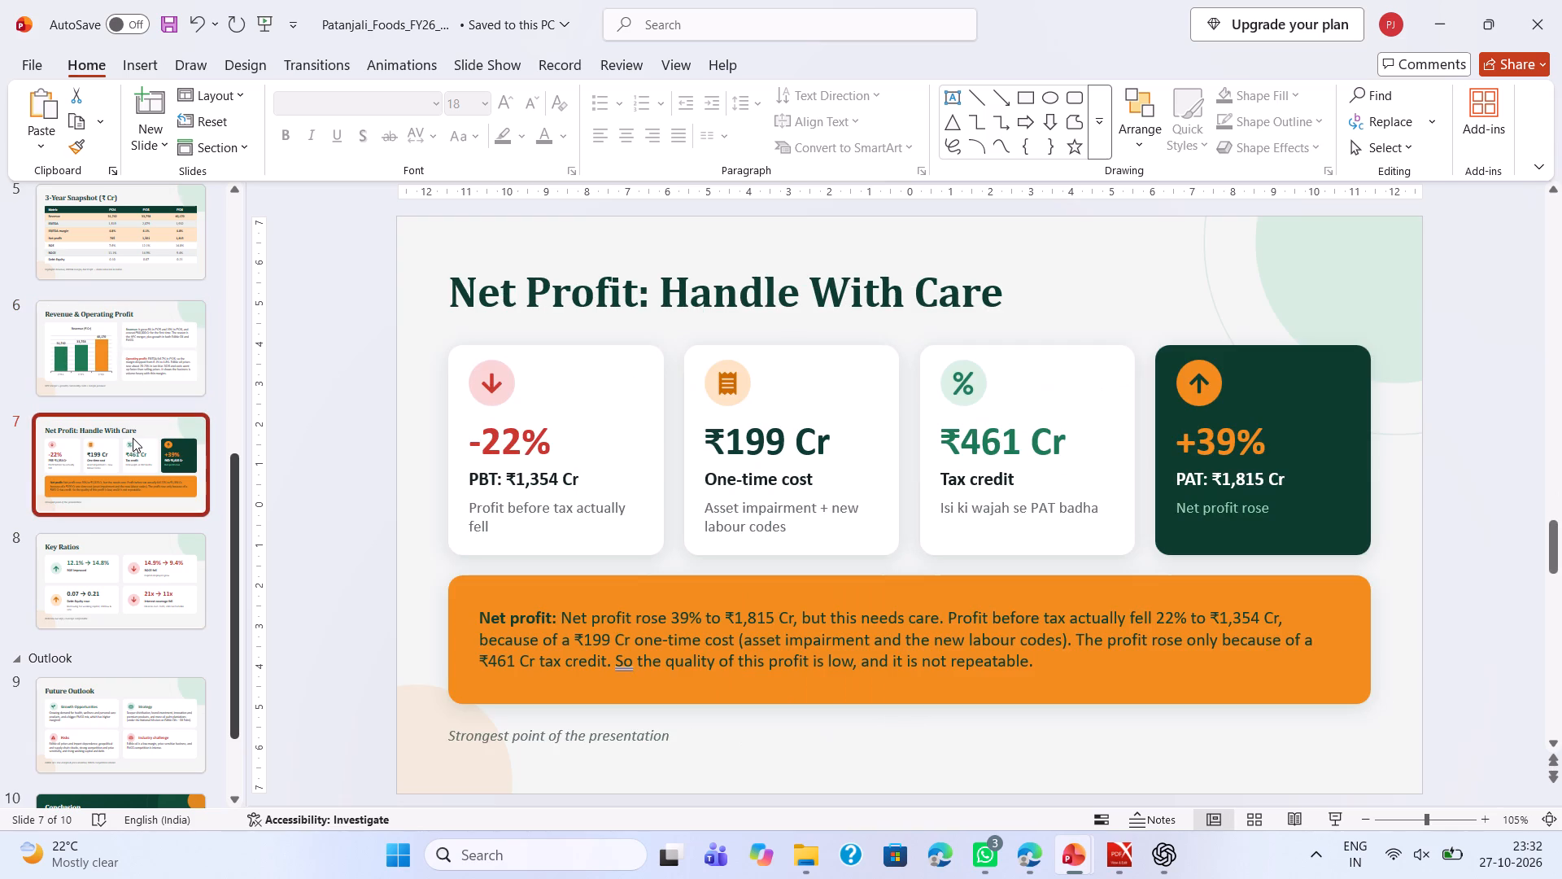
{"action": "left_click", "coordinate": [128, 360]}
{"action": "left_click", "coordinate": [136, 437]}
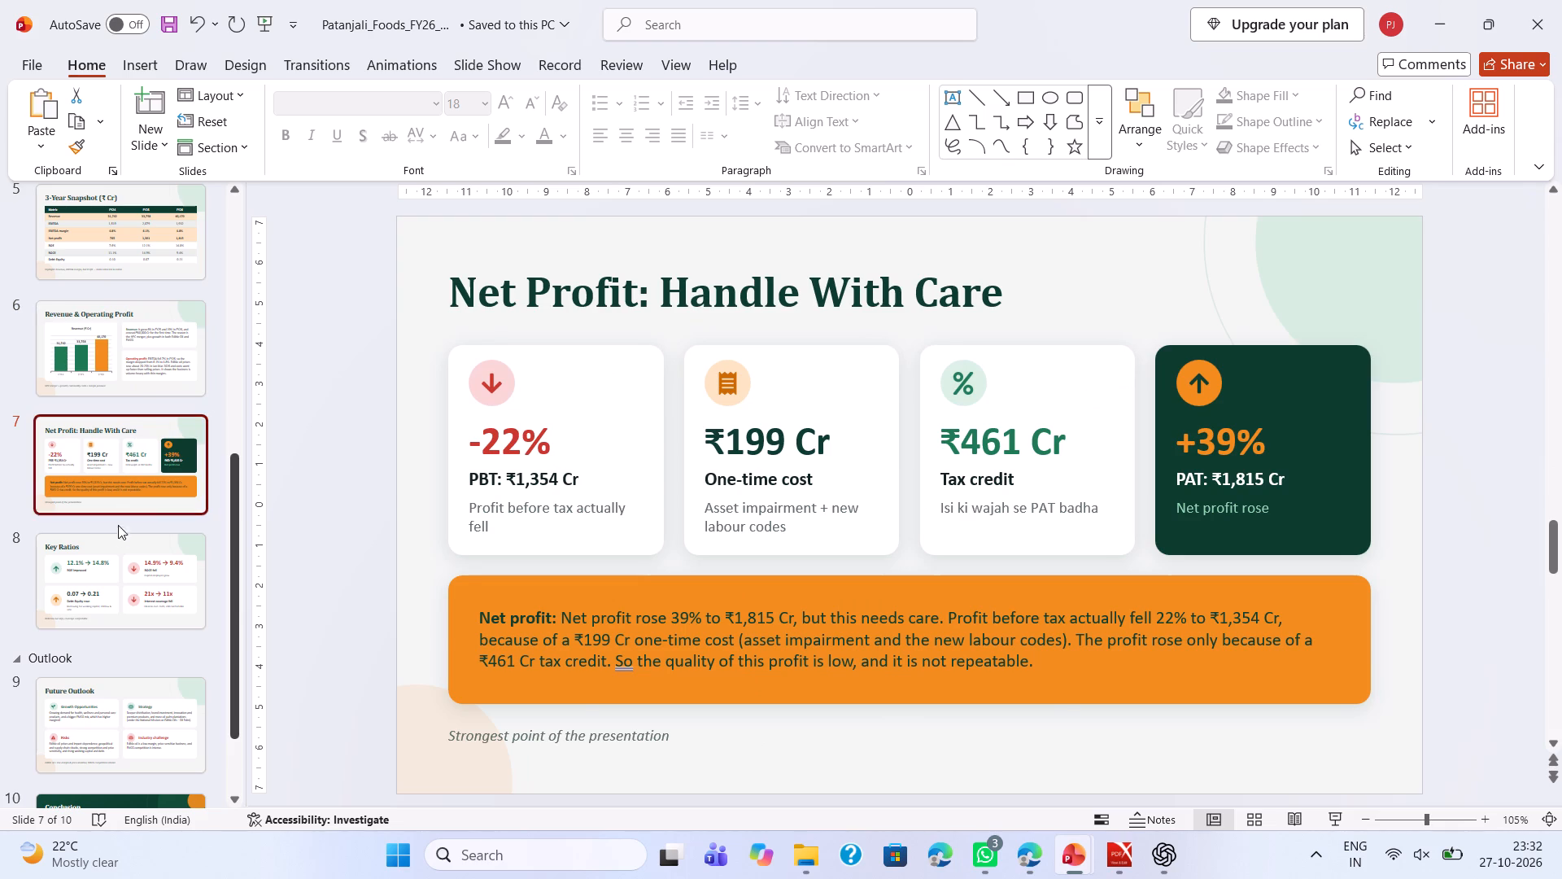
{"action": "left_click", "coordinate": [118, 547]}
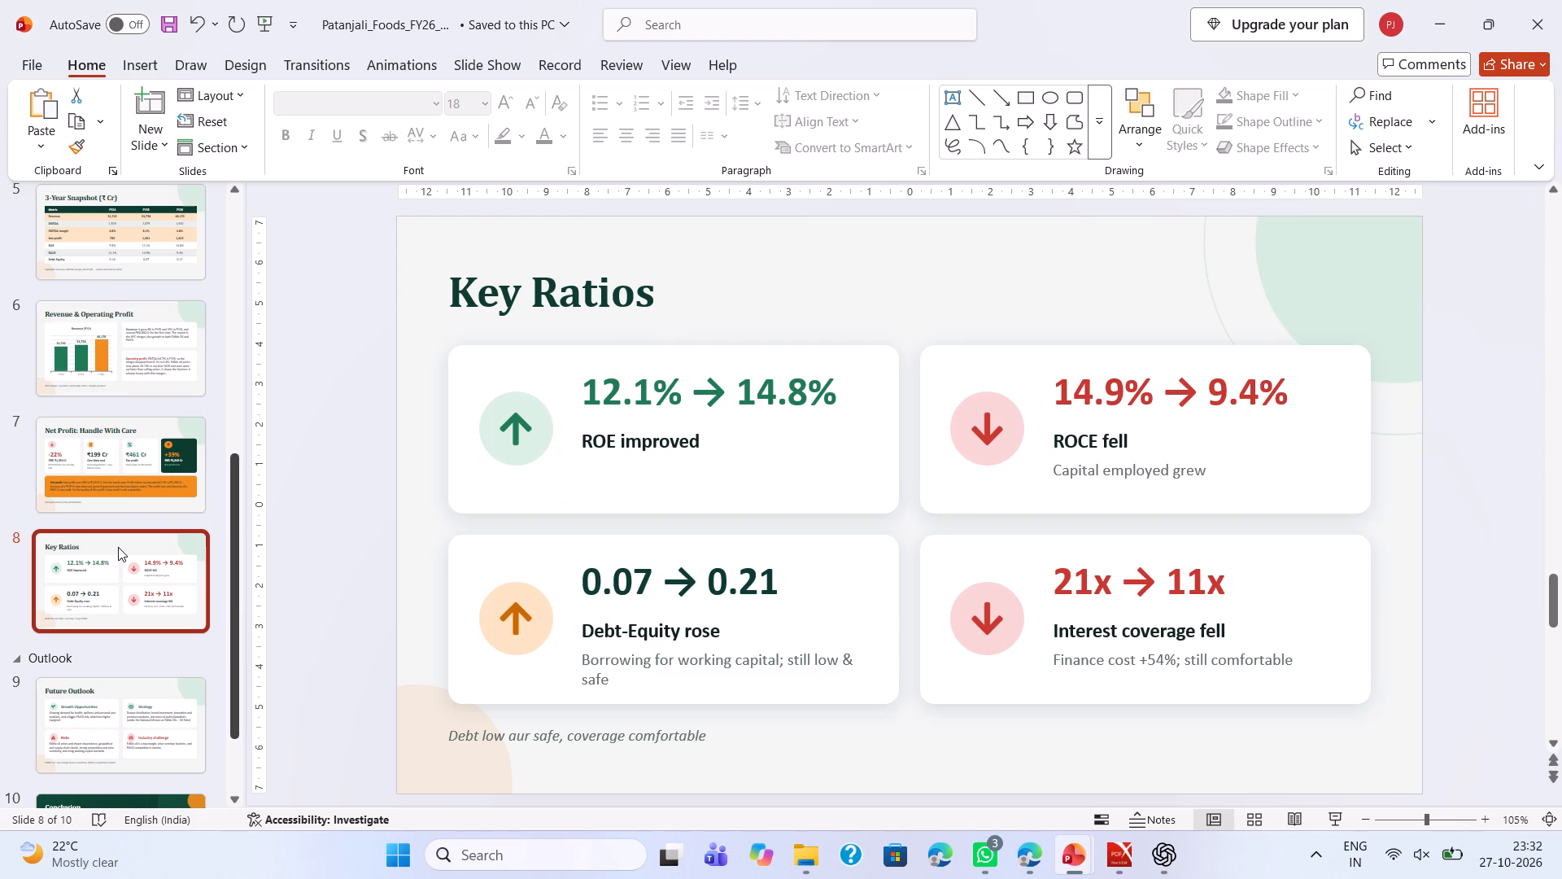
{"action": "left_click", "coordinate": [128, 696]}
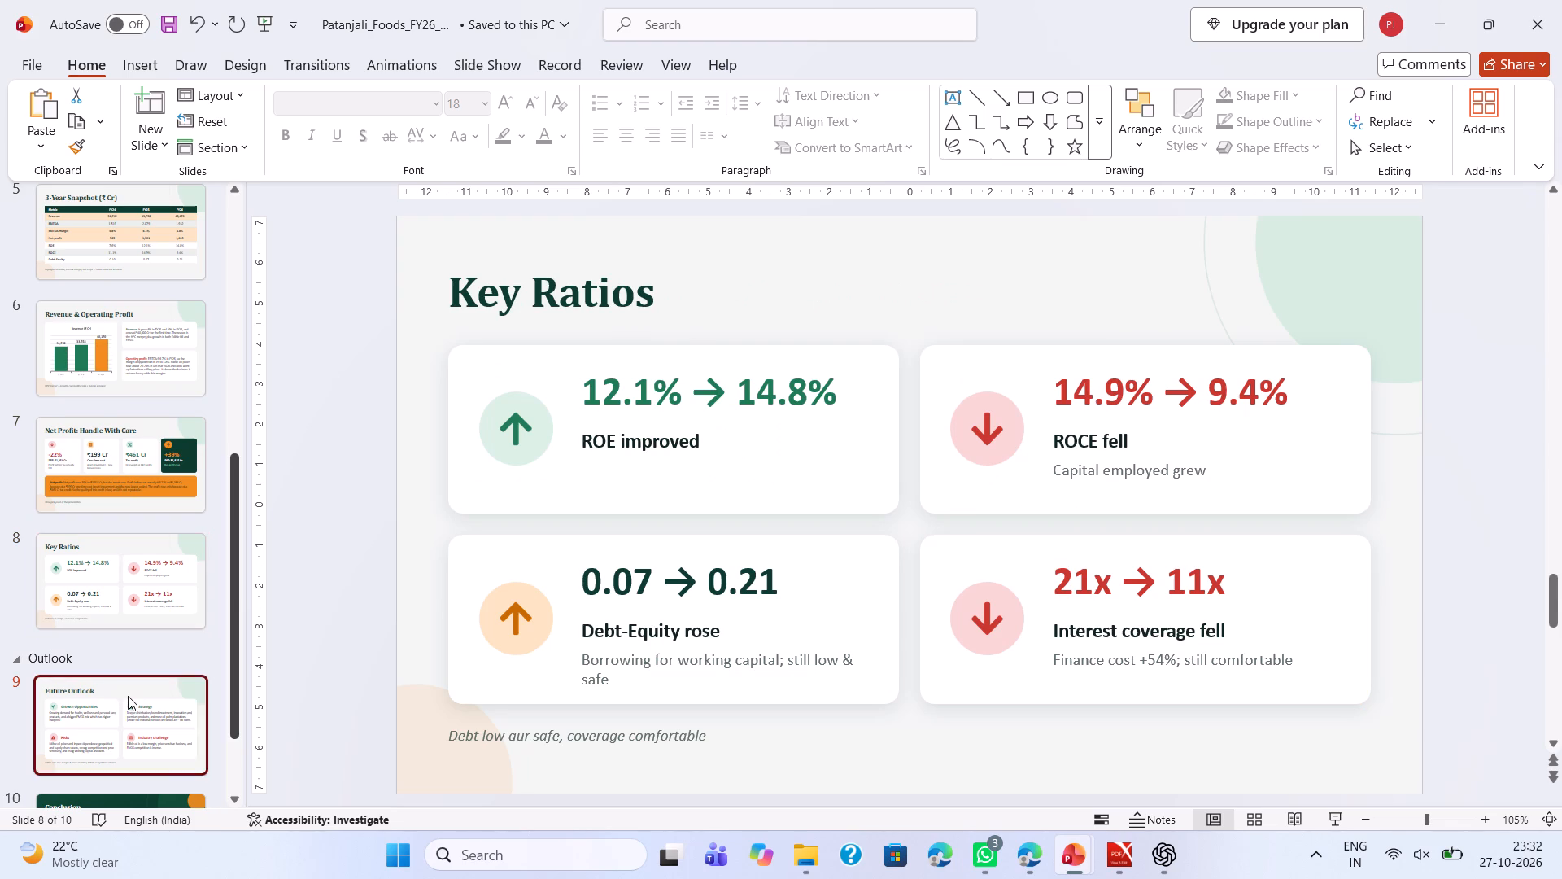
{"action": "scroll", "coordinate": [128, 696], "scroll_direction": "down", "scroll_amount": 1}
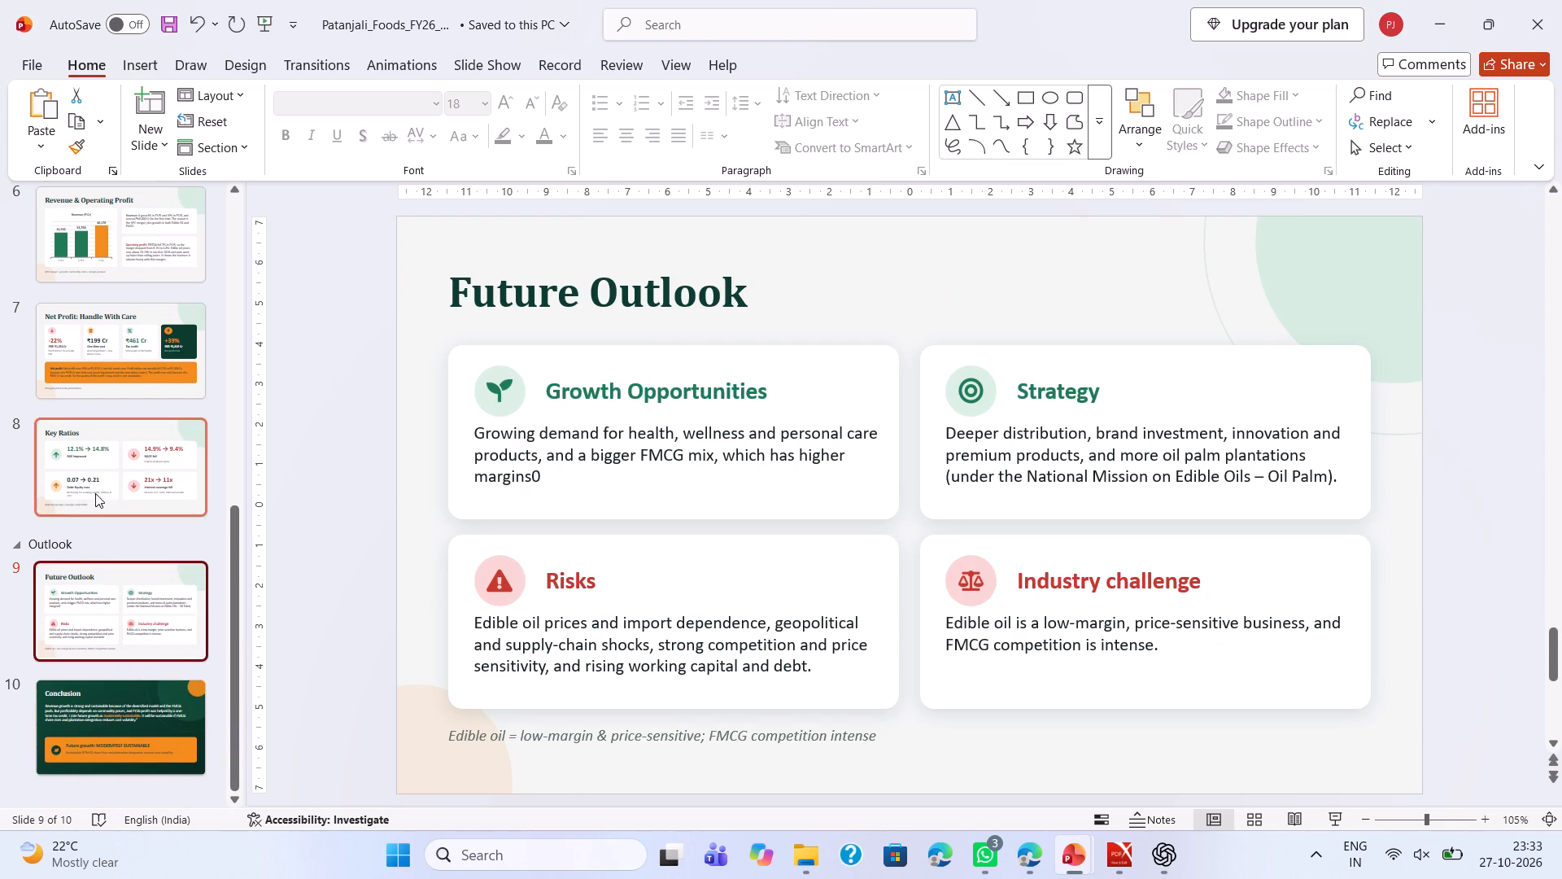
{"action": "left_click", "coordinate": [135, 265]}
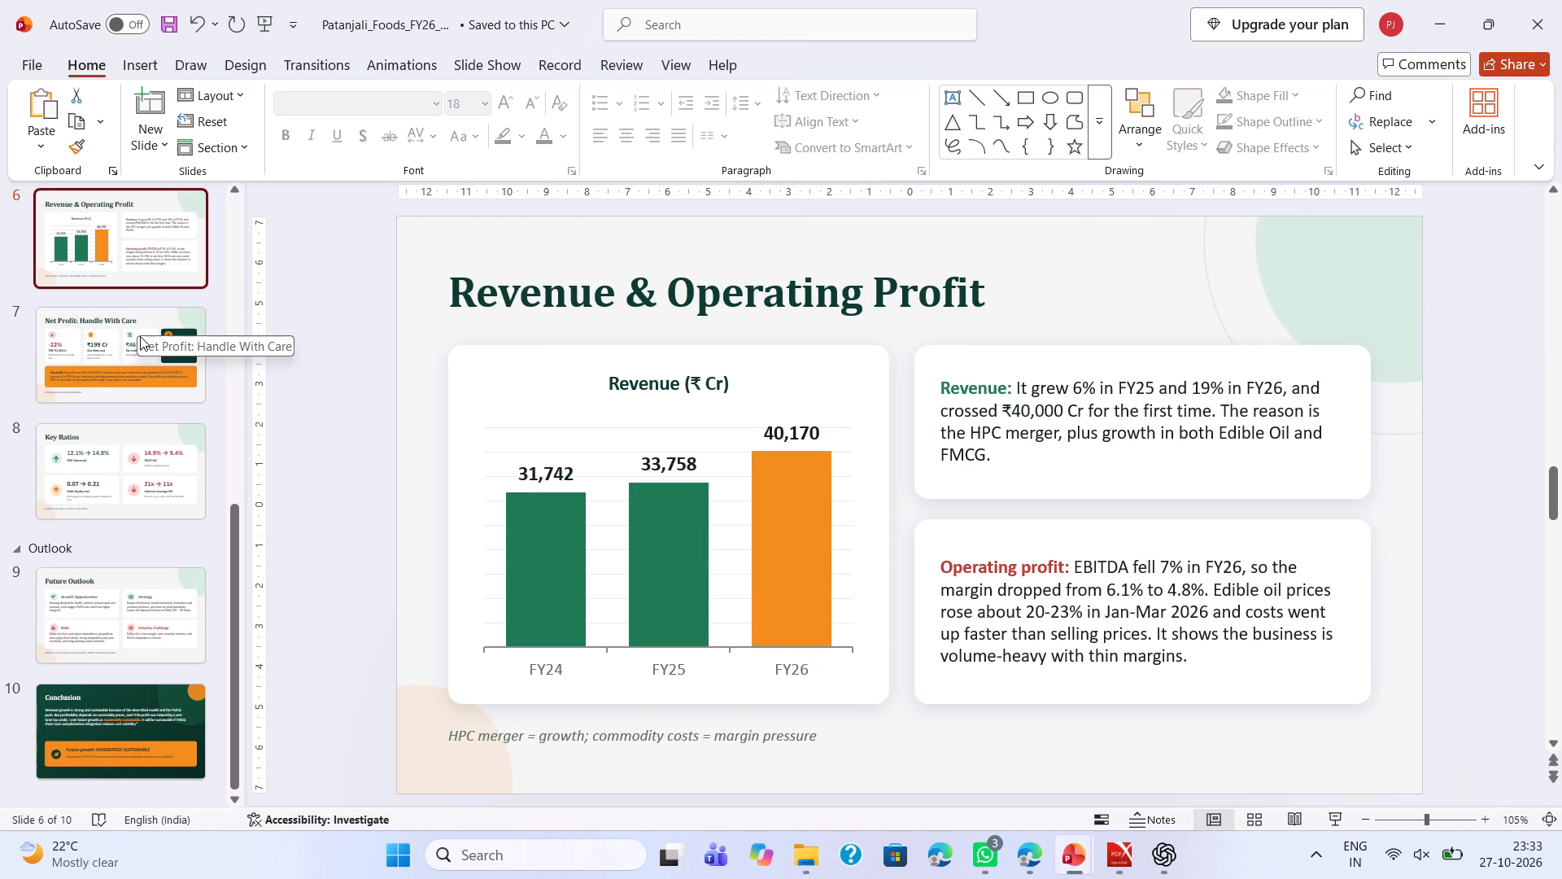
{"action": "left_click", "coordinate": [139, 361]}
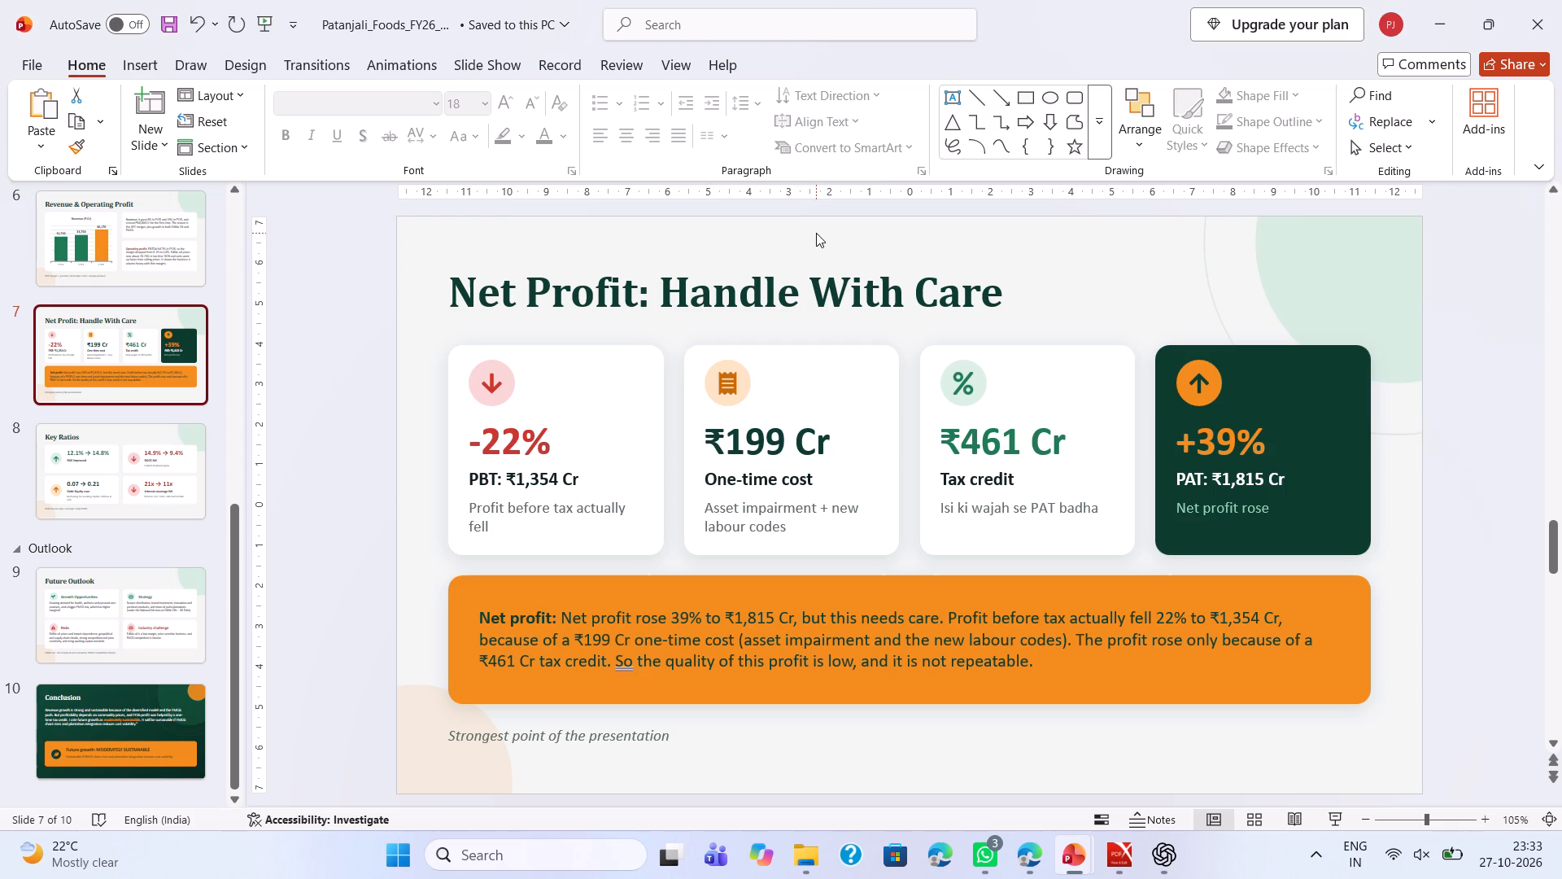
Delete the "Net Profit: Handle With Care" slide from the presentation and save the file.
{"action": "scroll", "coordinate": [661, 181], "scroll_direction": "left", "scroll_amount": 1}
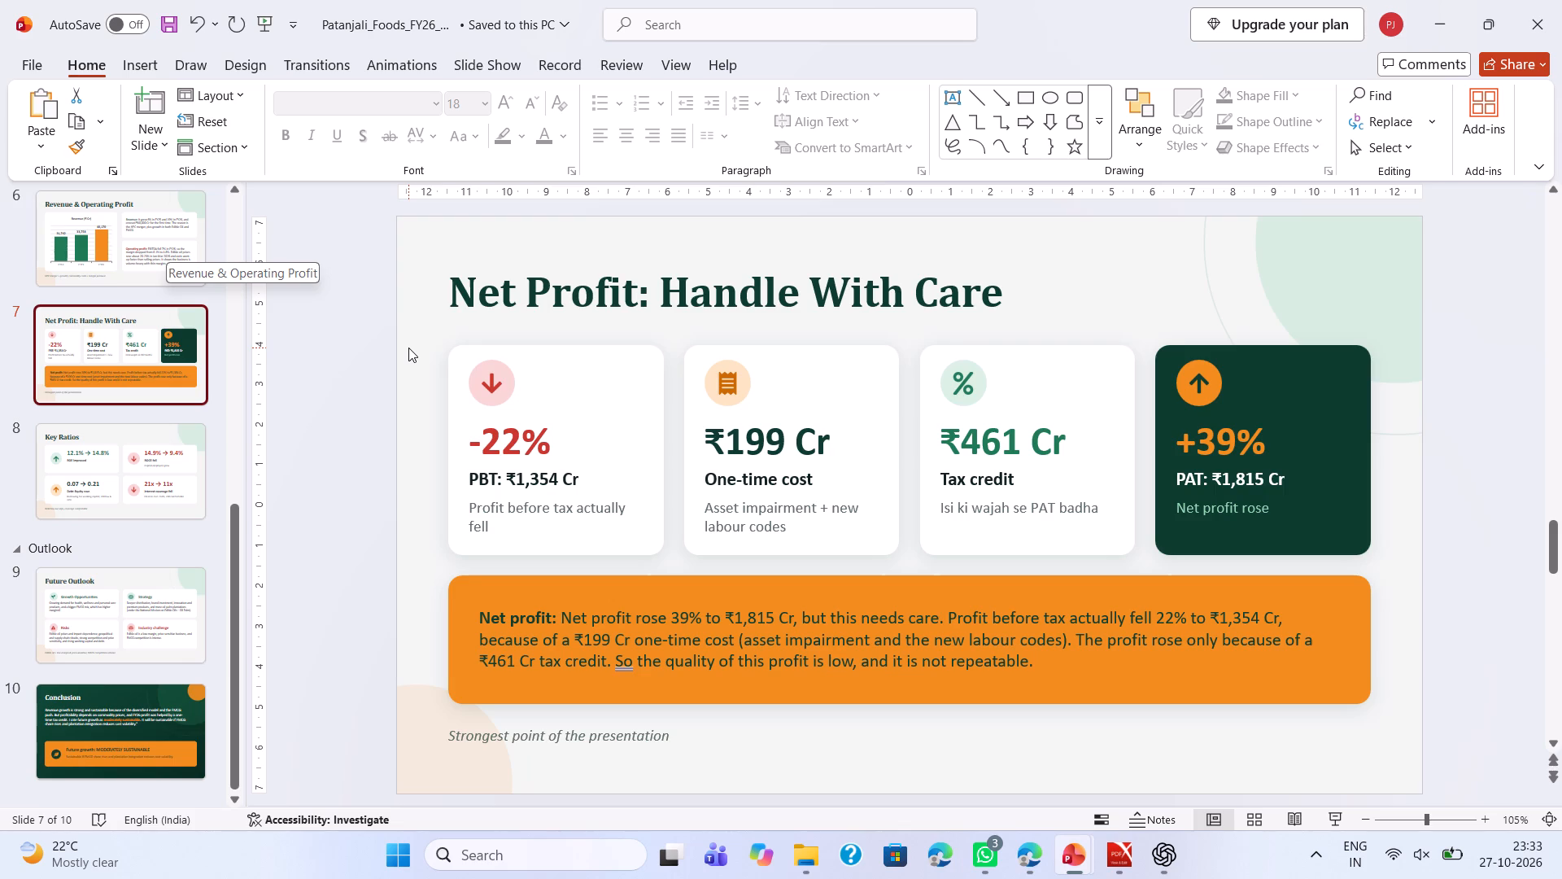
{"action": "left_click", "coordinate": [456, 253]}
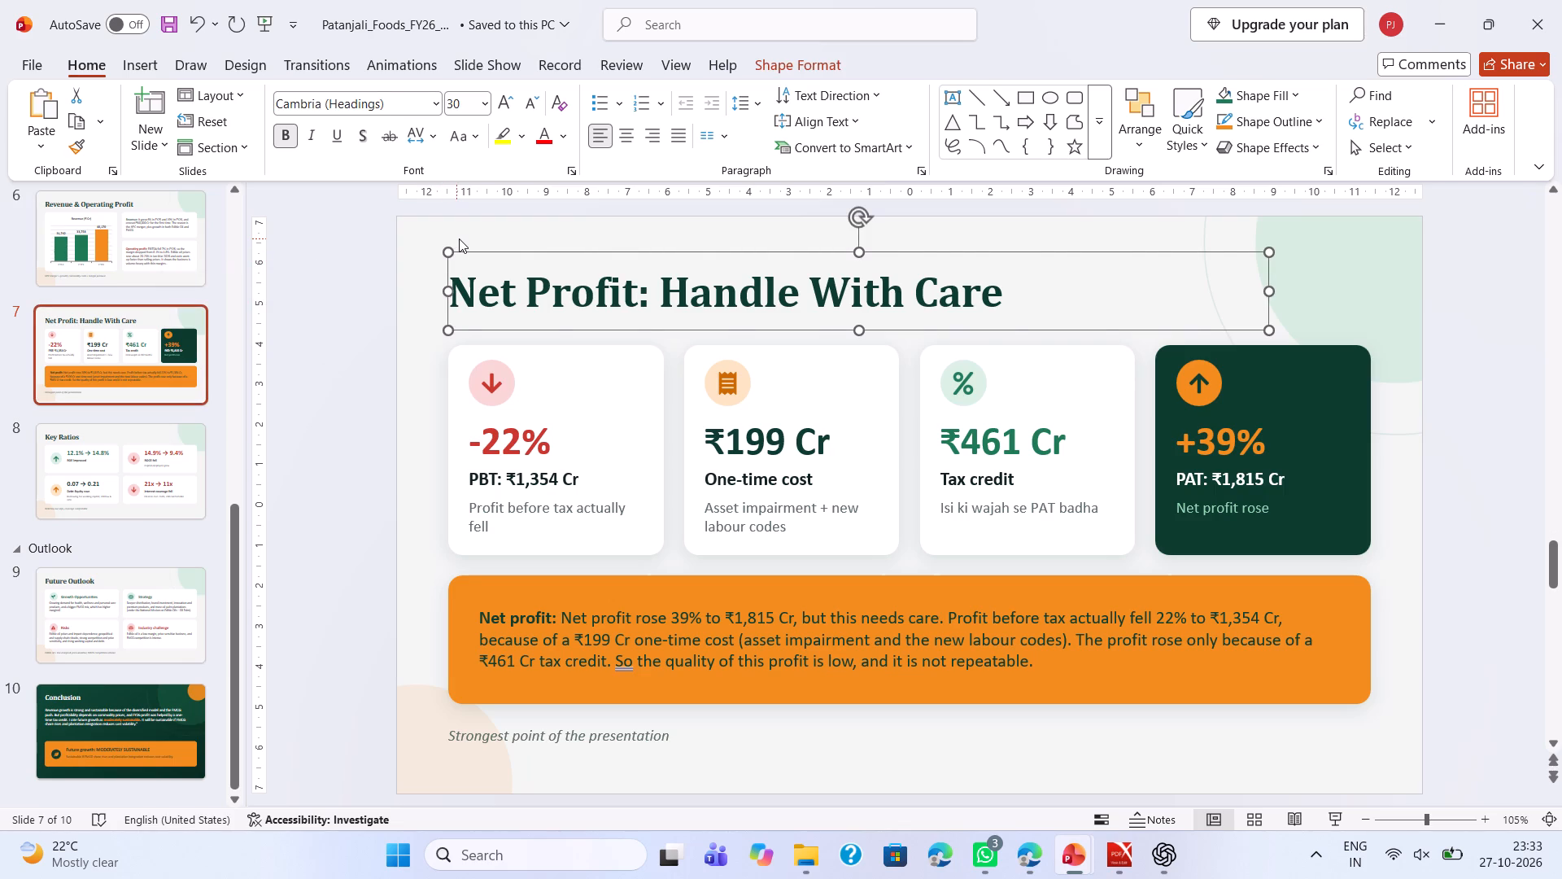
{"action": "key", "text": "Delete"}
{"action": "left_click", "coordinate": [445, 229]}
{"action": "key", "text": "Delete"}
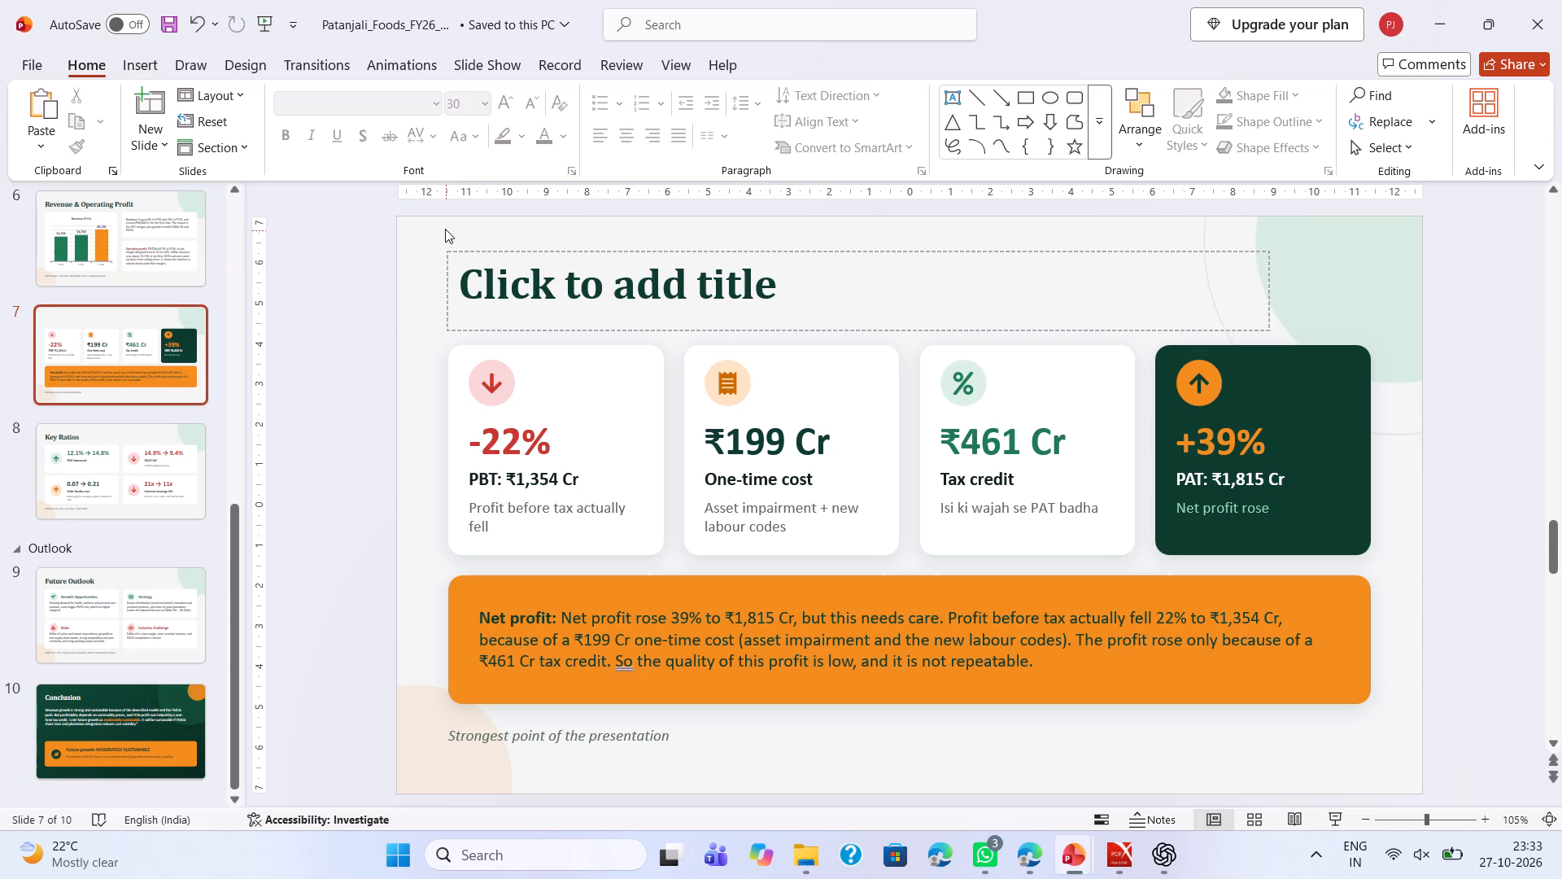
{"action": "left_click", "coordinate": [189, 312]}
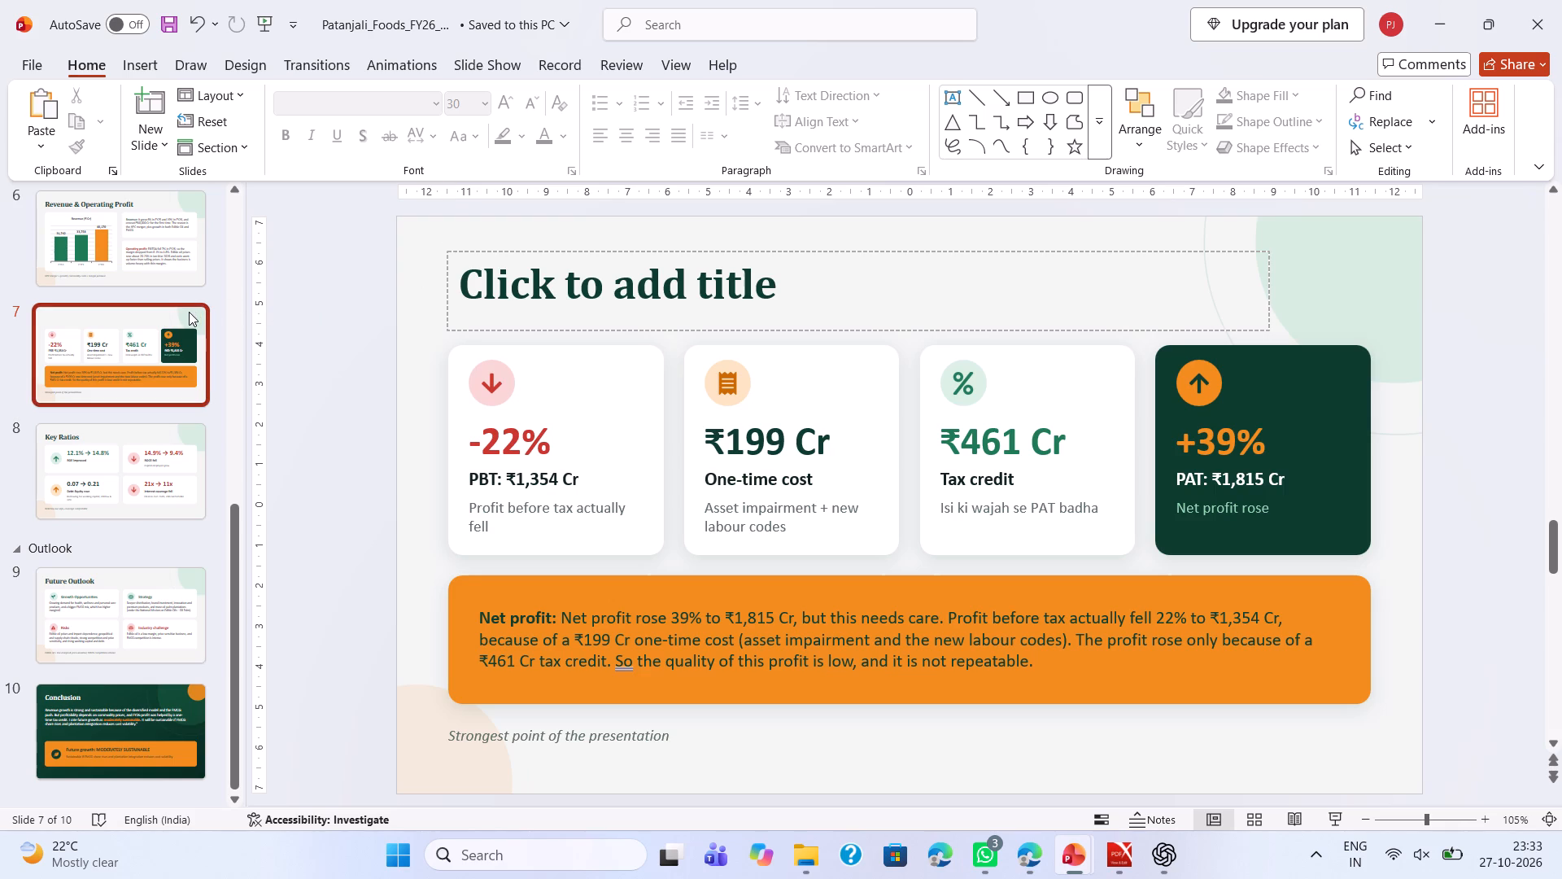
{"action": "key", "text": "Delete"}
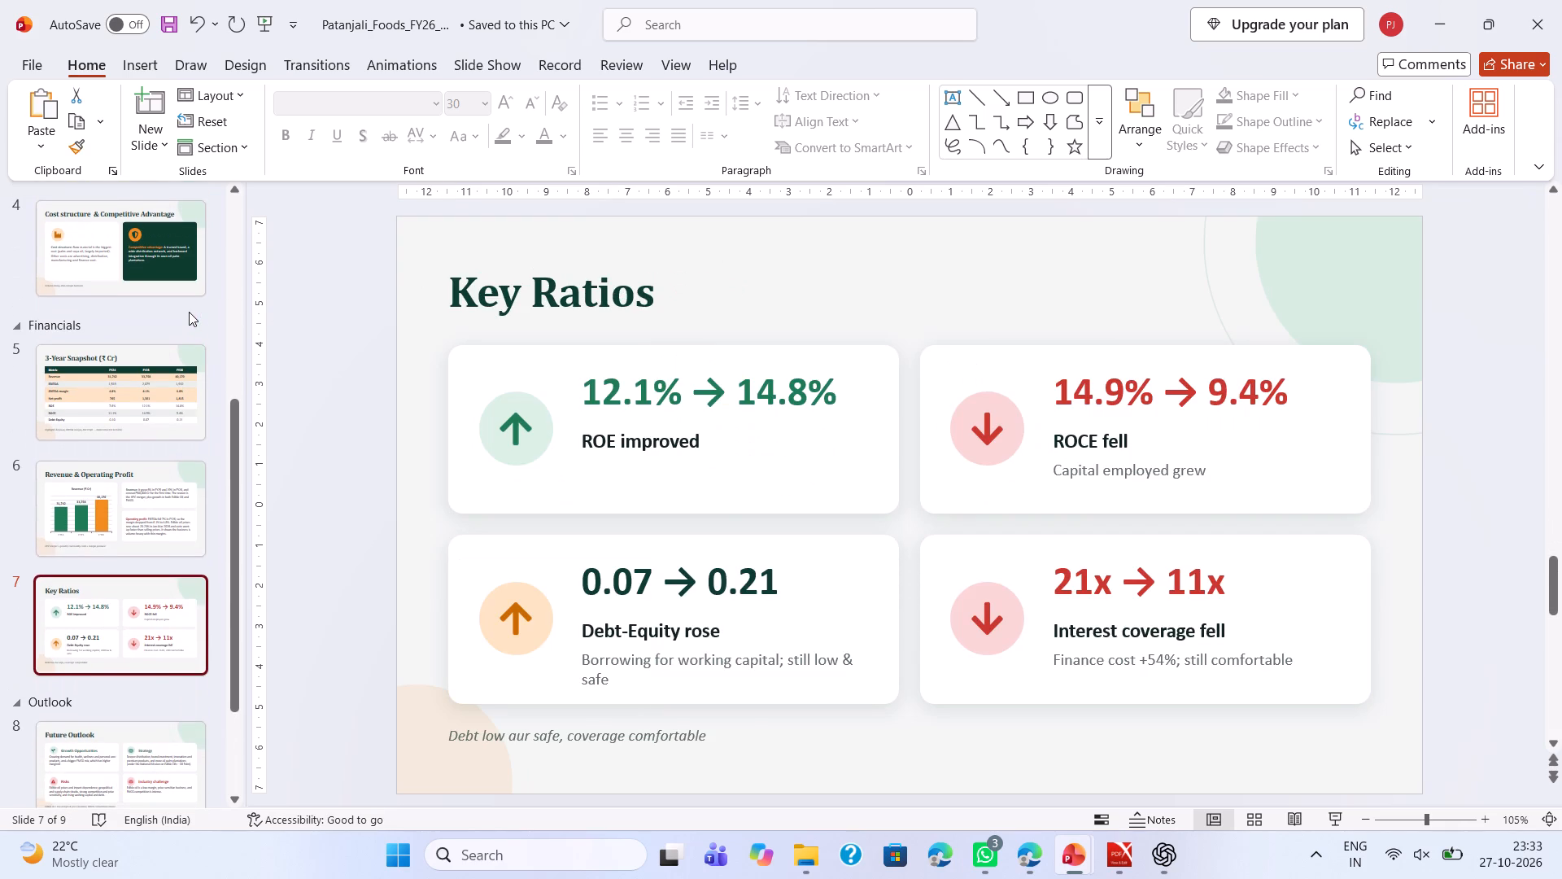
{"action": "key", "text": "ctrl+s"}
Review the "Future Outlook" and "Conclusion" slides at the end of the deck and save the presentation.
{"action": "key", "text": "Right"}
{"action": "key", "text": "Right"}
{"action": "left_click", "coordinate": [98, 758]}
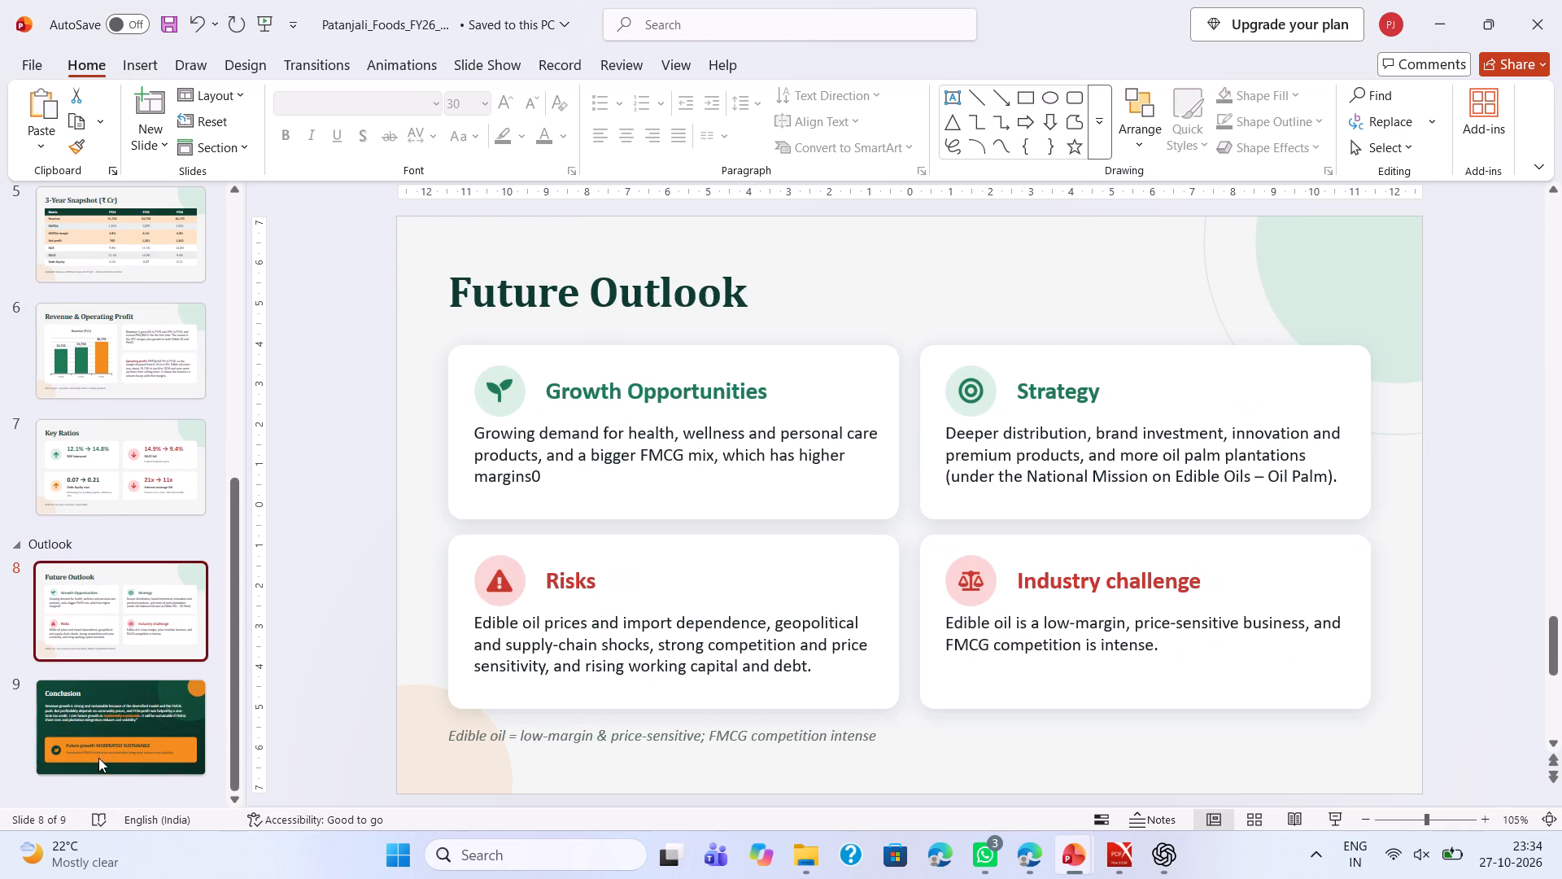
{"action": "left_click", "coordinate": [124, 714]}
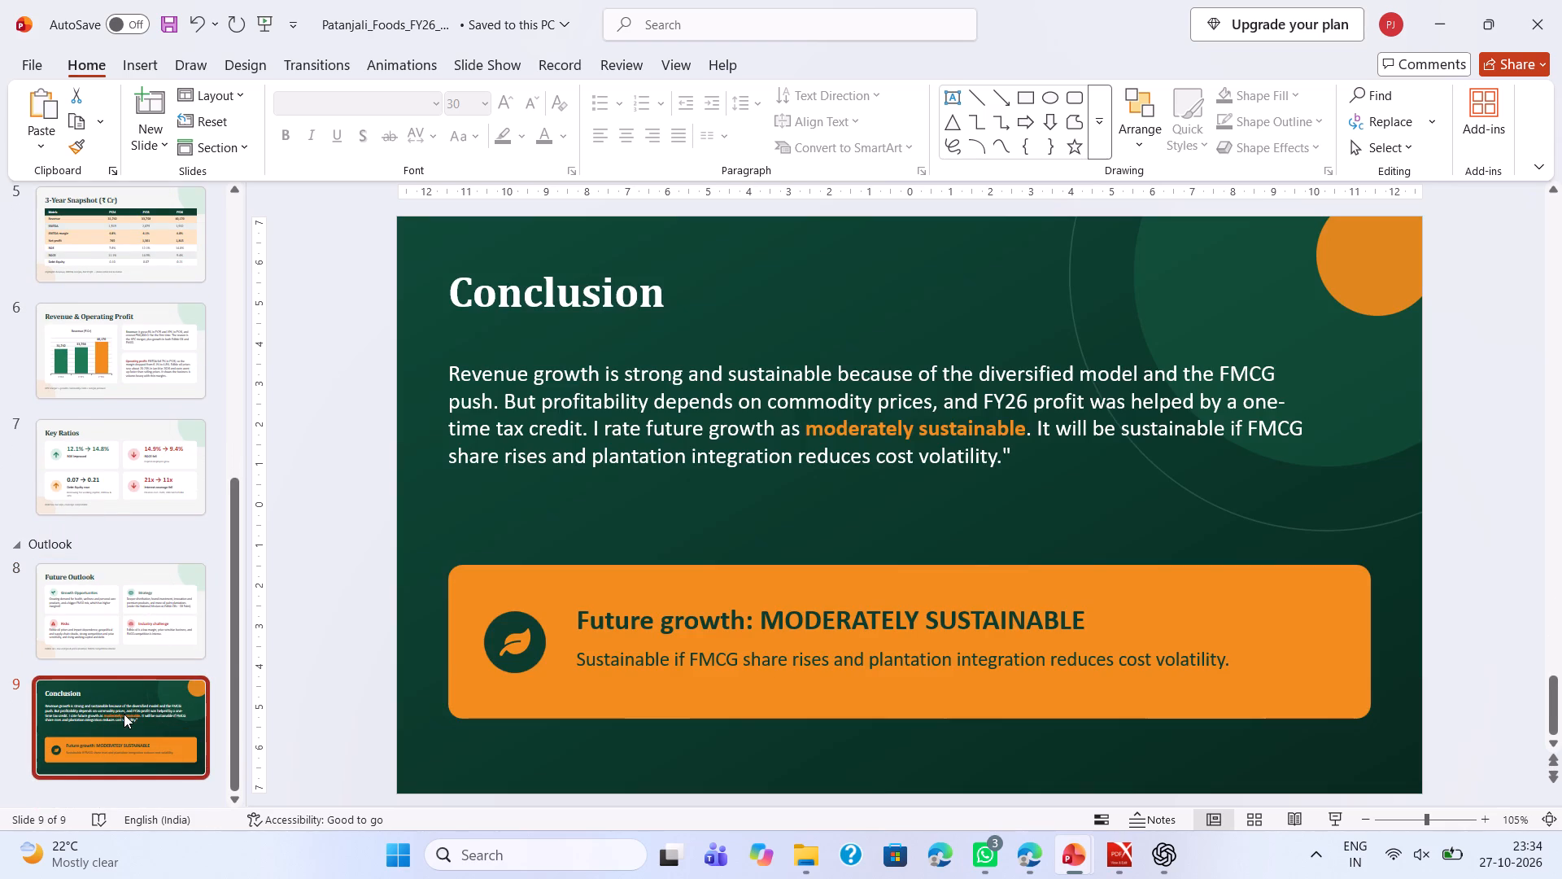
{"action": "key", "text": "ctrl+s"}
Go back to the opening "Patanjali Foods FY2025-26" title slide in the Introduction section.
{"action": "scroll", "coordinate": [133, 402], "scroll_direction": "up", "scroll_amount": 6}
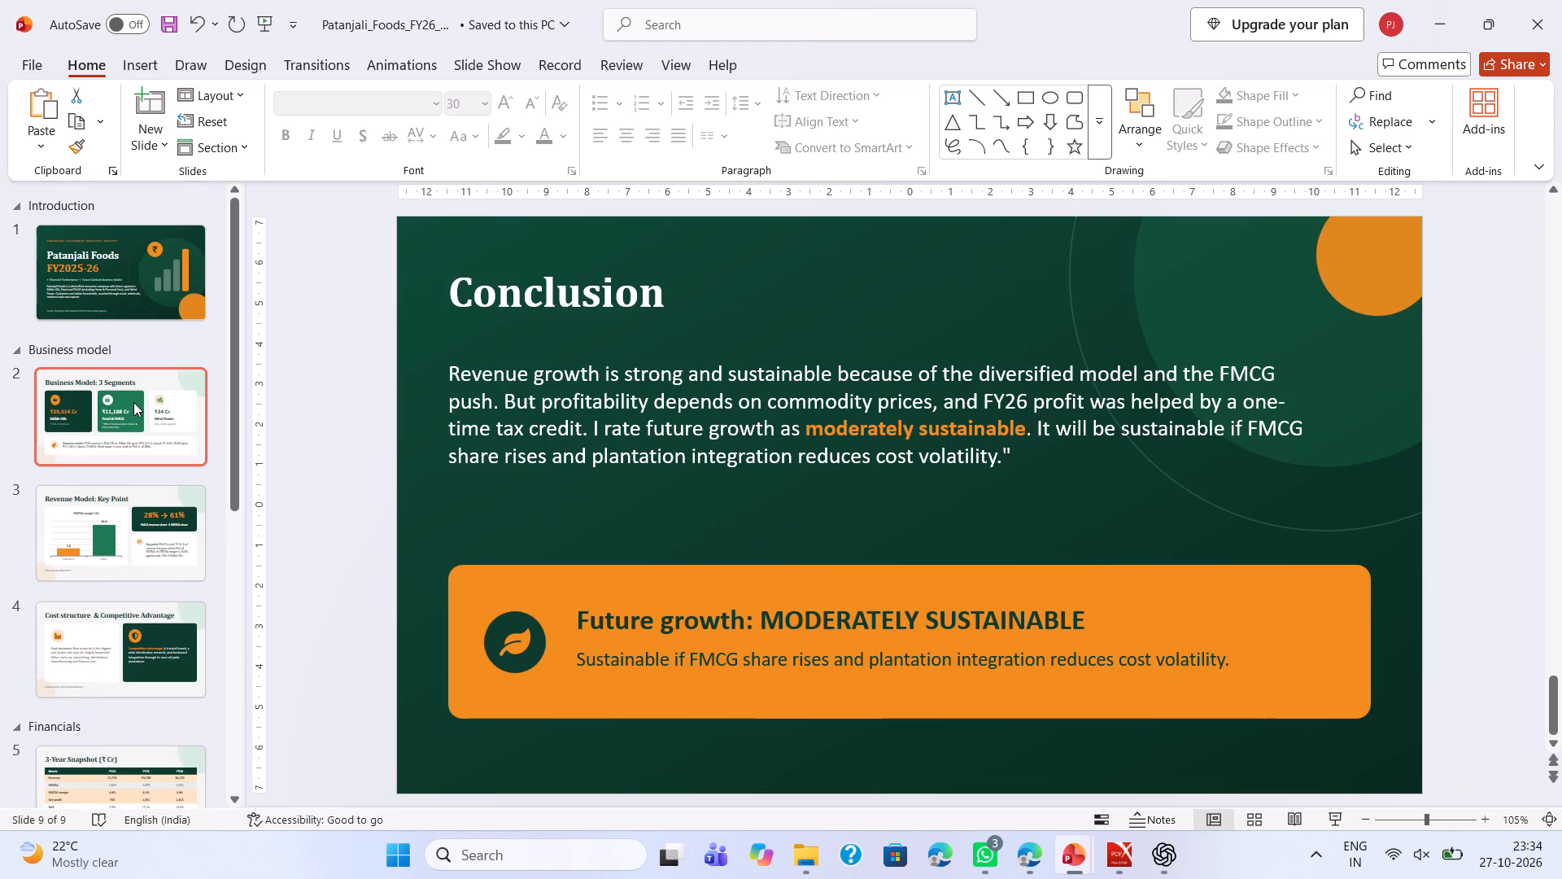
{"action": "scroll", "coordinate": [133, 402], "scroll_direction": "up", "scroll_amount": 2}
{"action": "scroll", "coordinate": [133, 402], "scroll_direction": "down", "scroll_amount": 6}
{"action": "scroll", "coordinate": [133, 402], "scroll_direction": "up", "scroll_amount": 4}
{"action": "left_click", "coordinate": [109, 287]}
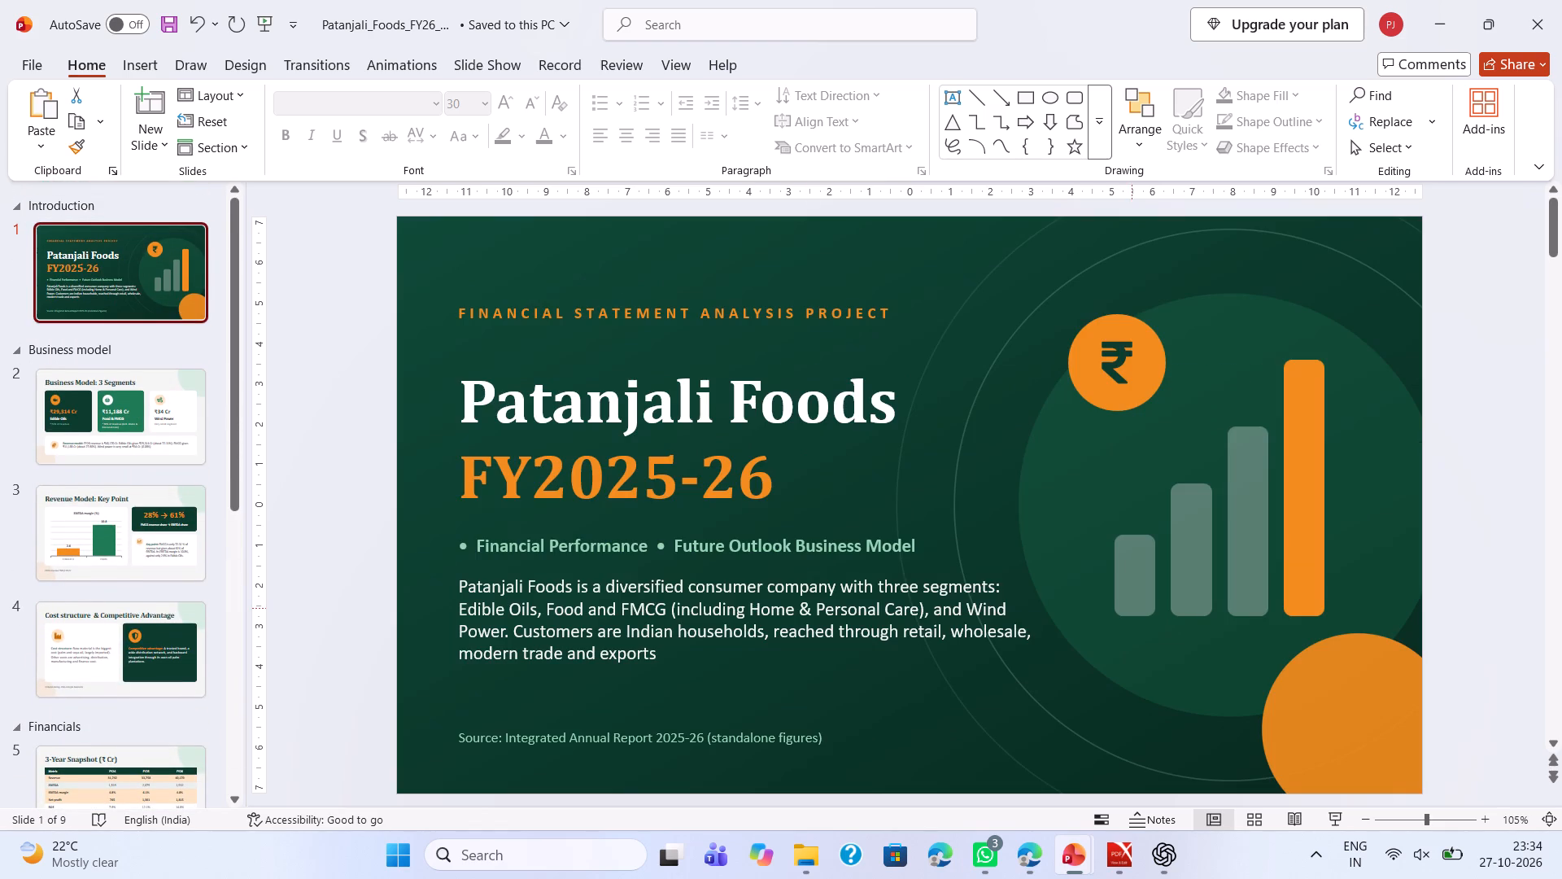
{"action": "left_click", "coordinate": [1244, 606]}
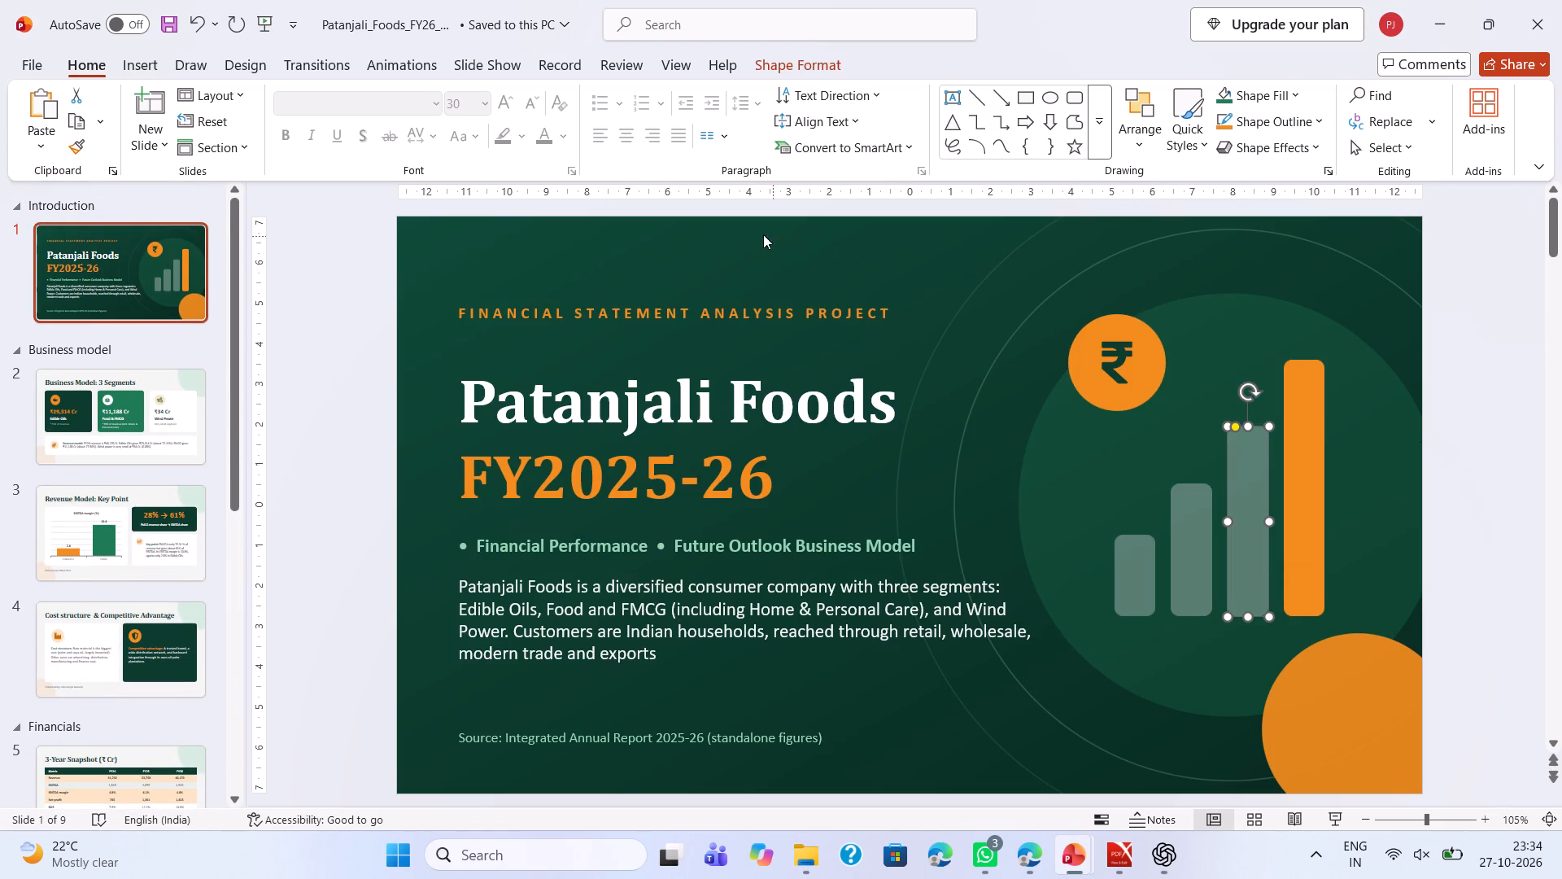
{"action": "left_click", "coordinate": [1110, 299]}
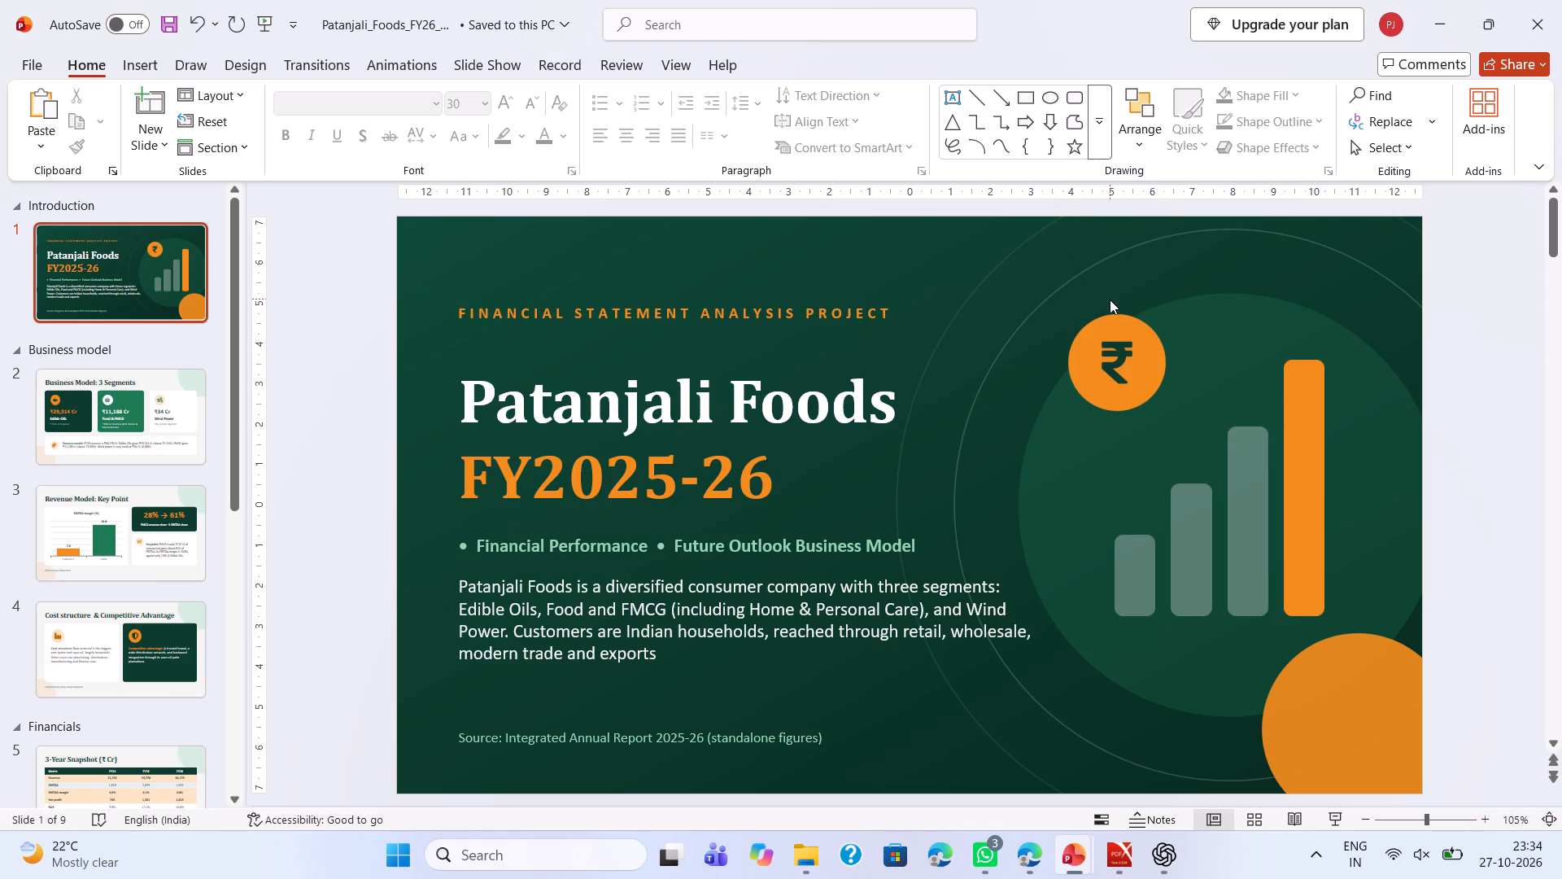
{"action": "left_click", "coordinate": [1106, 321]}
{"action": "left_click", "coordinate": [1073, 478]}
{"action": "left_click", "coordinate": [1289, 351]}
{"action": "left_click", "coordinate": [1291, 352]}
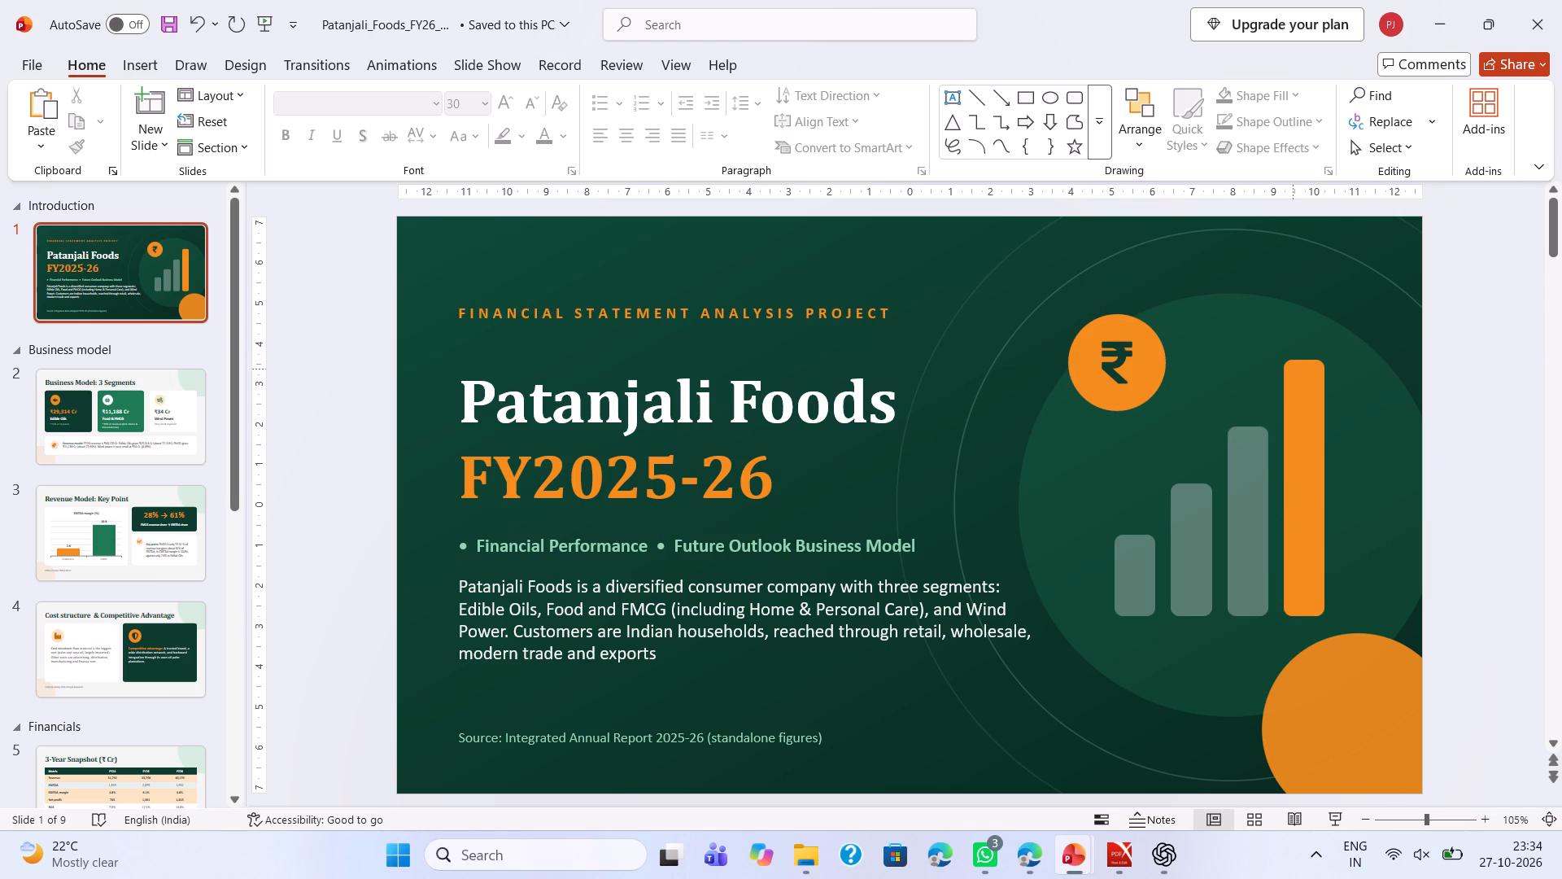
Apply the Split animation to the four bars and the rupee icon with its circle on the title slide, and preview it.
{"action": "left_click", "coordinate": [1293, 369]}
{"action": "left_click", "coordinate": [1251, 444]}
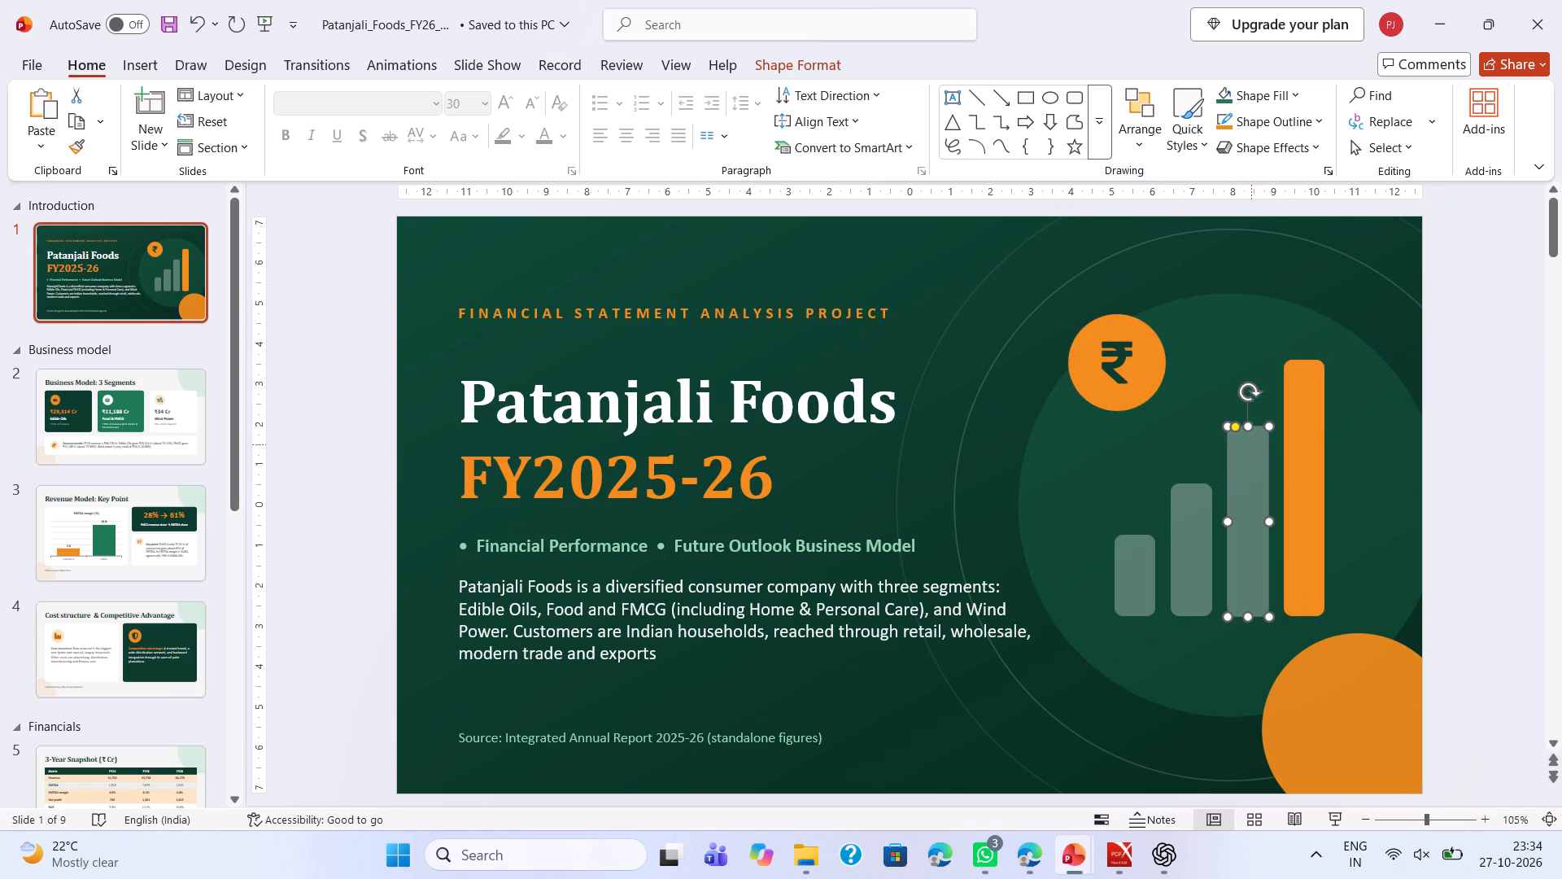
{"action": "left_click", "coordinate": [1164, 526]}
{"action": "left_click", "coordinate": [1152, 552]}
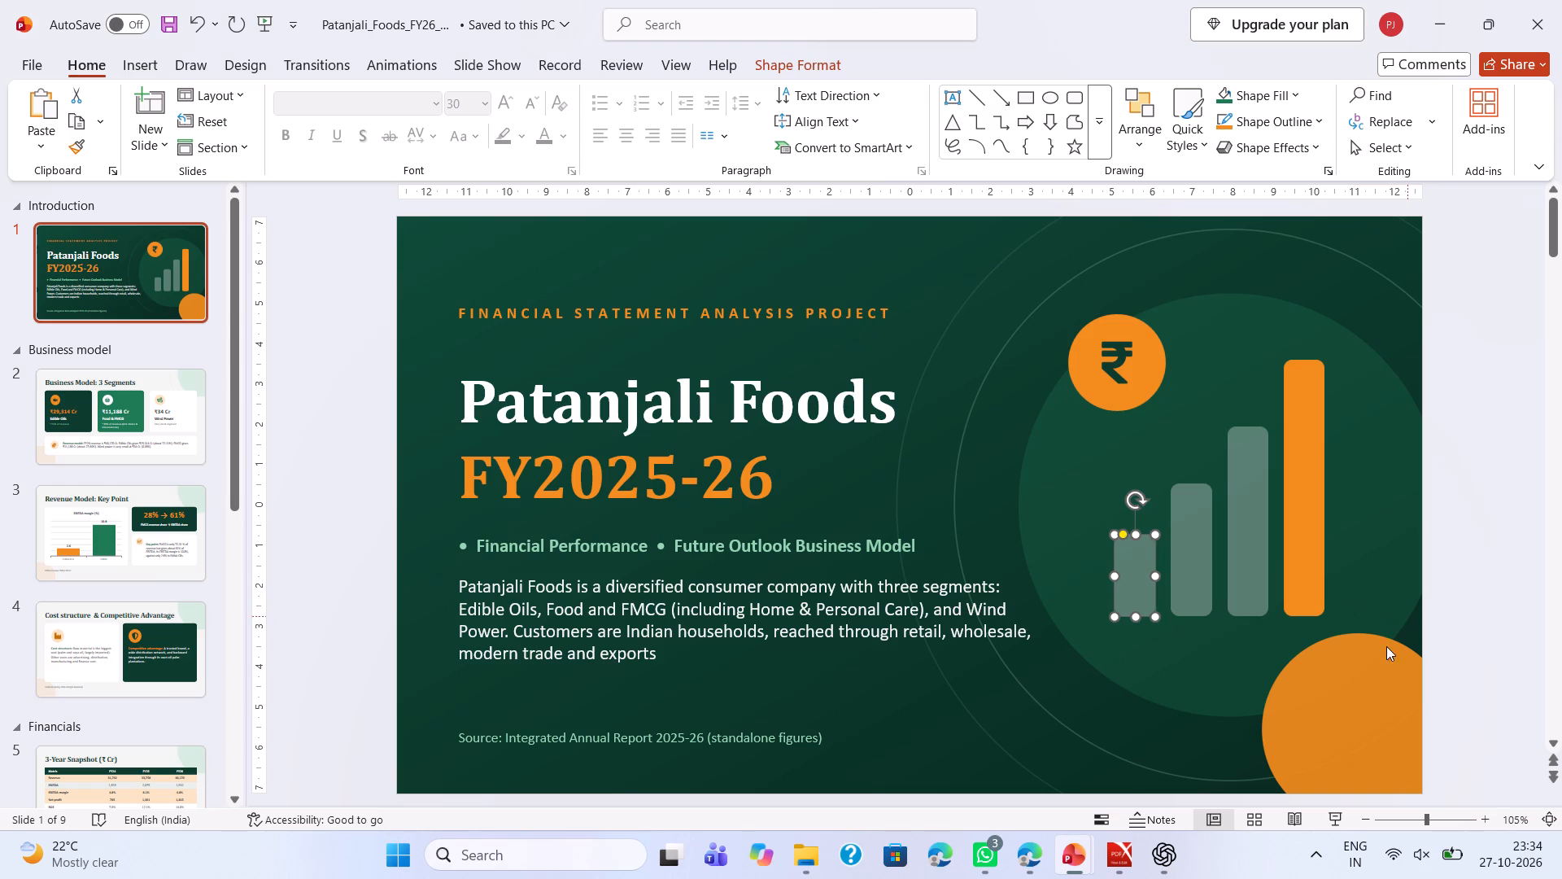
{"action": "left_click", "coordinate": [1364, 686]}
{"action": "double_click", "coordinate": [1364, 686]}
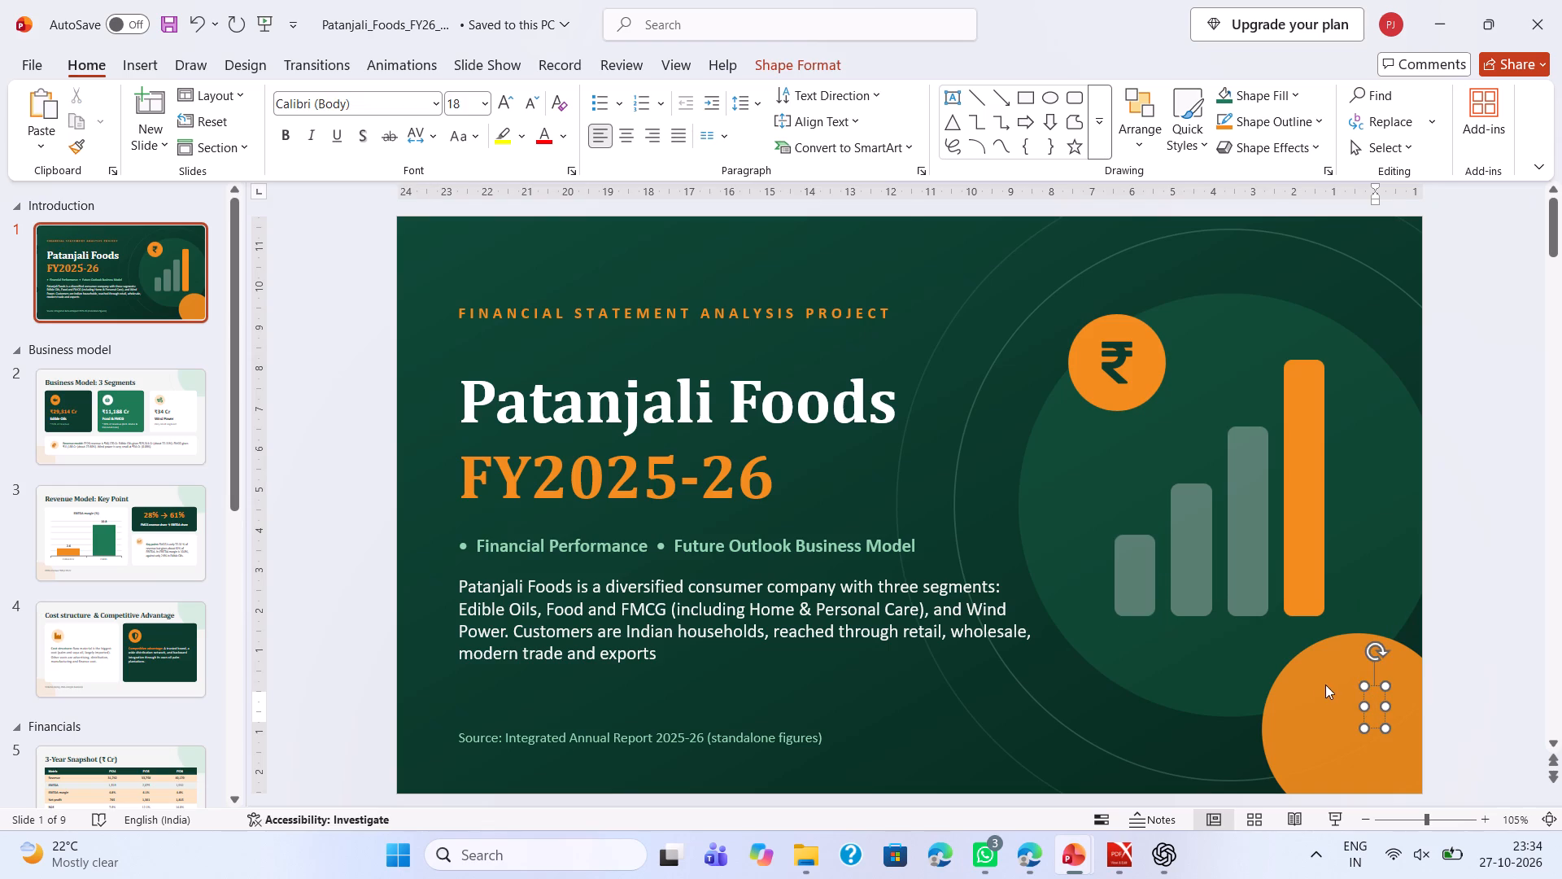
{"action": "left_click", "coordinate": [1305, 684]}
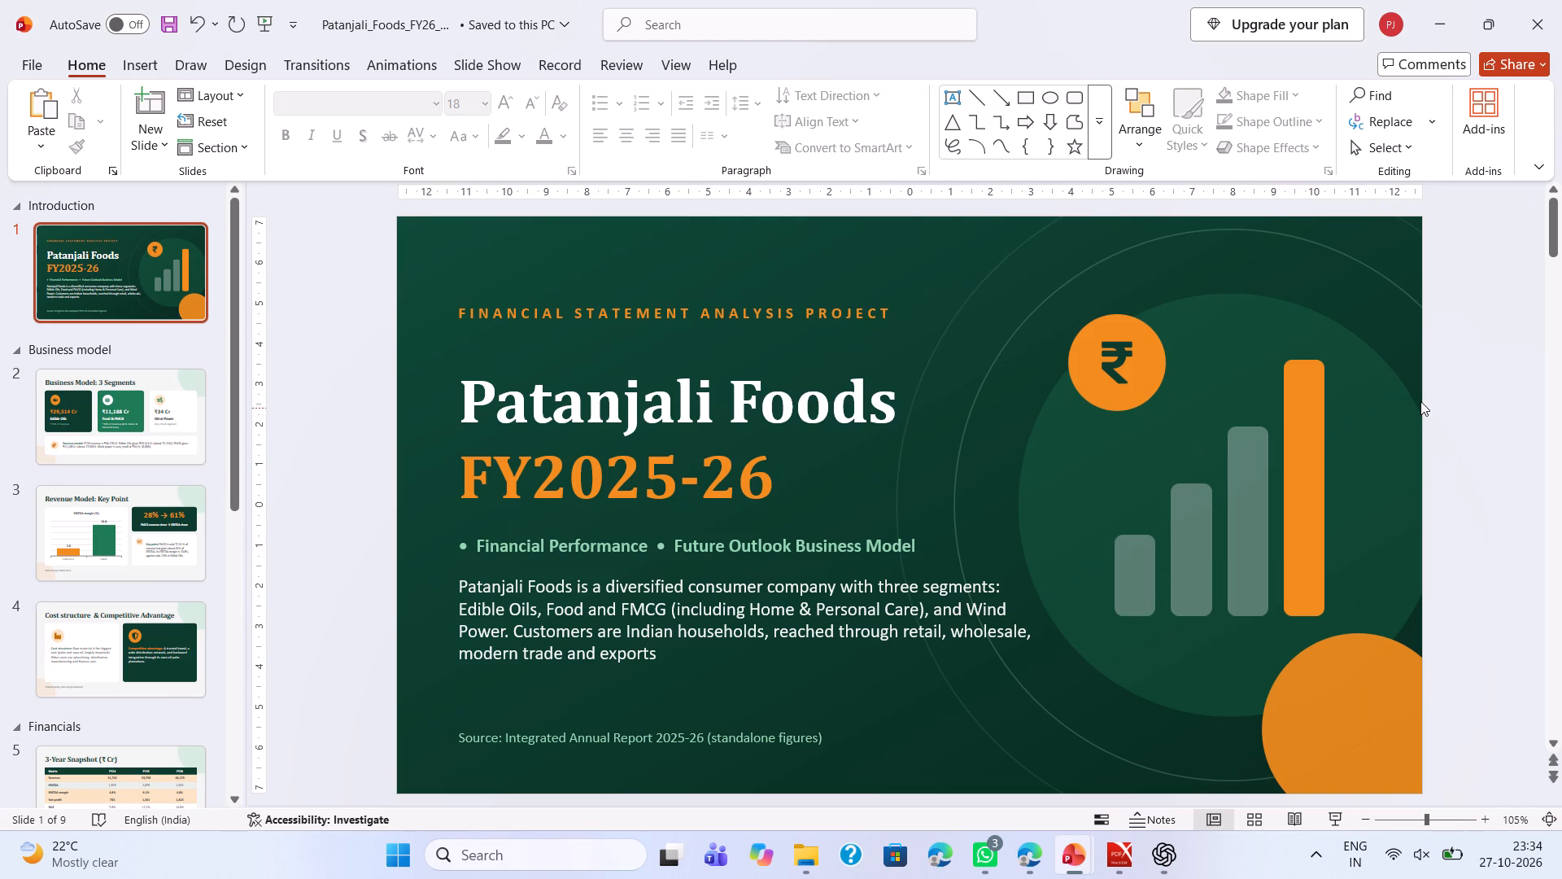
{"action": "left_click_drag", "start_coordinate": [1327, 288], "coordinate": [1117, 641]}
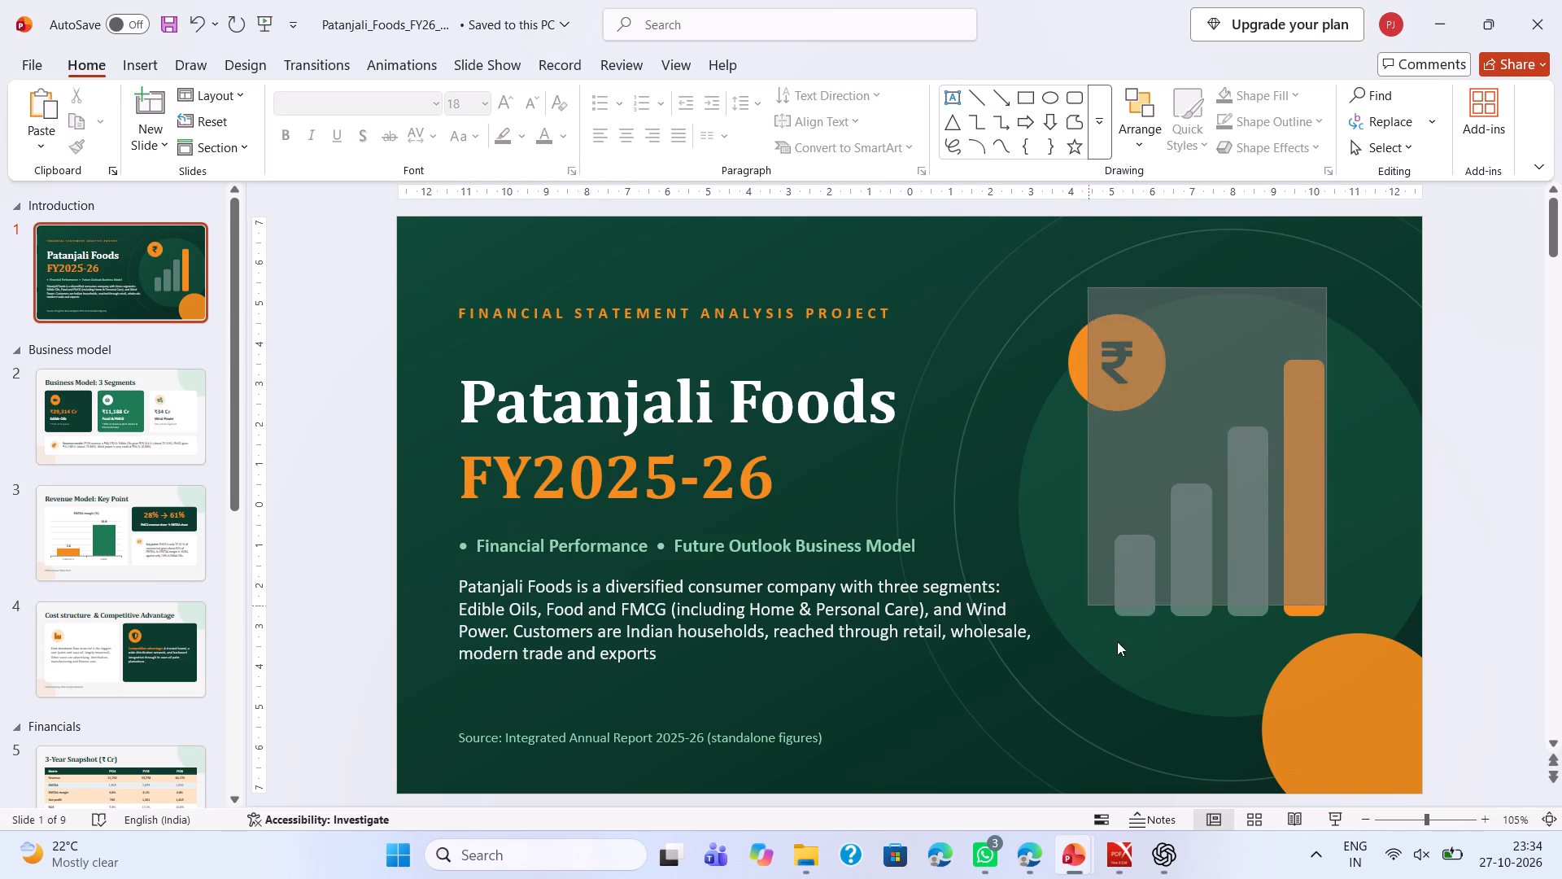
{"action": "left_click_drag", "start_coordinate": [1117, 641], "coordinate": [1036, 672]}
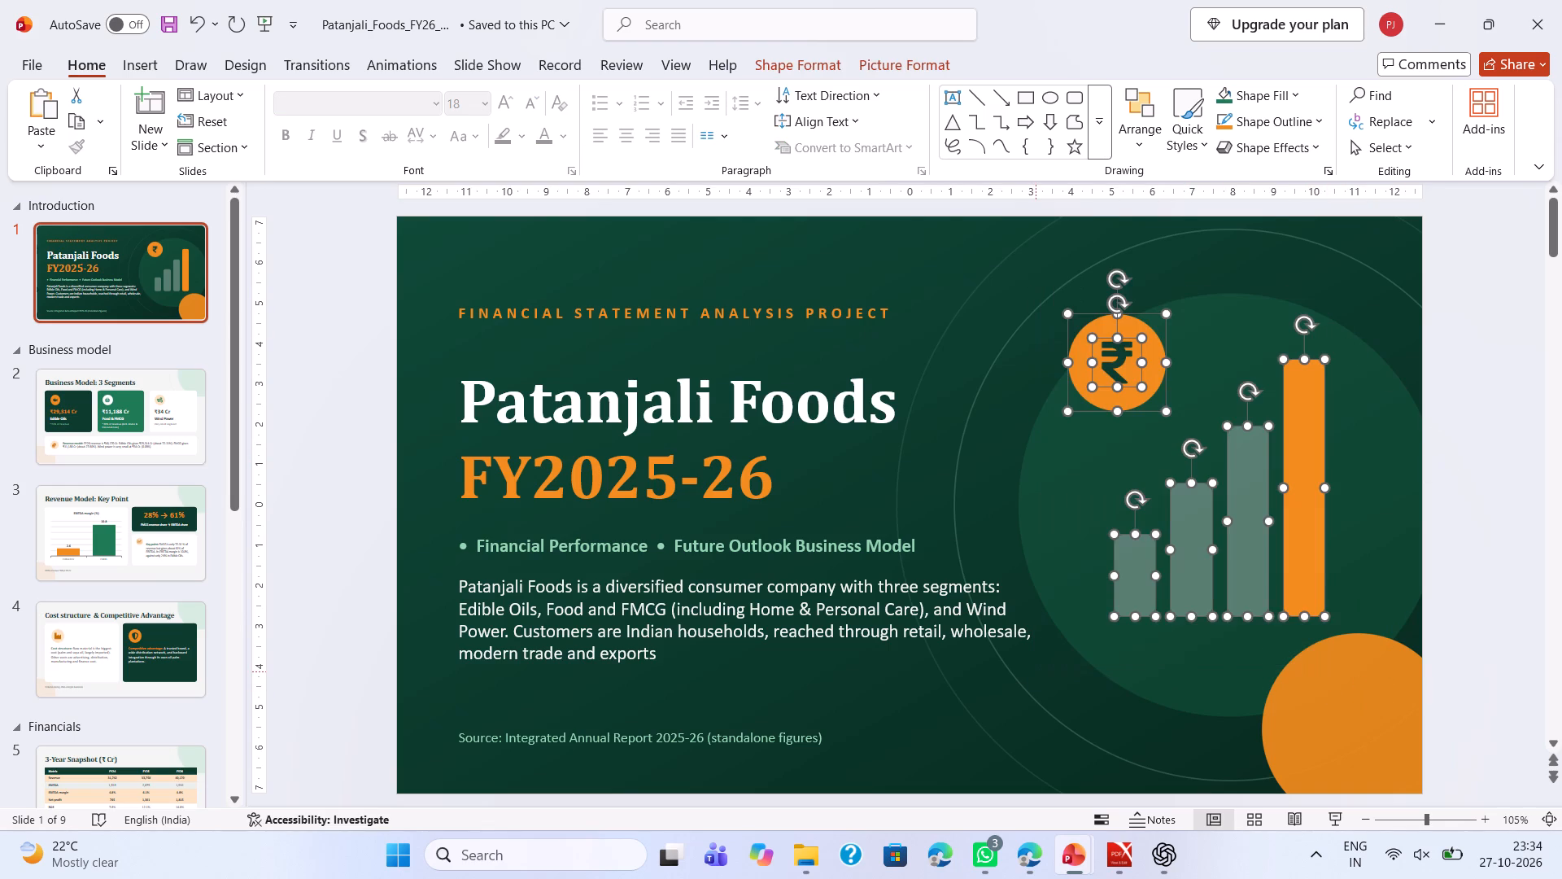
{"action": "left_click", "coordinate": [411, 62]}
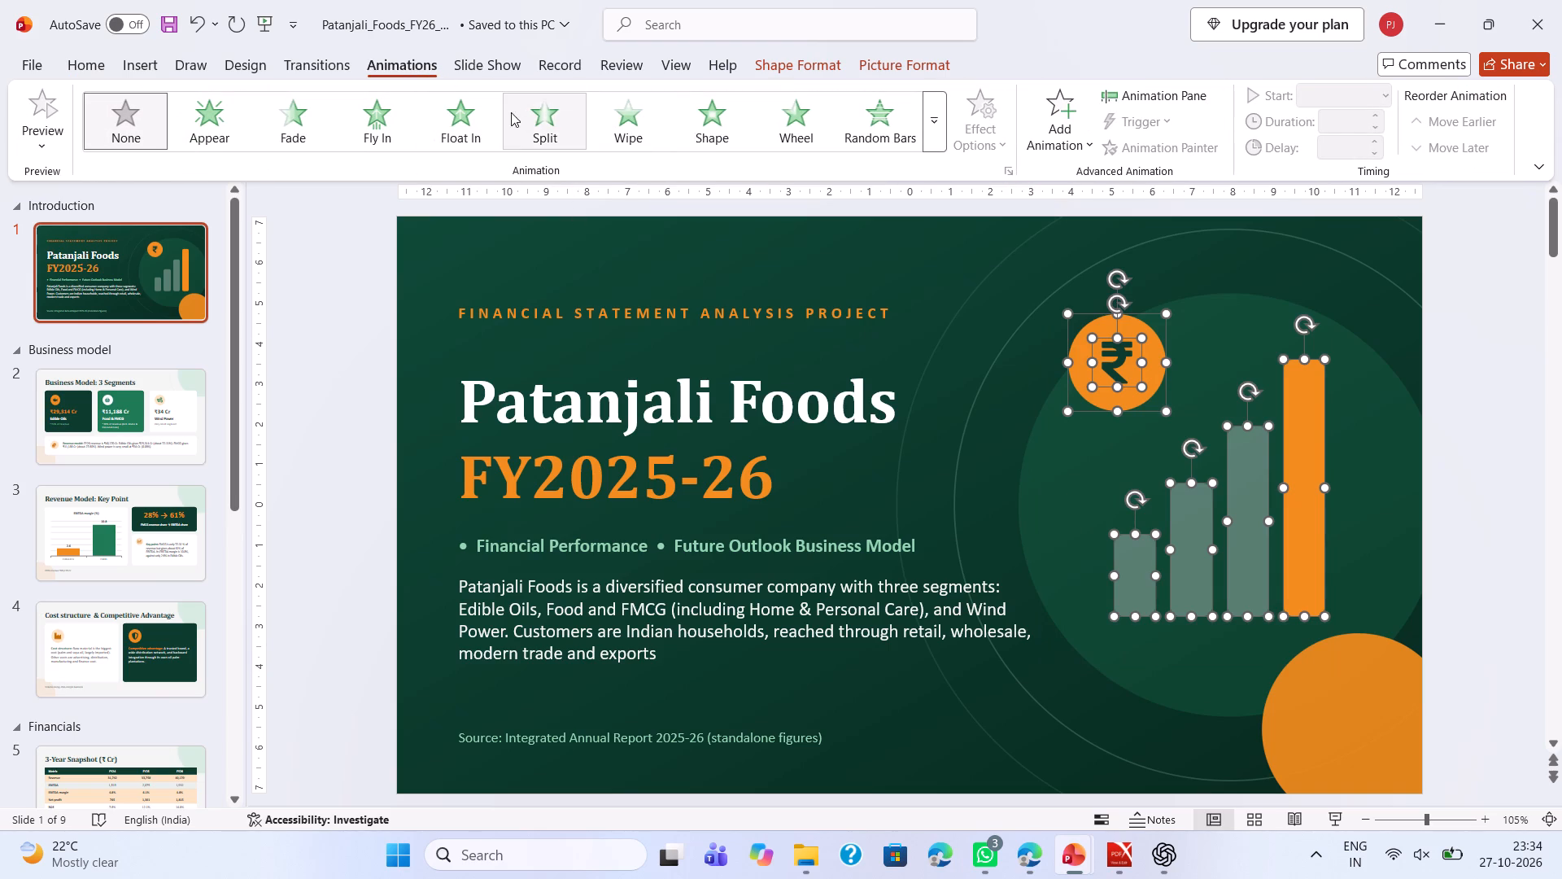
{"action": "left_click", "coordinate": [534, 120]}
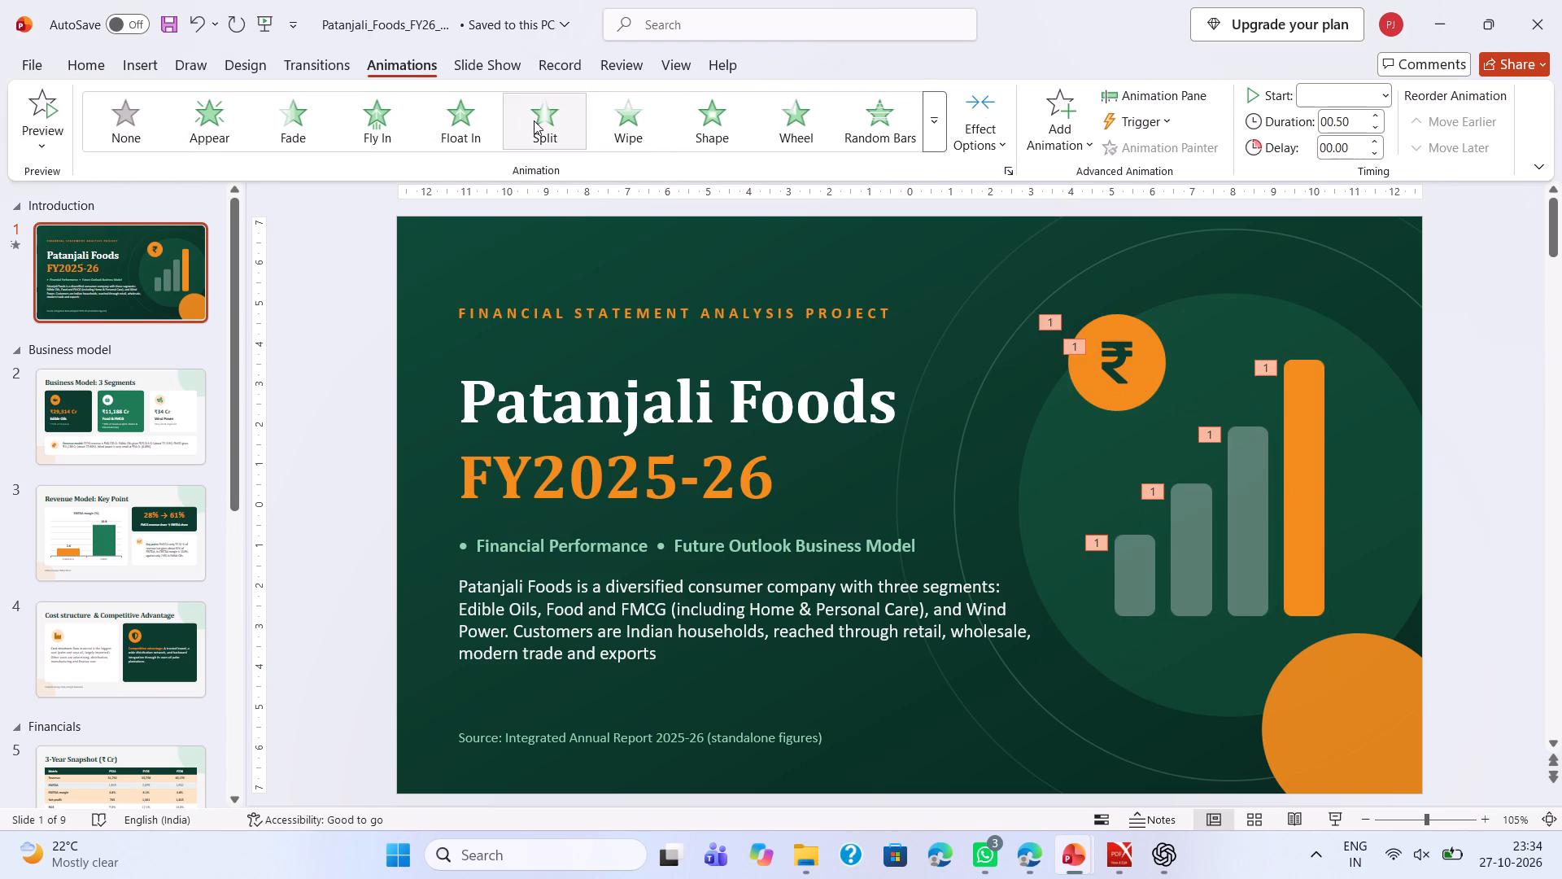
{"action": "left_click", "coordinate": [41, 107]}
Apply the Float In animation to the EBITDA margin chart on the "Revenue Model: Key Point" slide and preview it.
{"action": "left_click", "coordinate": [115, 436]}
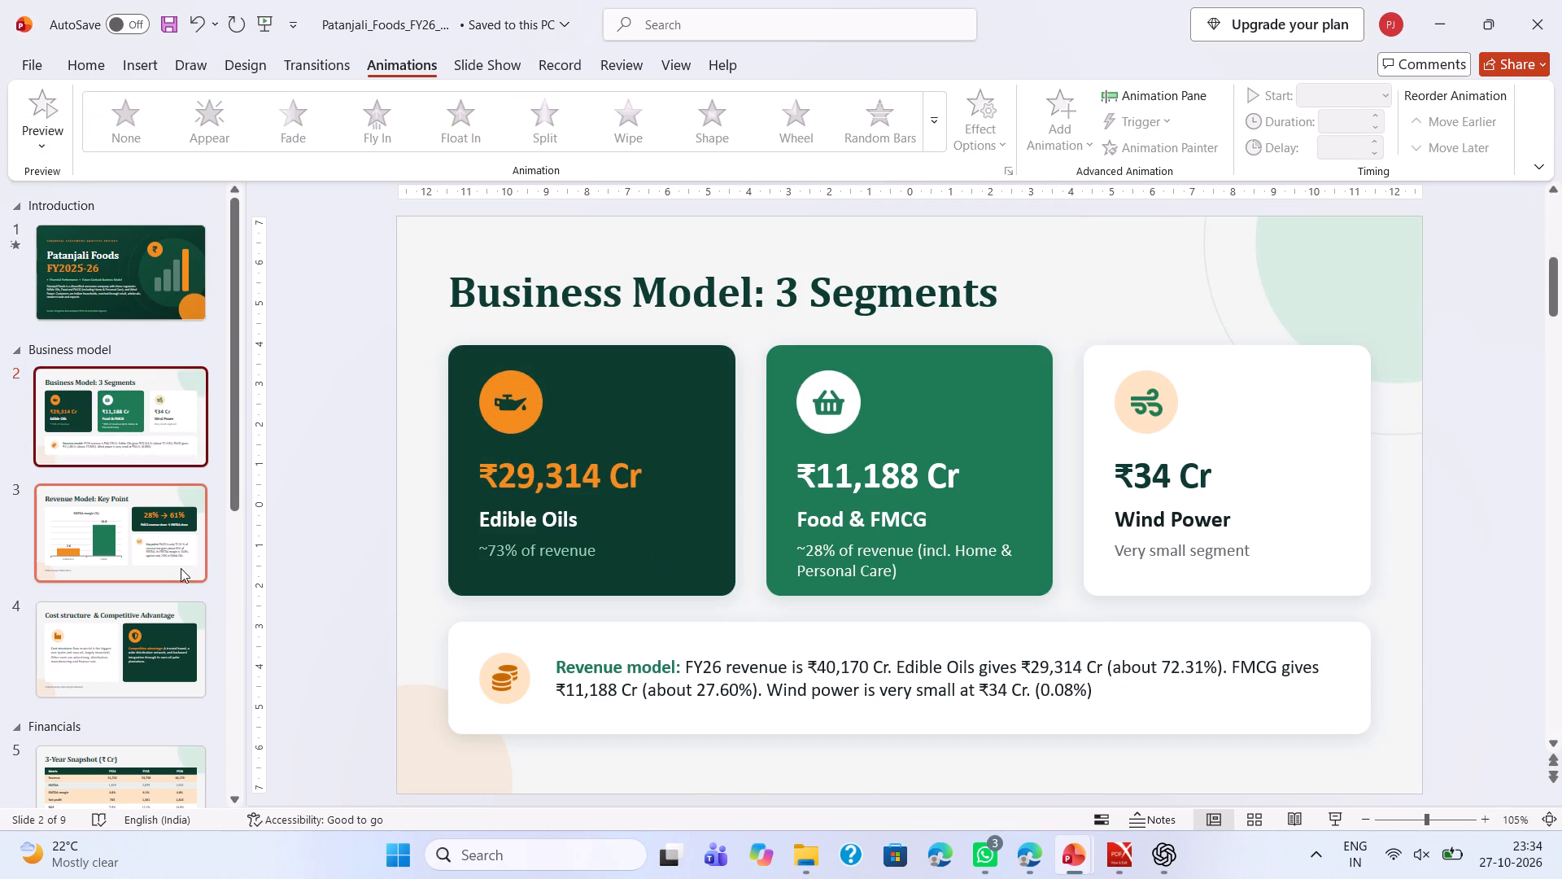
{"action": "left_click", "coordinate": [107, 514]}
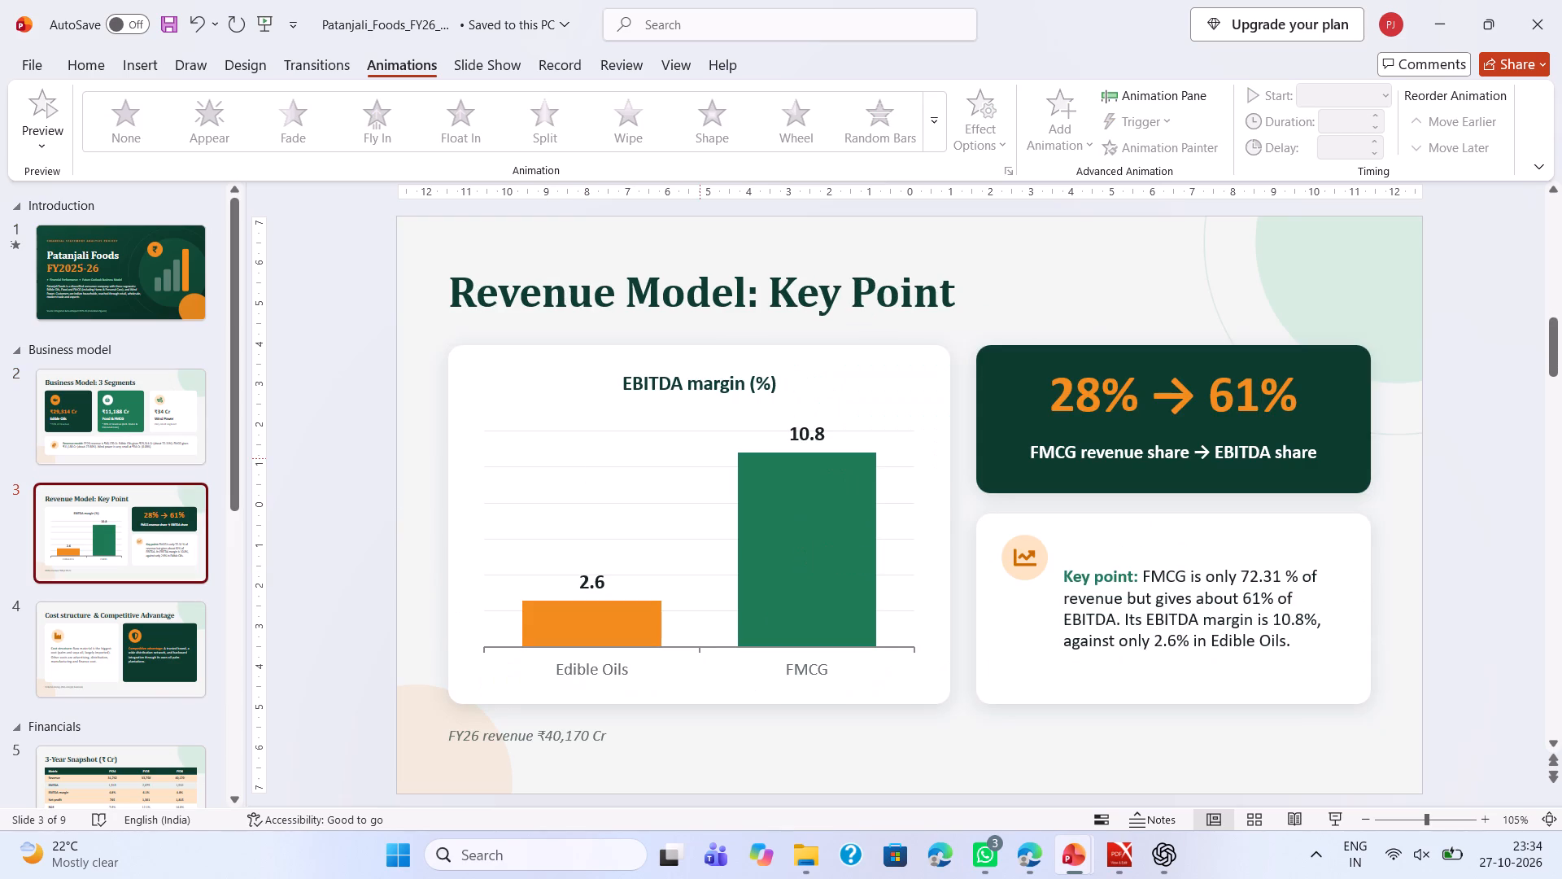
{"action": "left_click", "coordinate": [700, 458]}
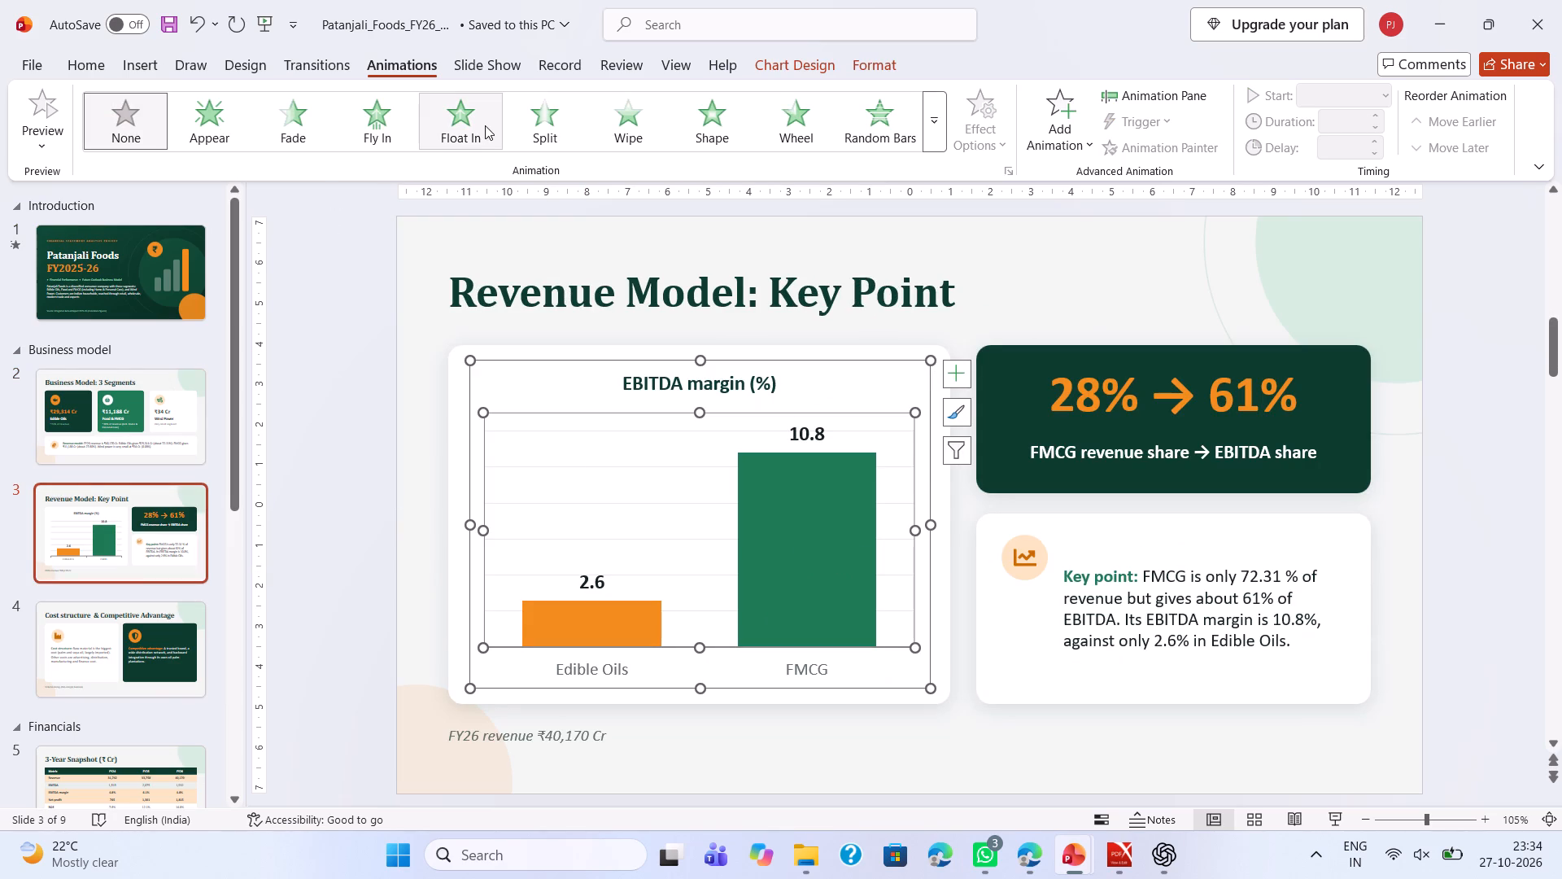
{"action": "left_click", "coordinate": [471, 119]}
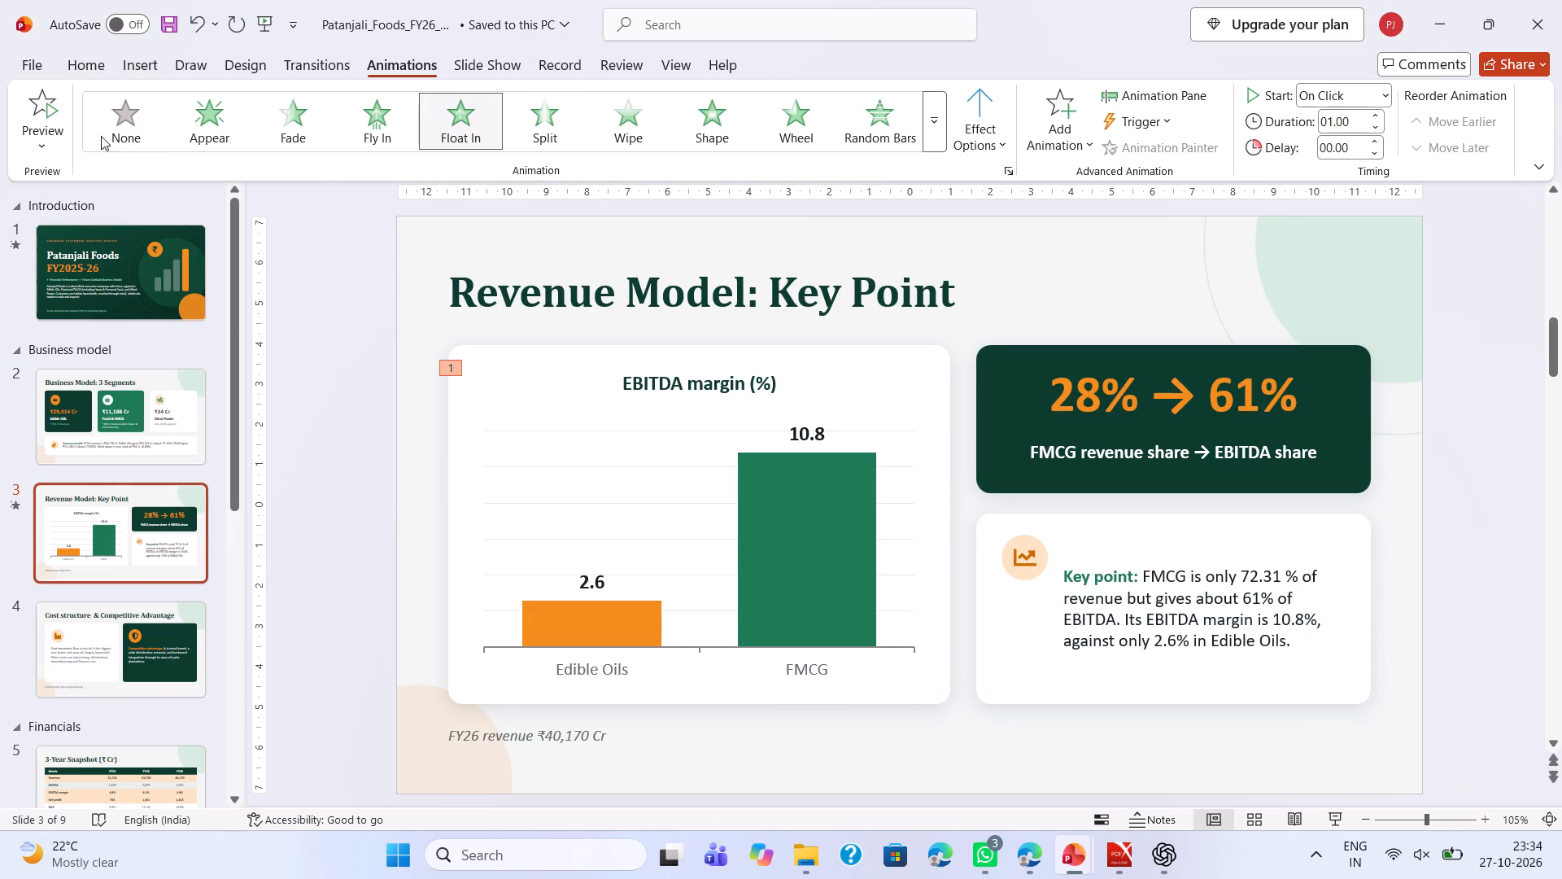
{"action": "left_click", "coordinate": [43, 111]}
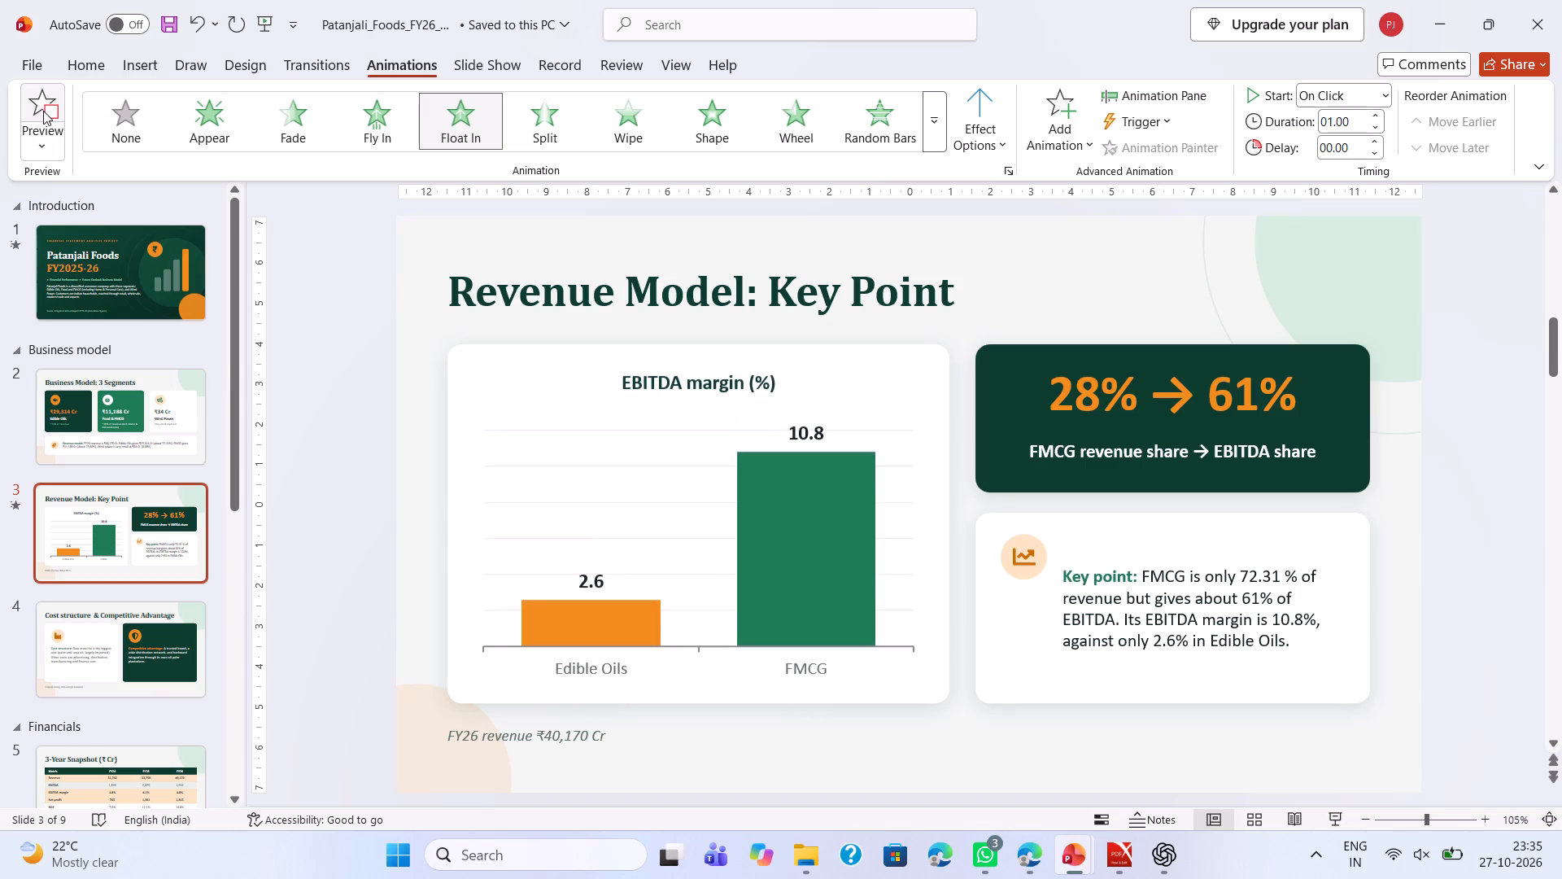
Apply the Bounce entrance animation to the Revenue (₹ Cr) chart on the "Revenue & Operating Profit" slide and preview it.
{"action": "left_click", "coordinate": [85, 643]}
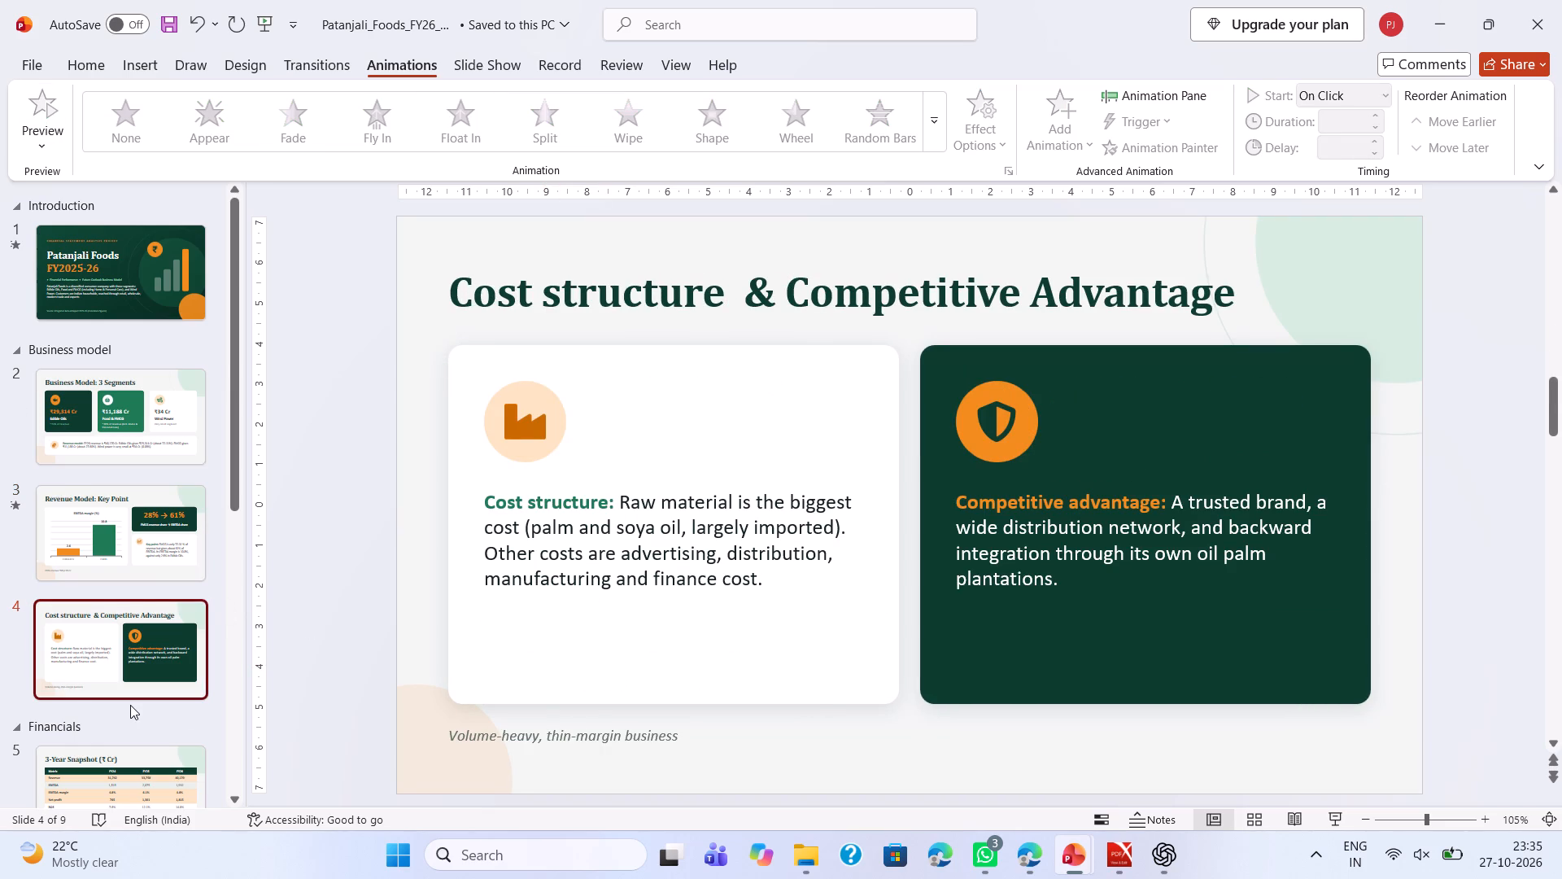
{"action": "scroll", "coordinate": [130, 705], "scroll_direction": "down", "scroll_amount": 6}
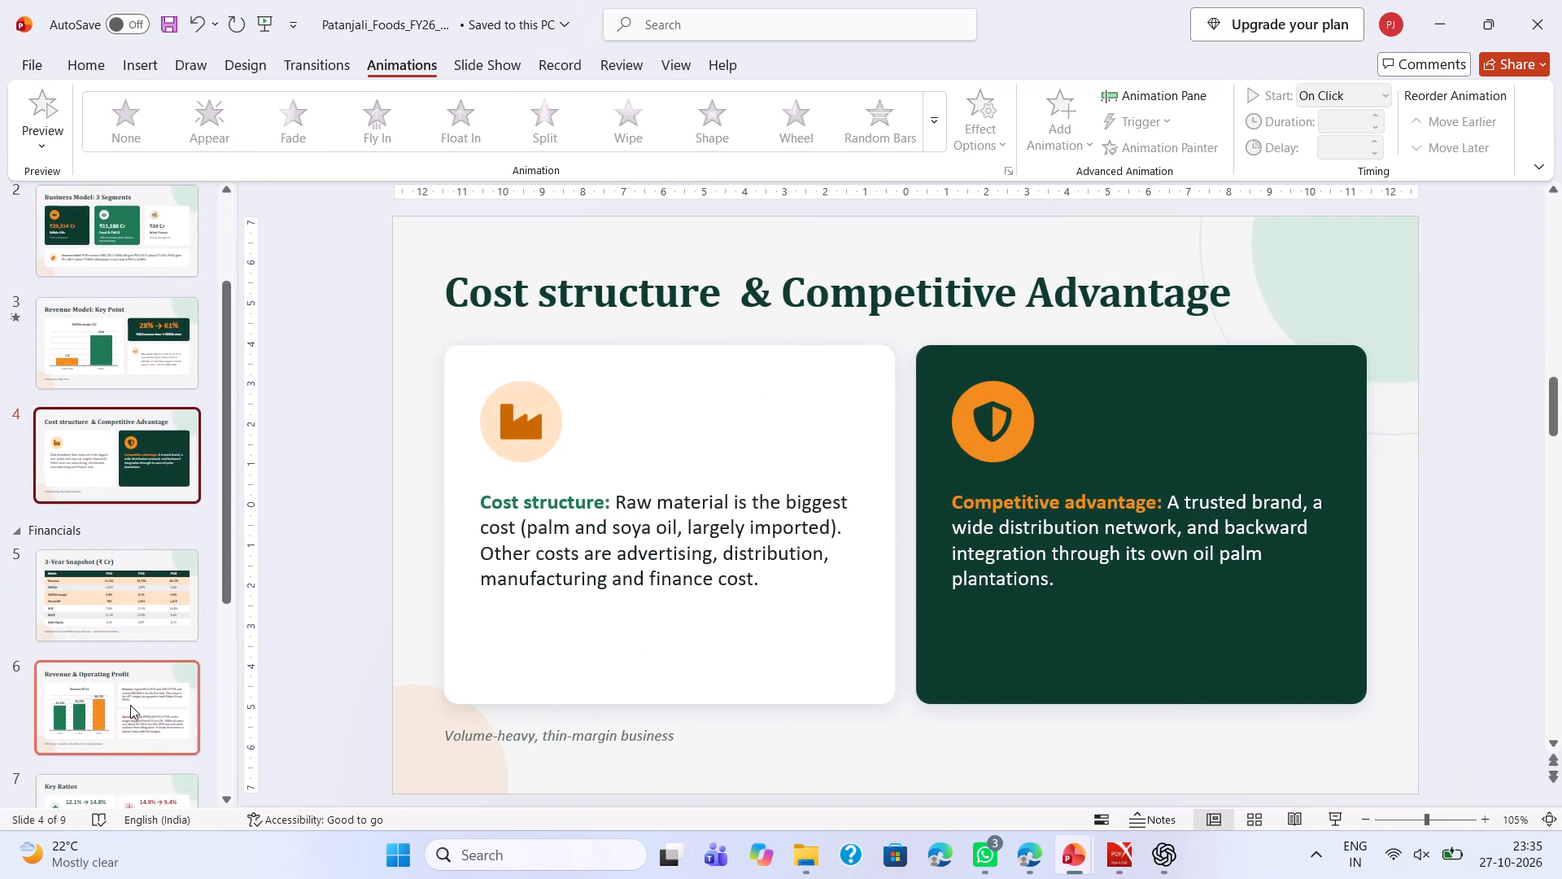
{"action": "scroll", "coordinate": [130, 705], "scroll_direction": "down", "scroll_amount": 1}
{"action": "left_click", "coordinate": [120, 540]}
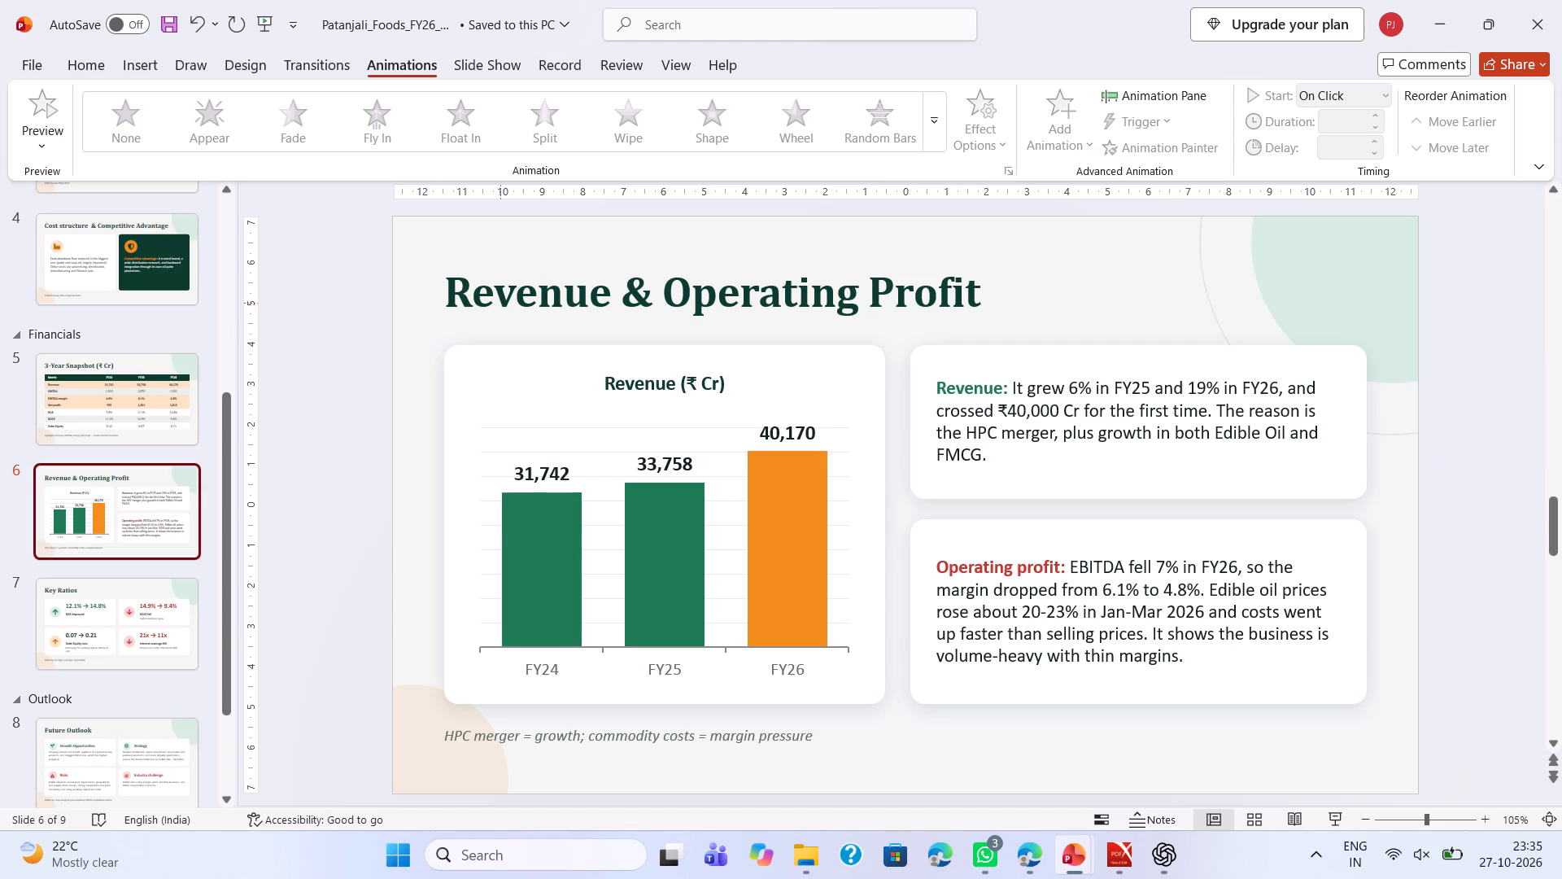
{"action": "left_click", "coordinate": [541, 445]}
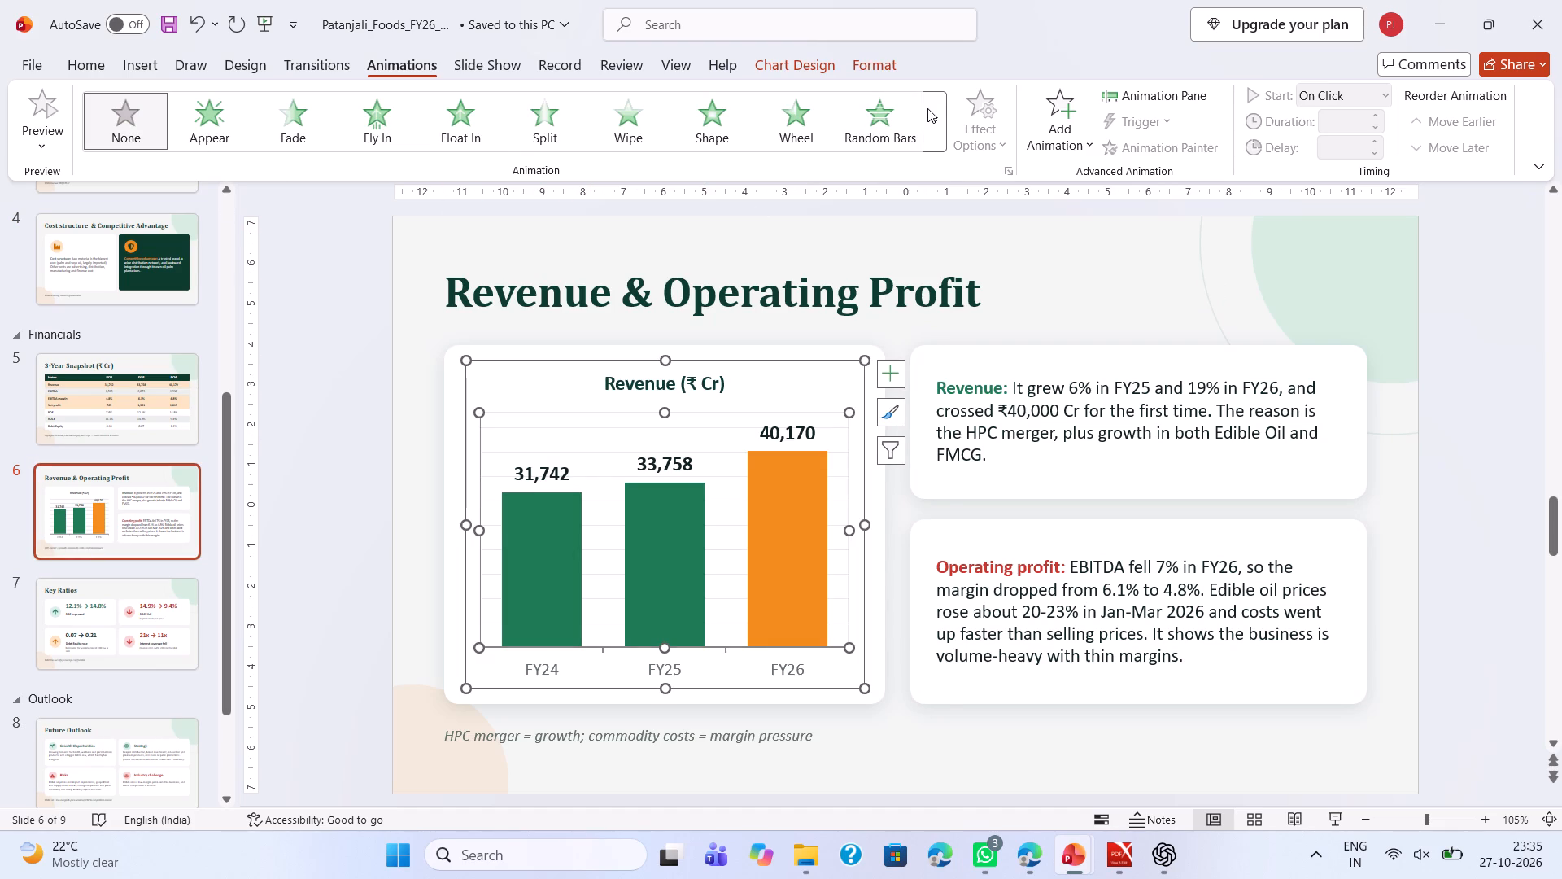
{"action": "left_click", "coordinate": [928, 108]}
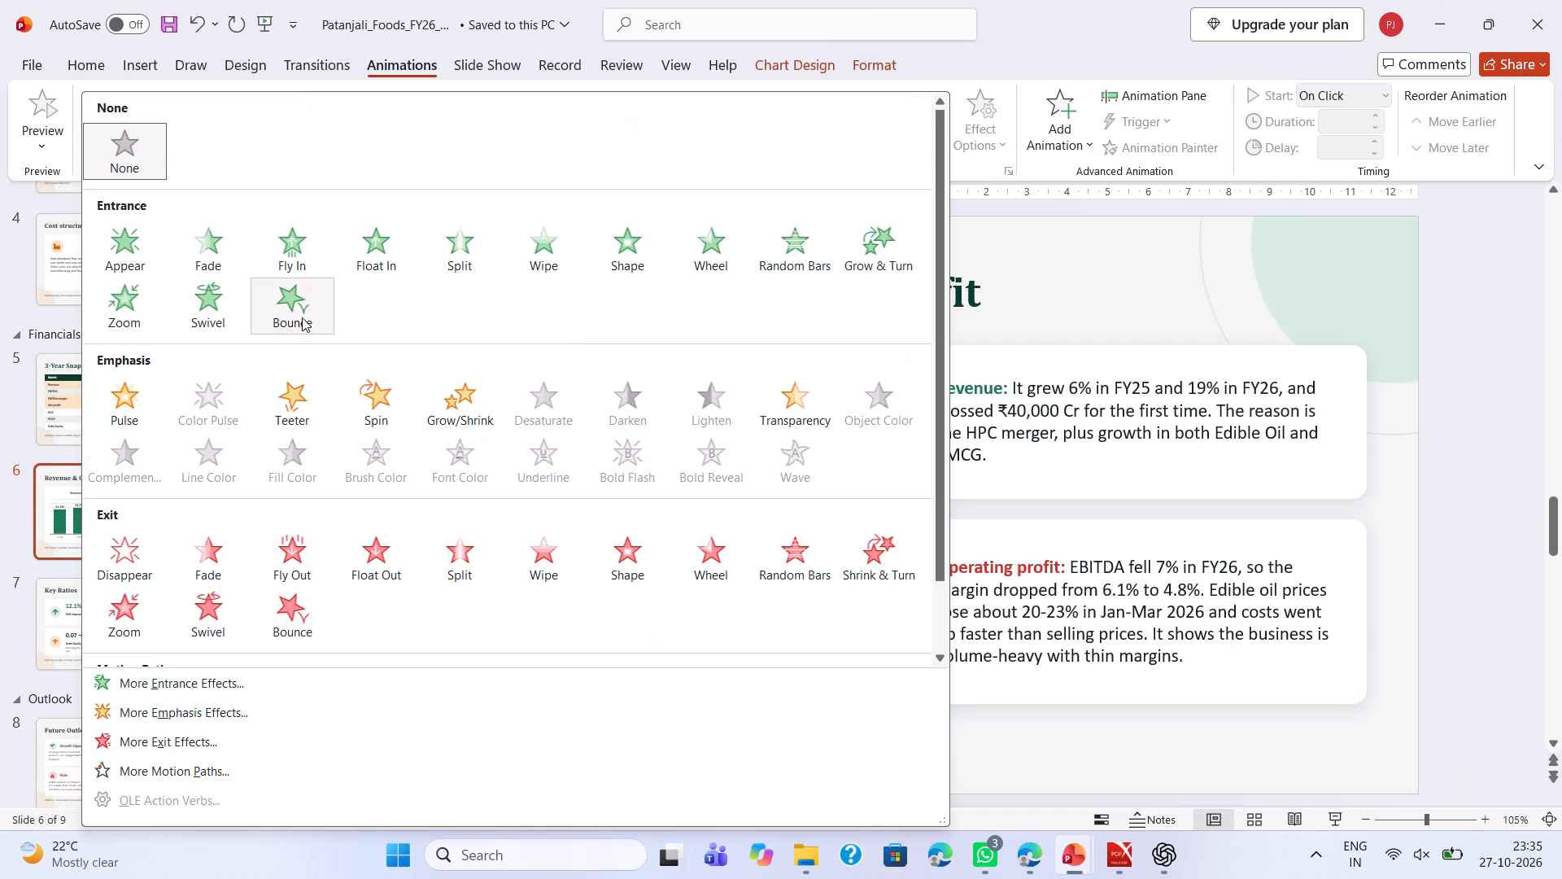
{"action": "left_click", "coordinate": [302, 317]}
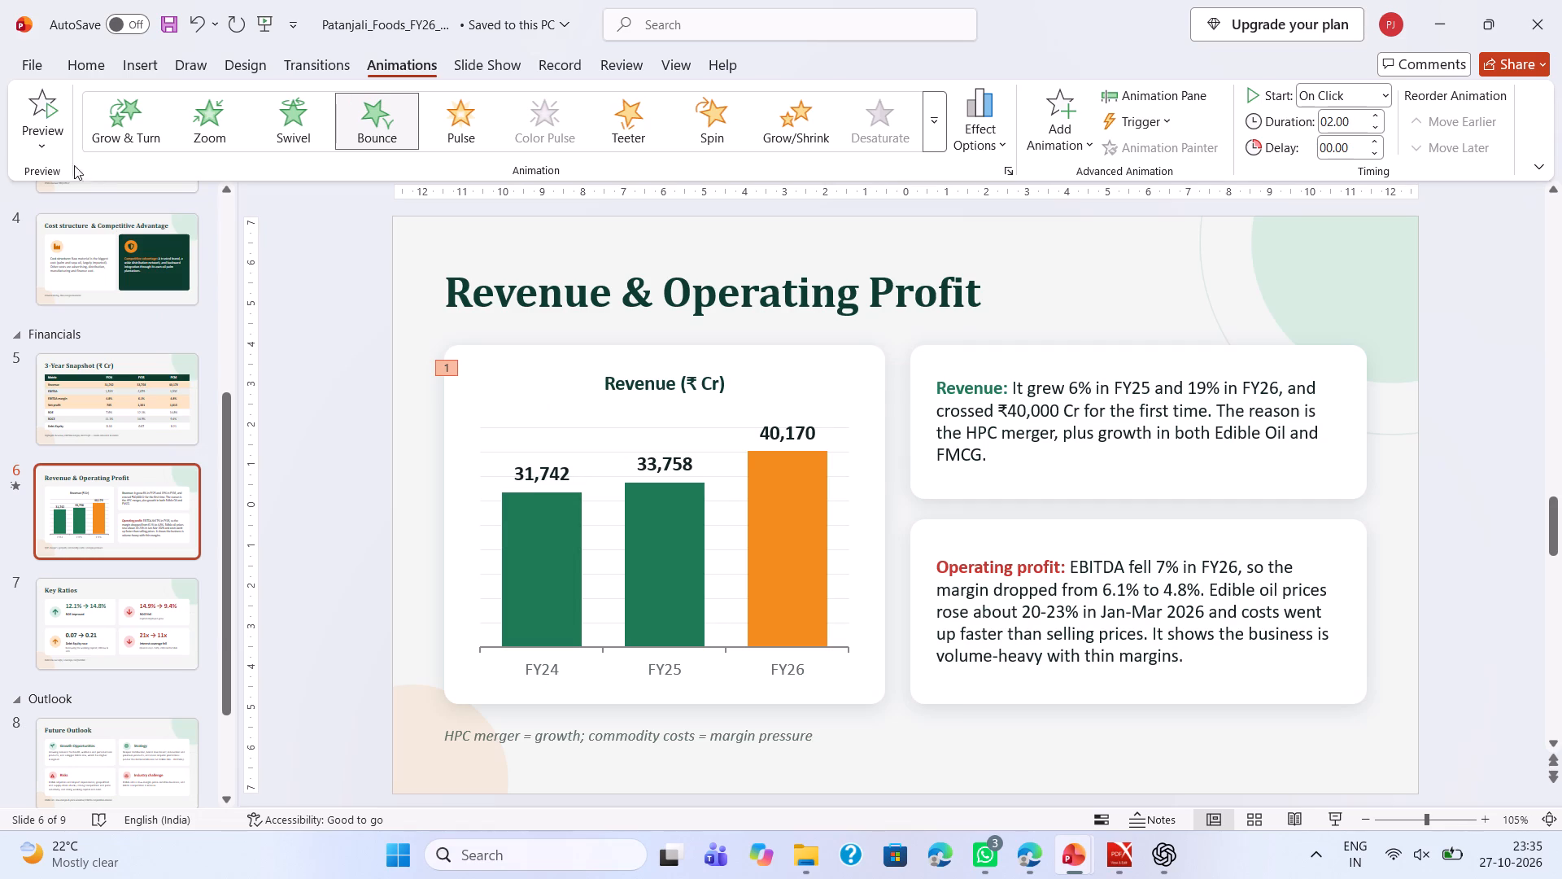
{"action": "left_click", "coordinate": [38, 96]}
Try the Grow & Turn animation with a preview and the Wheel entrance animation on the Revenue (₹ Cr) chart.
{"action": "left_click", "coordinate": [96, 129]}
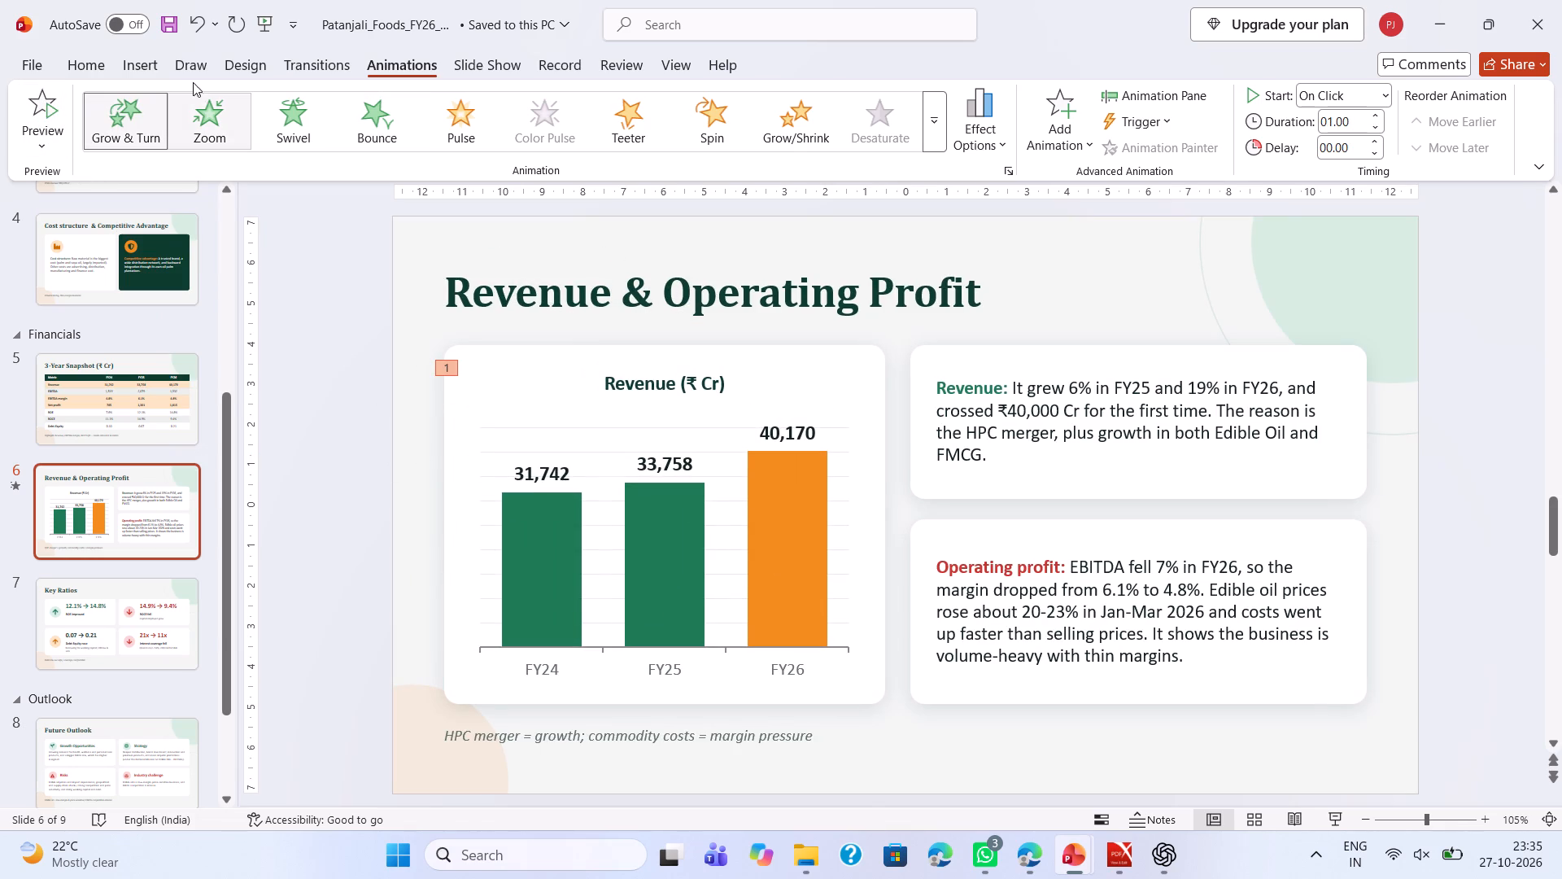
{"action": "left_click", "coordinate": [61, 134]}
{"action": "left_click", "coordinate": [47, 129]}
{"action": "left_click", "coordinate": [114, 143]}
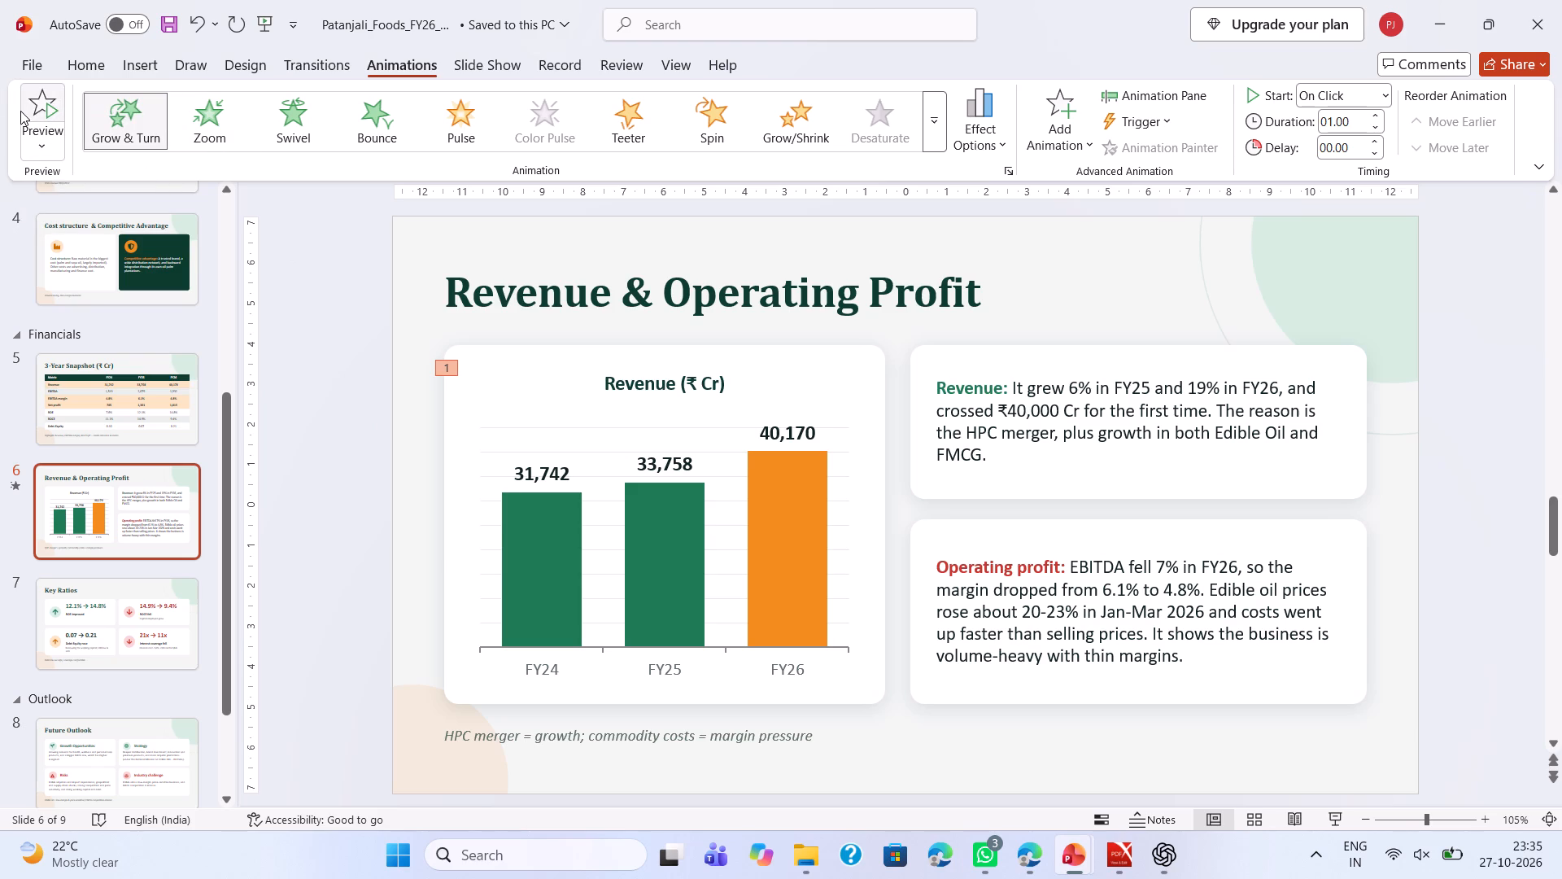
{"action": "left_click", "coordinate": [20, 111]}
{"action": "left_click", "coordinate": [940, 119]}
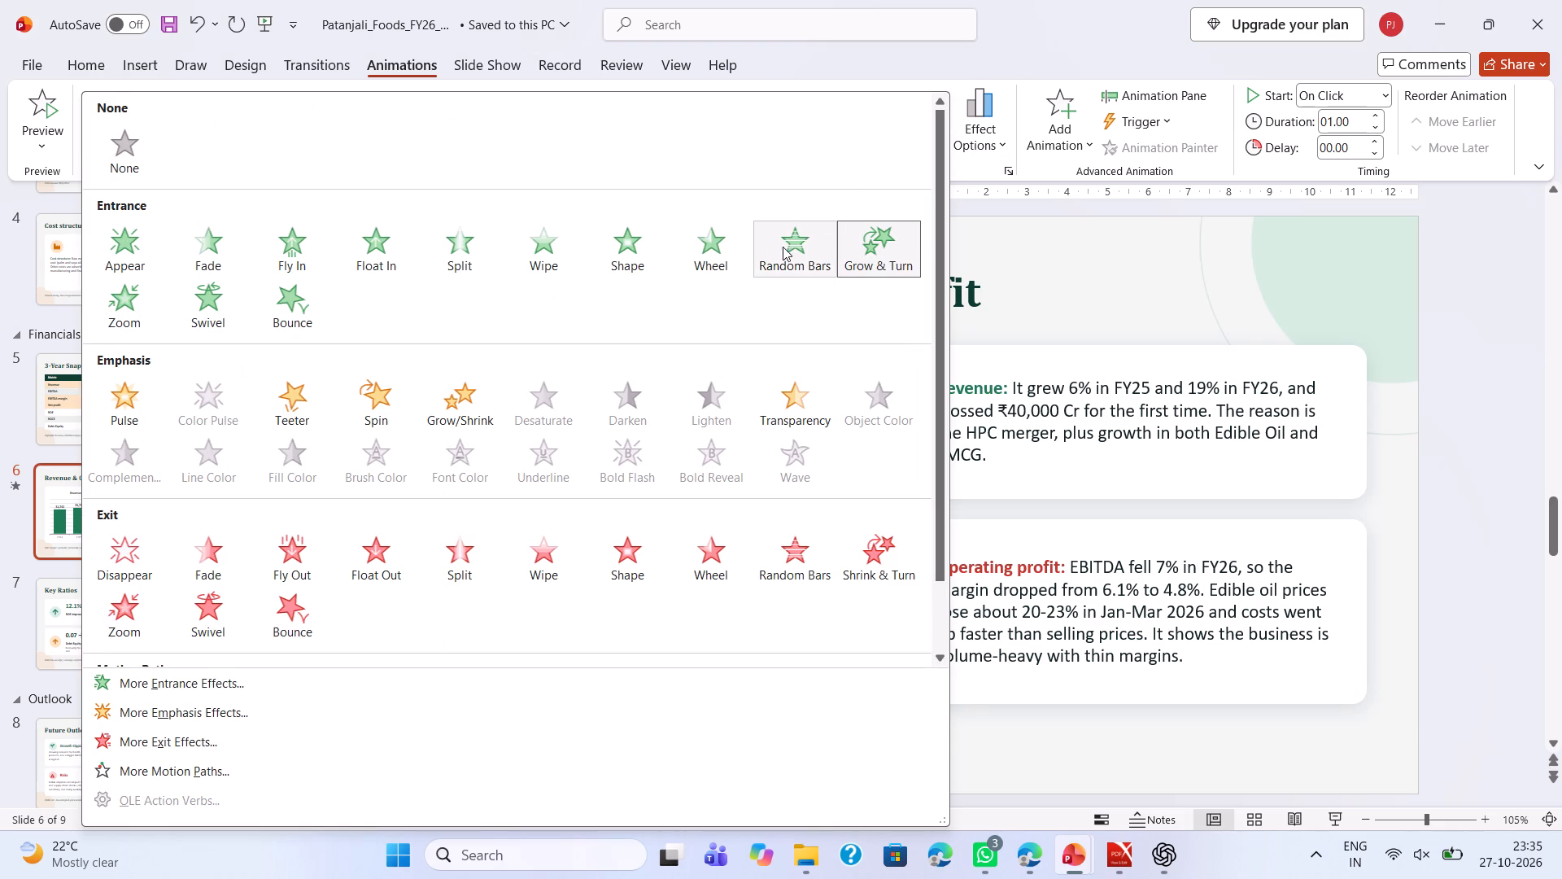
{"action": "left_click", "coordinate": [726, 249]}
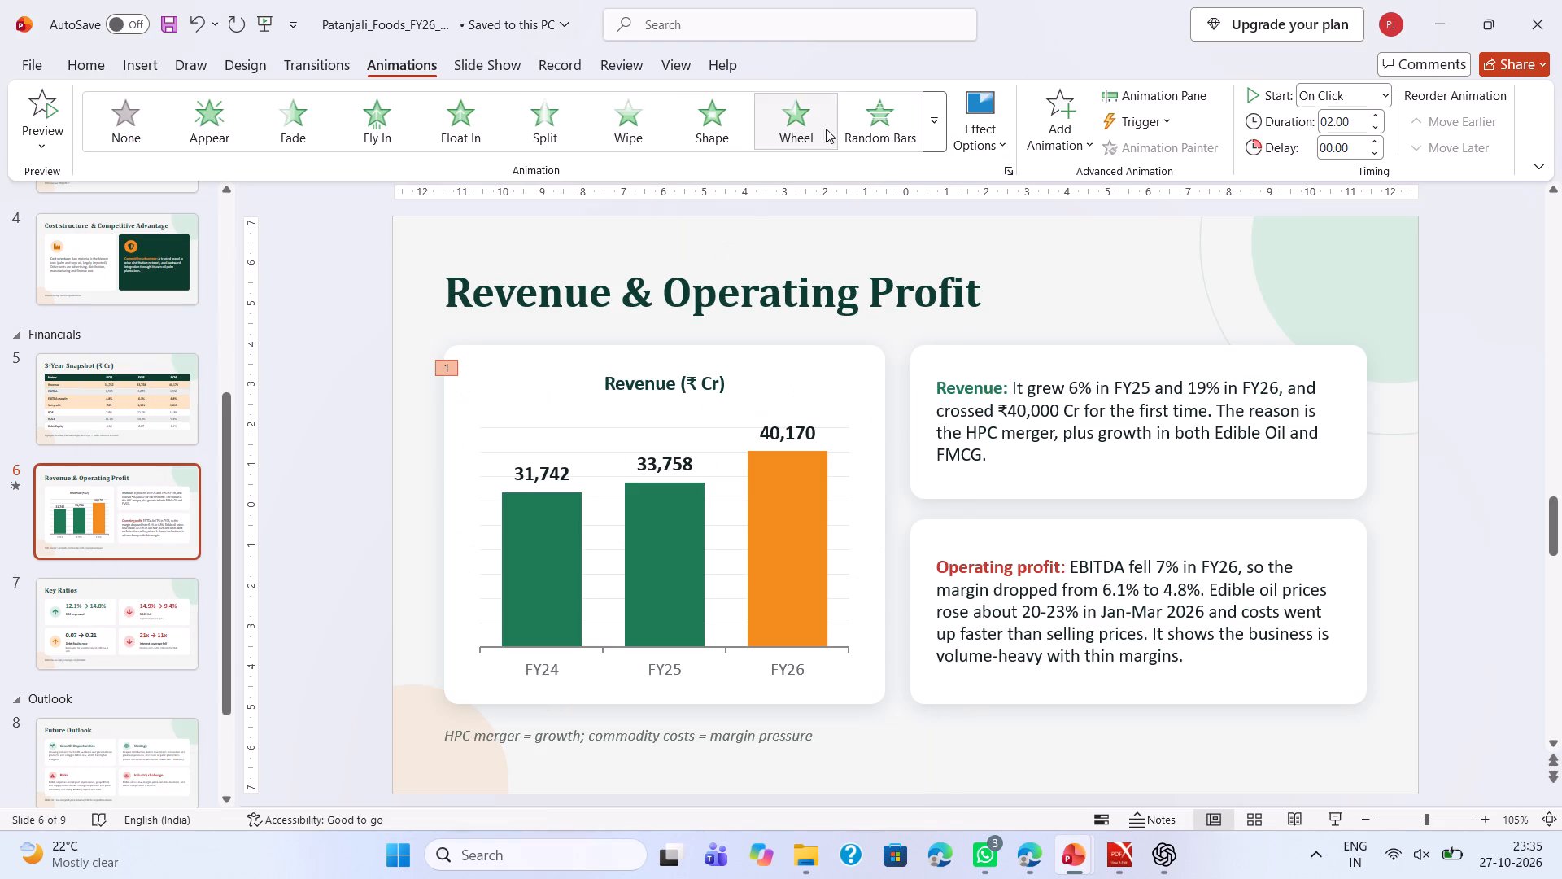
Set the Revenue (₹ Cr) chart's animation to Wipe and preview it.
{"action": "left_click", "coordinate": [635, 113]}
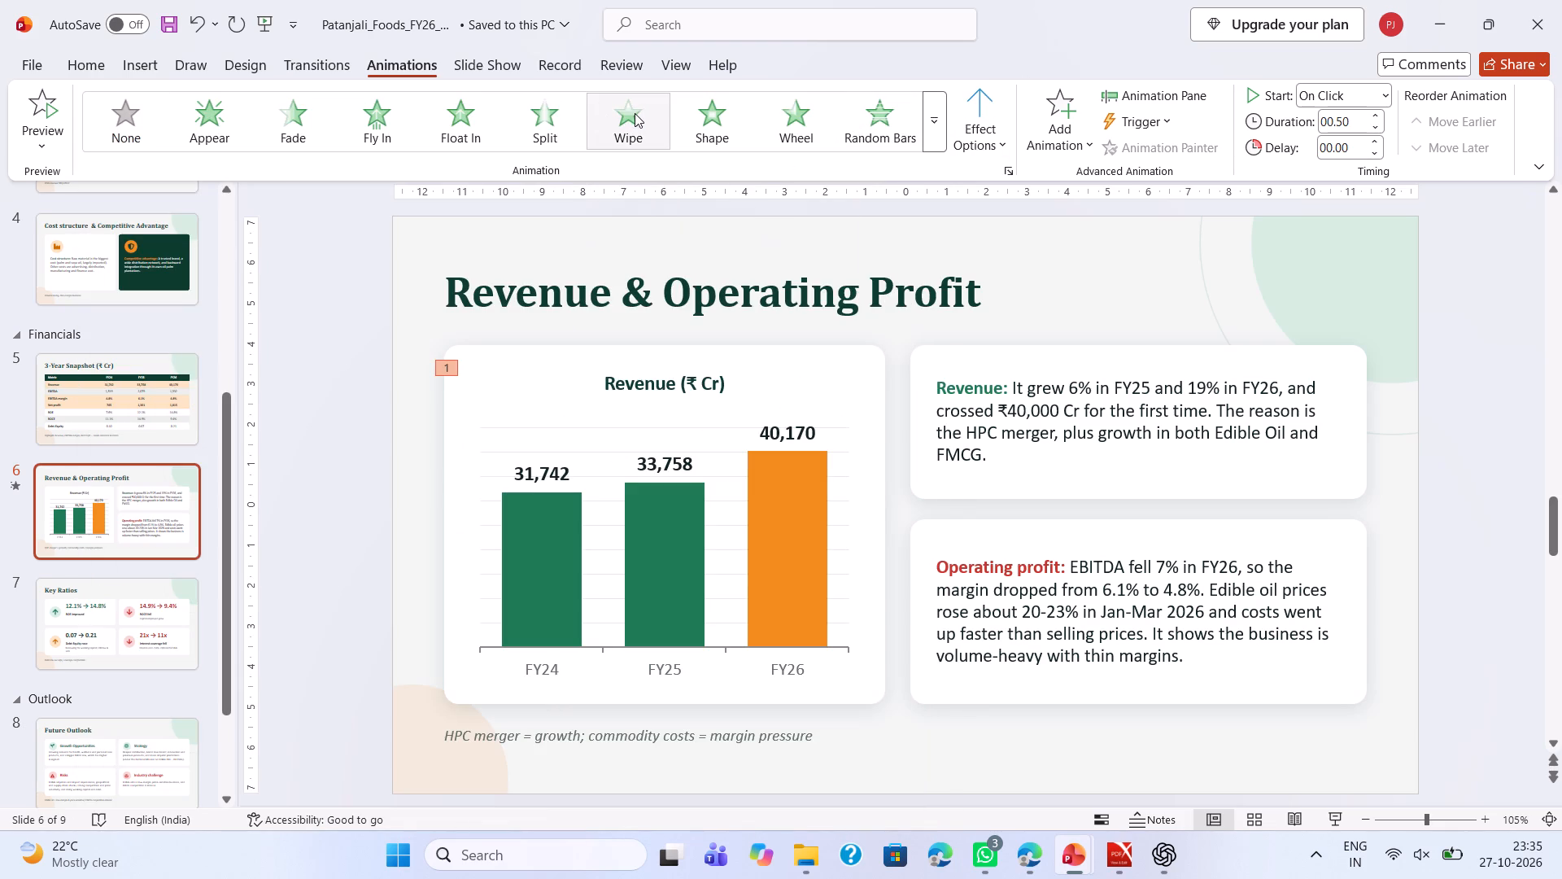
{"action": "left_click", "coordinate": [56, 107]}
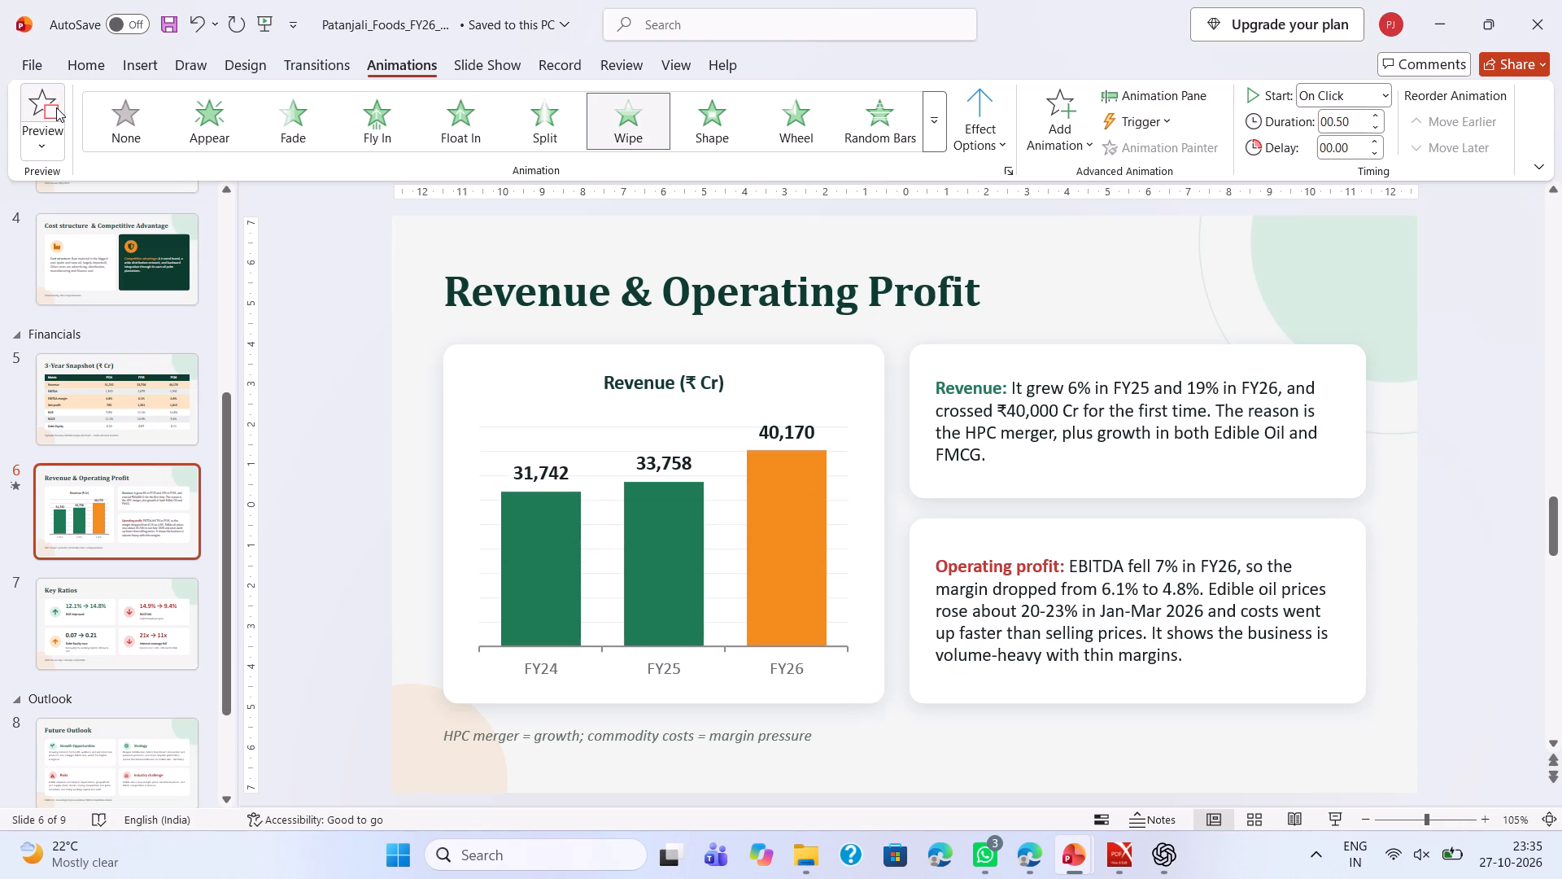
Go to the "Key Ratios" slide and save the presentation.
{"action": "left_click", "coordinate": [61, 588]}
{"action": "scroll", "coordinate": [61, 588], "scroll_direction": "down", "scroll_amount": 6}
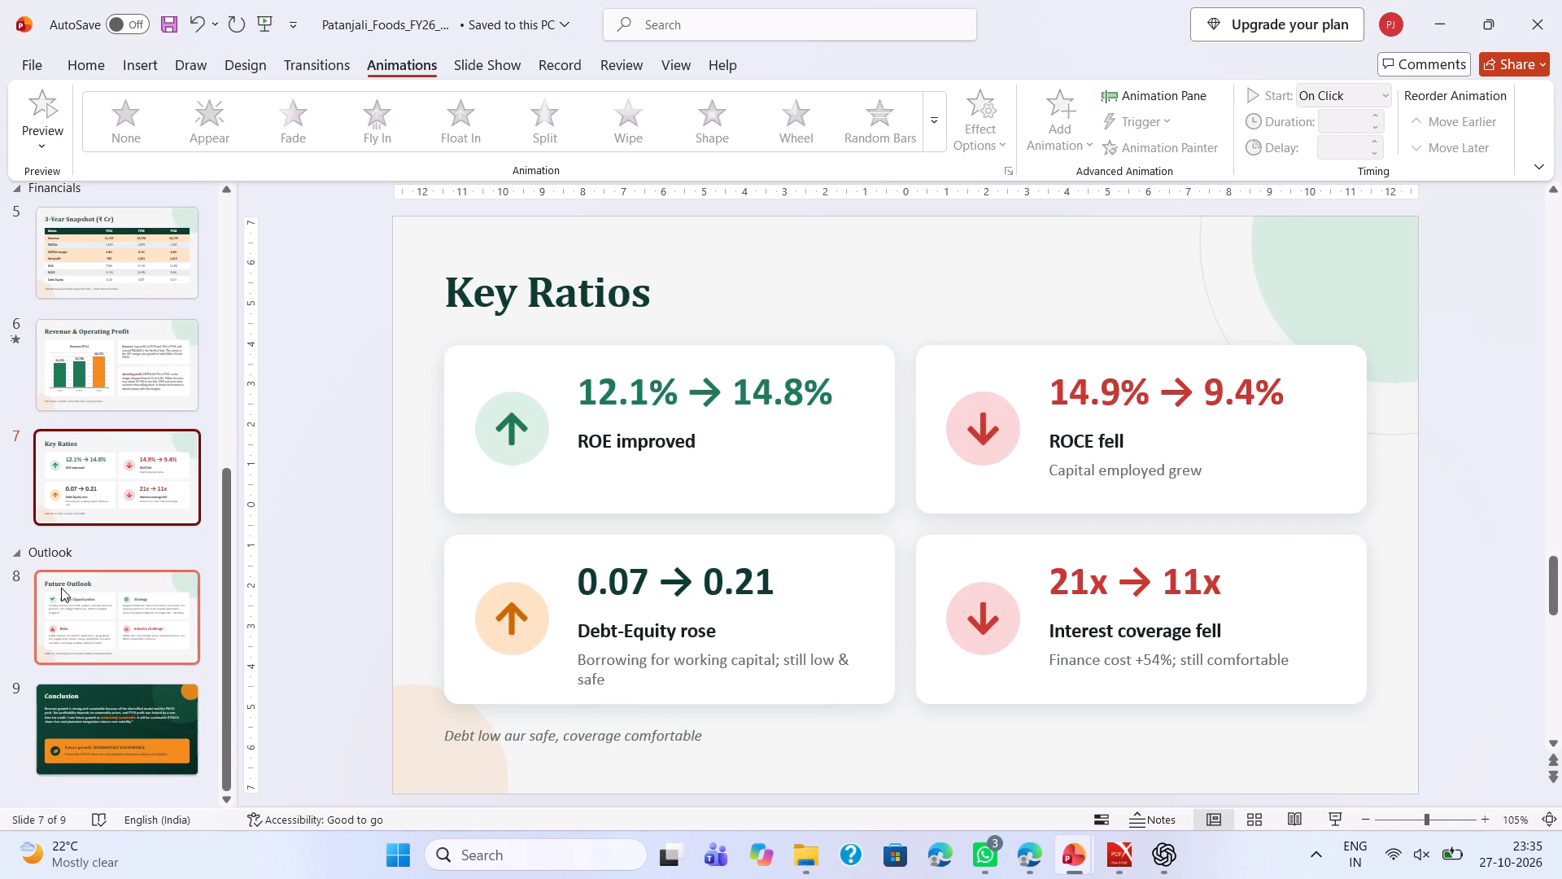
{"action": "key", "text": "ctrl+s"}
{"action": "scroll", "coordinate": [469, 409], "scroll_direction": "right", "scroll_amount": 4}
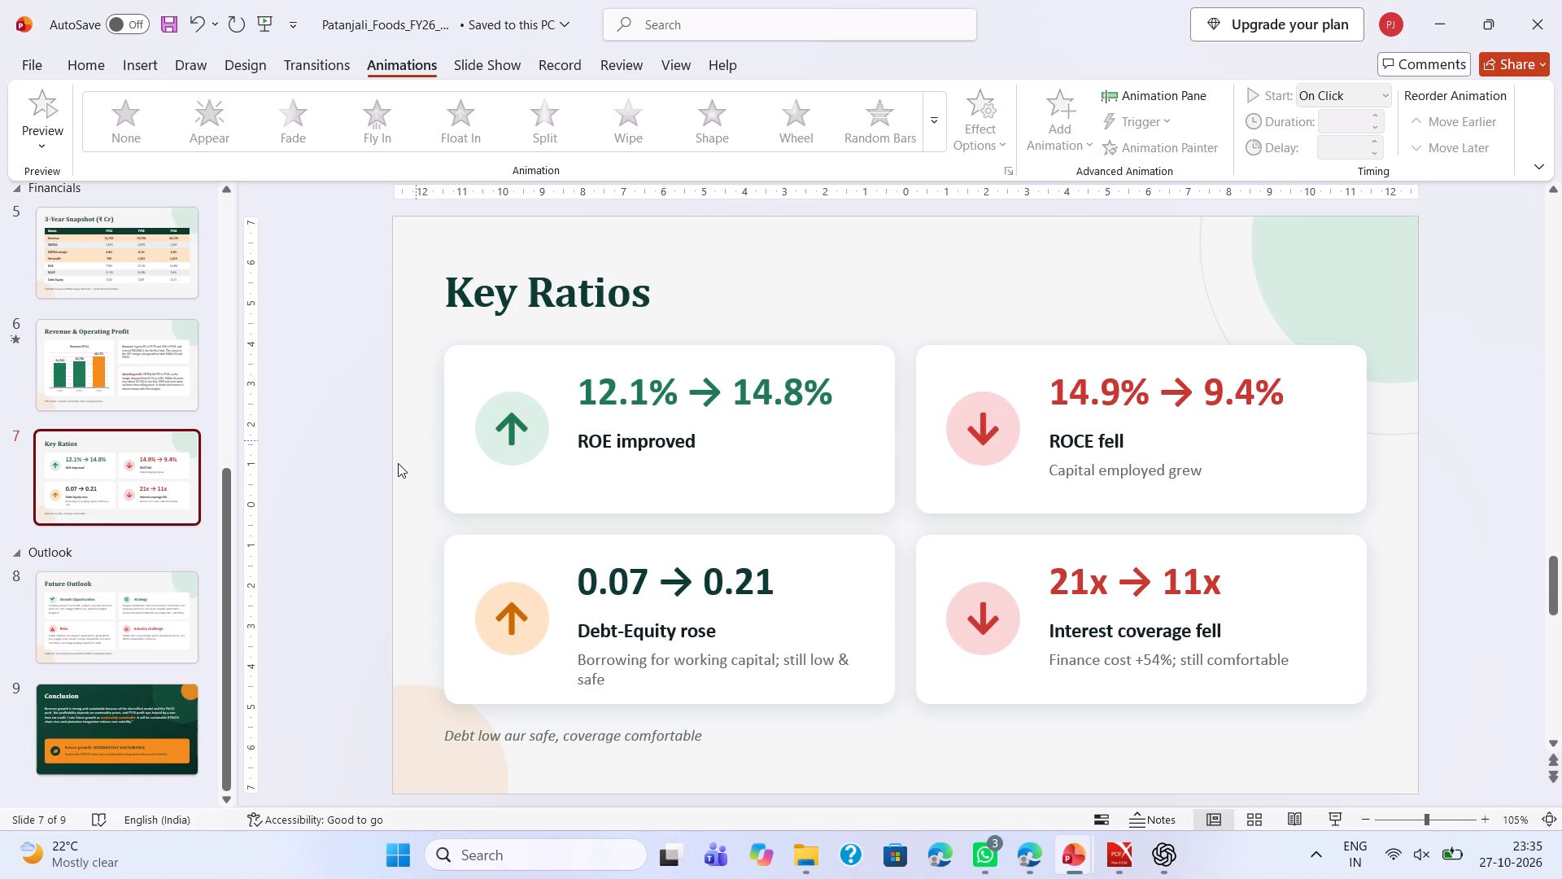
{"action": "key", "text": "ctrl+s"}
{"action": "key", "text": "ctrl+s"}
Run the slide show from the title slide through to "Conclusion" to check the slides and animations, and exit it.
{"action": "scroll", "coordinate": [47, 387], "scroll_direction": "up", "scroll_amount": 4}
{"action": "scroll", "coordinate": [47, 387], "scroll_direction": "down", "scroll_amount": 1}
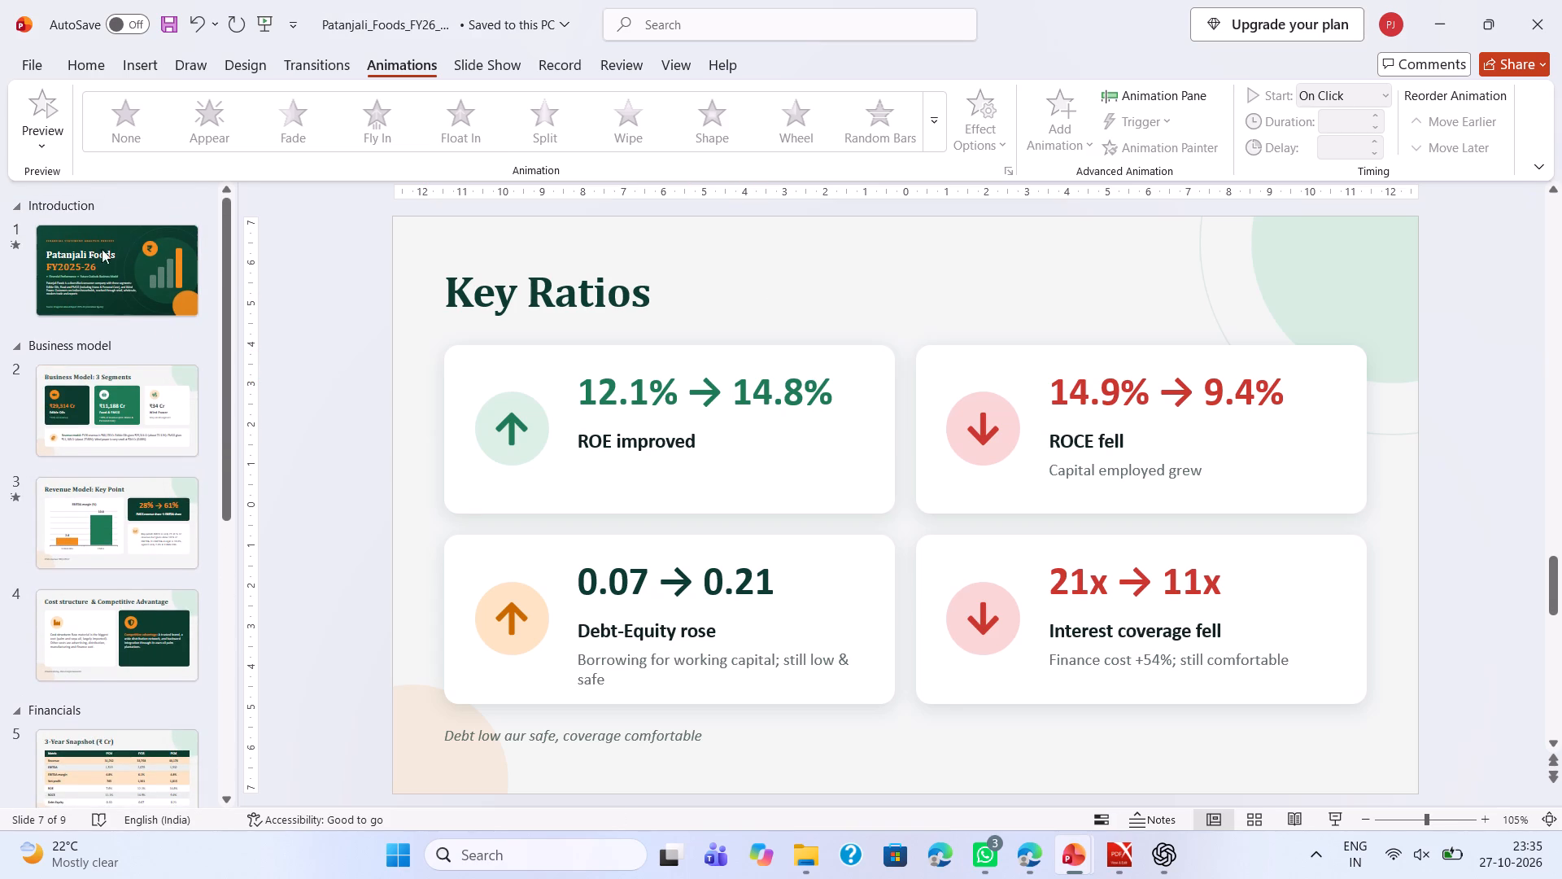
{"action": "left_click", "coordinate": [157, 240]}
{"action": "left_click", "coordinate": [1337, 820]}
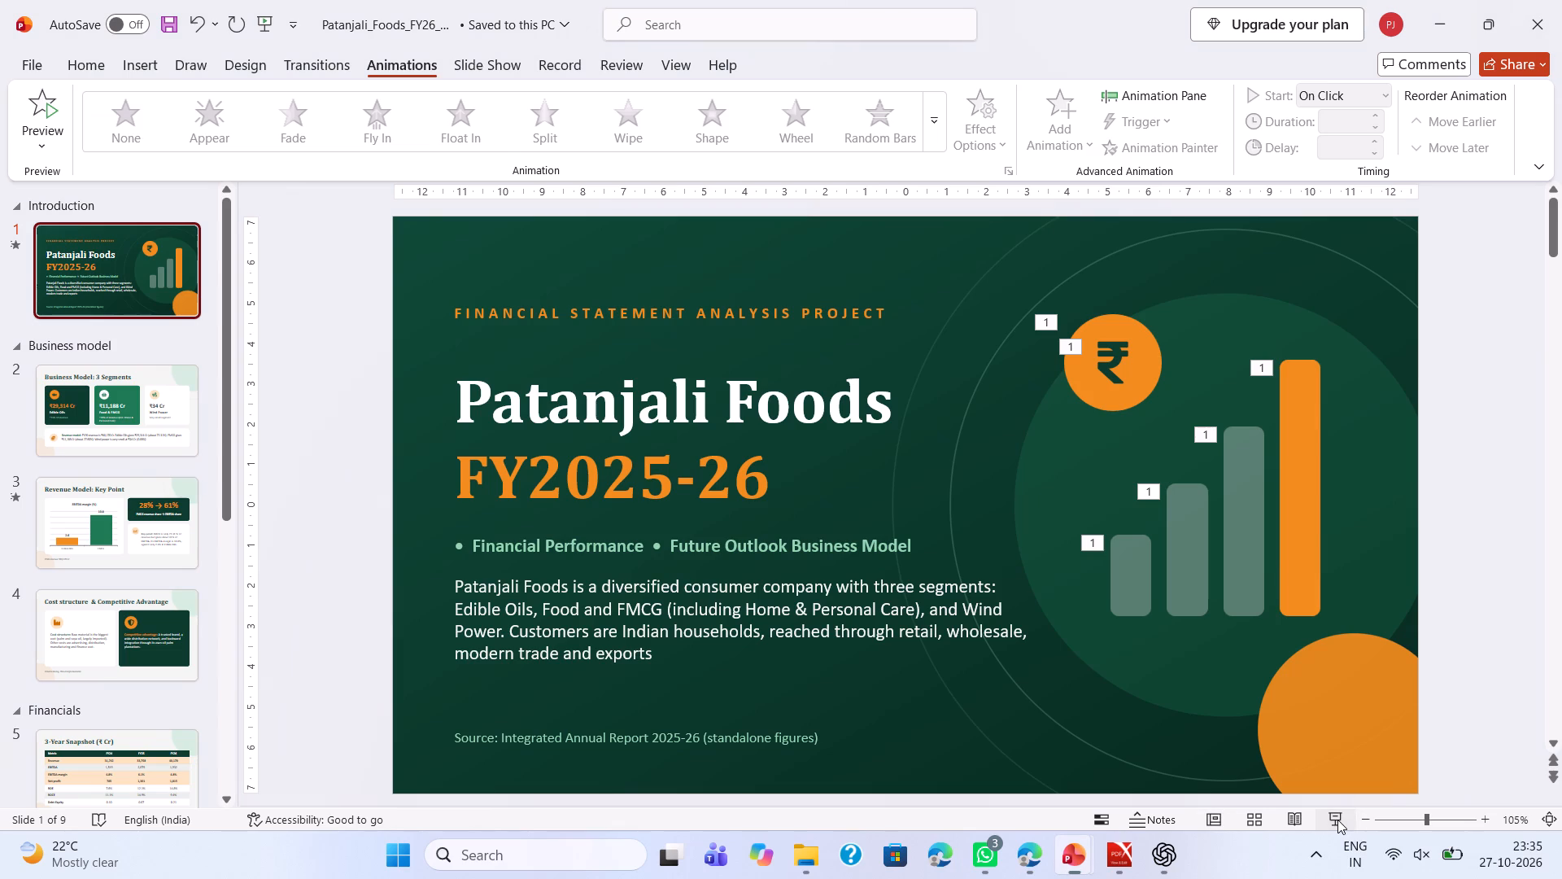
{"action": "key", "text": "Right"}
{"action": "key", "text": "Right"}
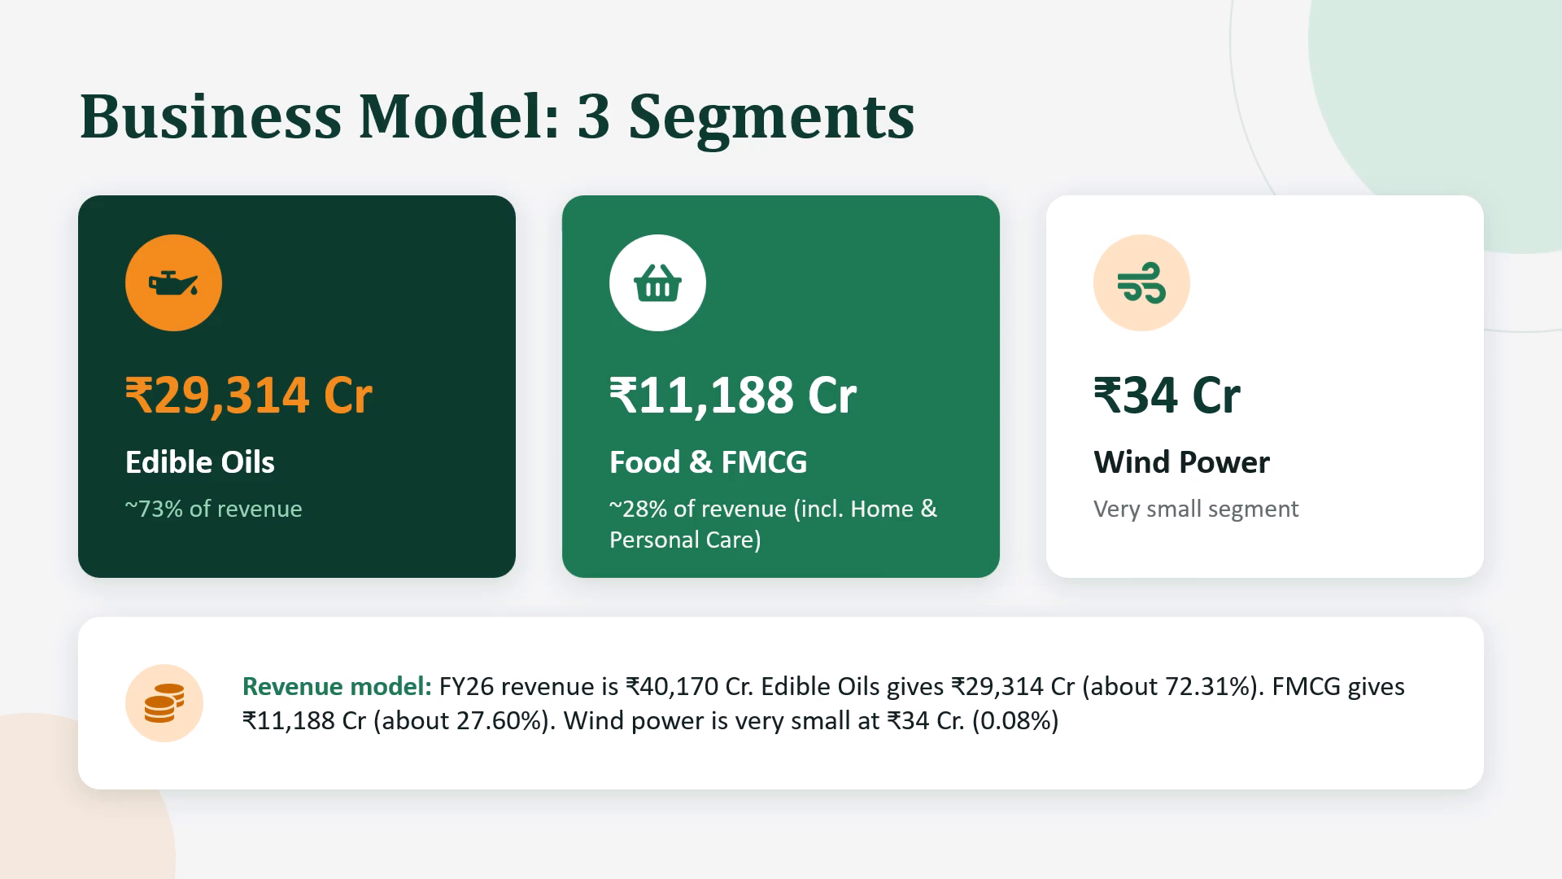
{"action": "key", "text": "Right"}
{"action": "key", "text": "Right"}
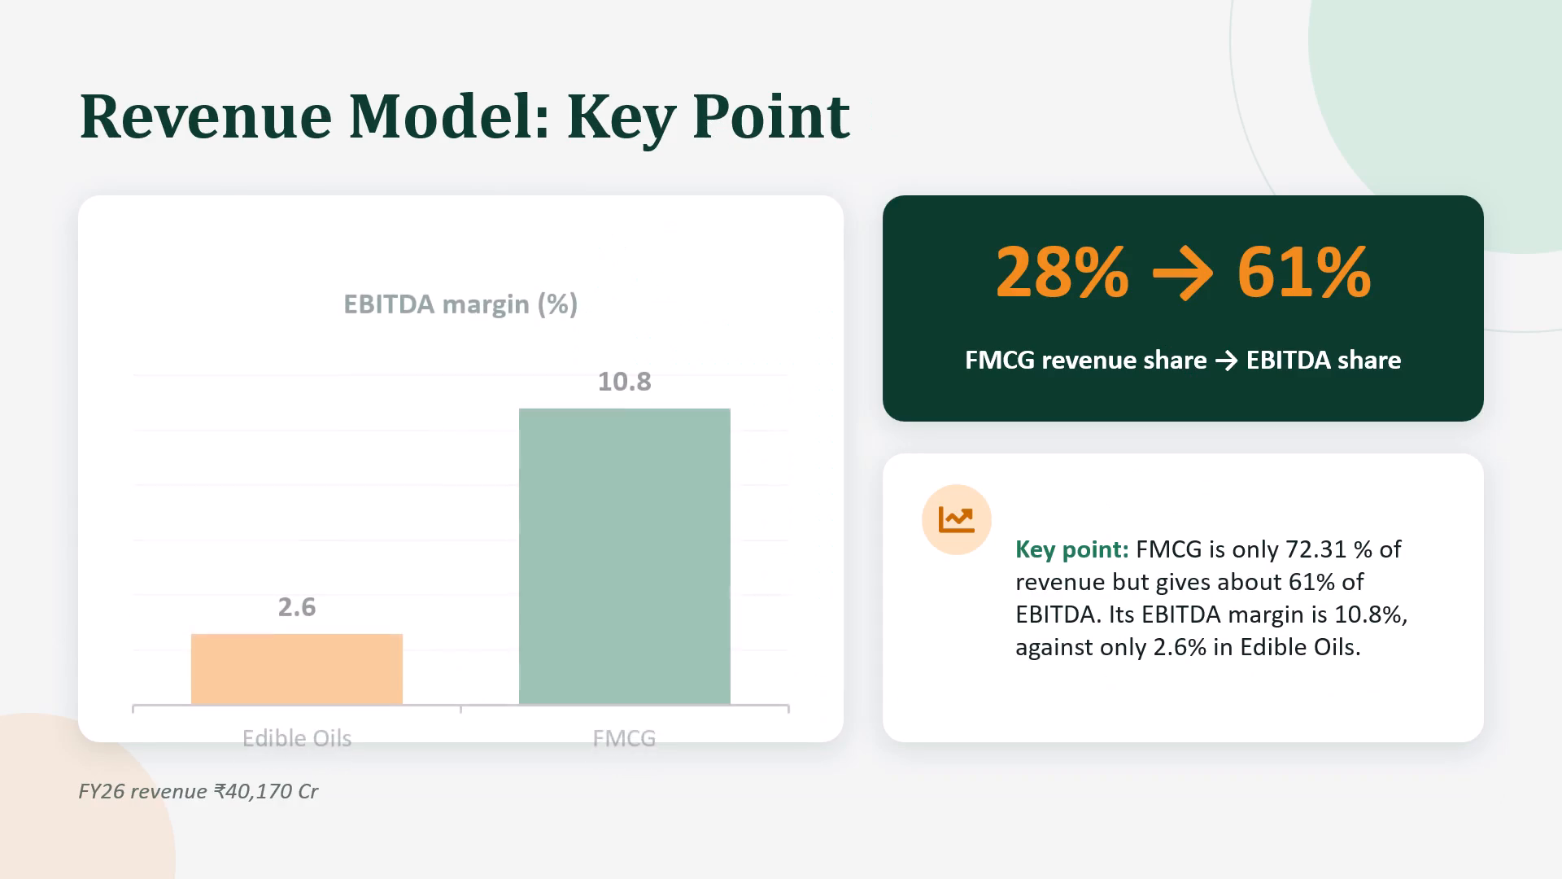
{"action": "key", "text": "Right"}
{"action": "key", "text": "Right"}
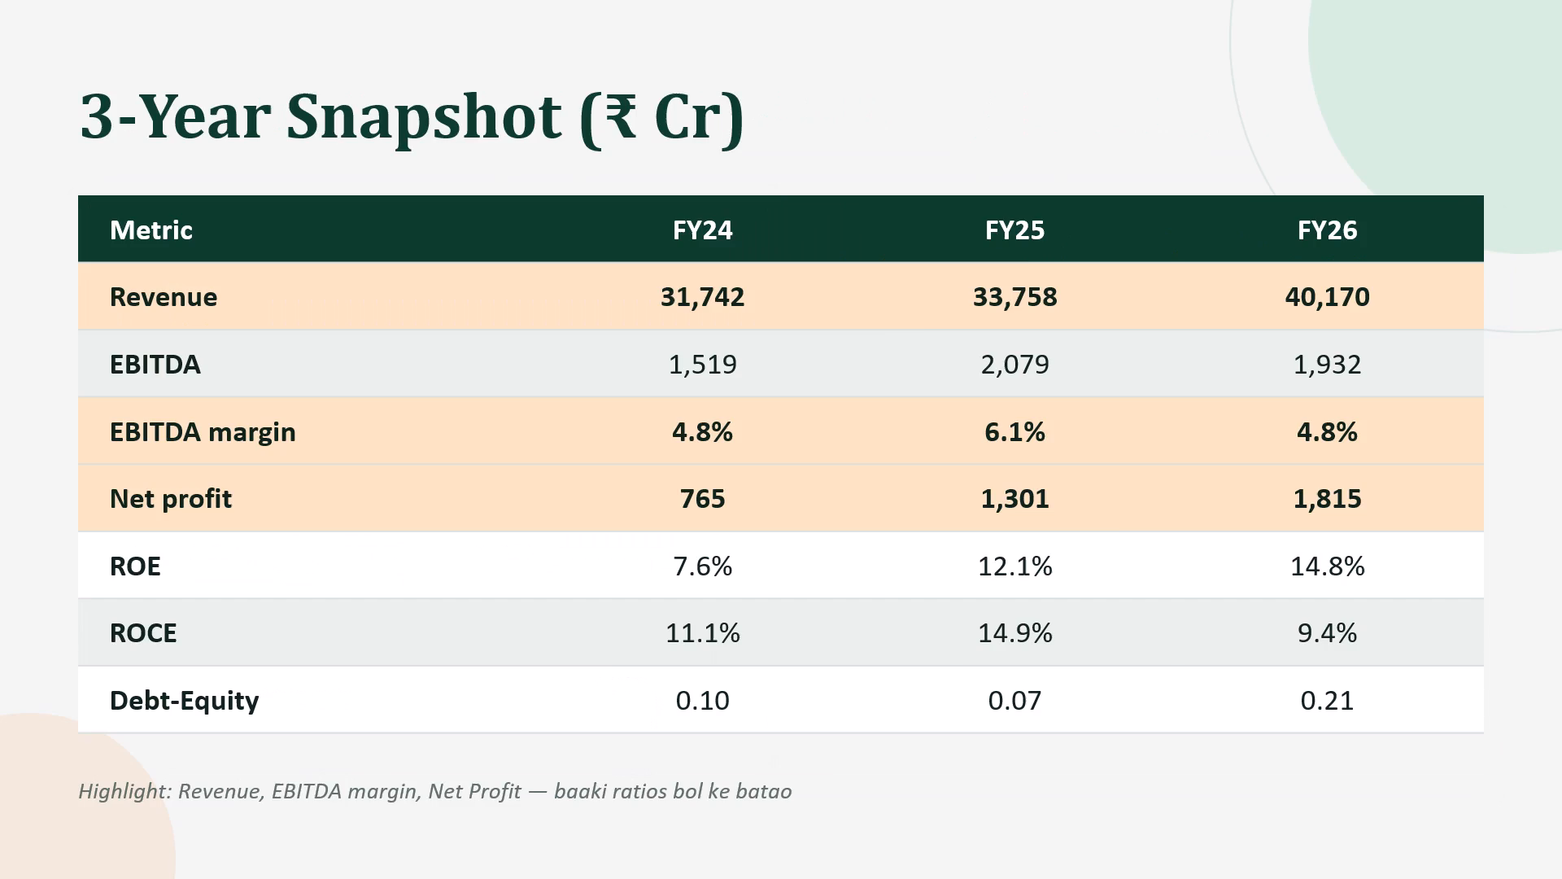
{"action": "key", "text": "Right"}
{"action": "key", "text": "Right"}
{"action": "key", "text": "Right"}
{"action": "key", "text": "Right"}
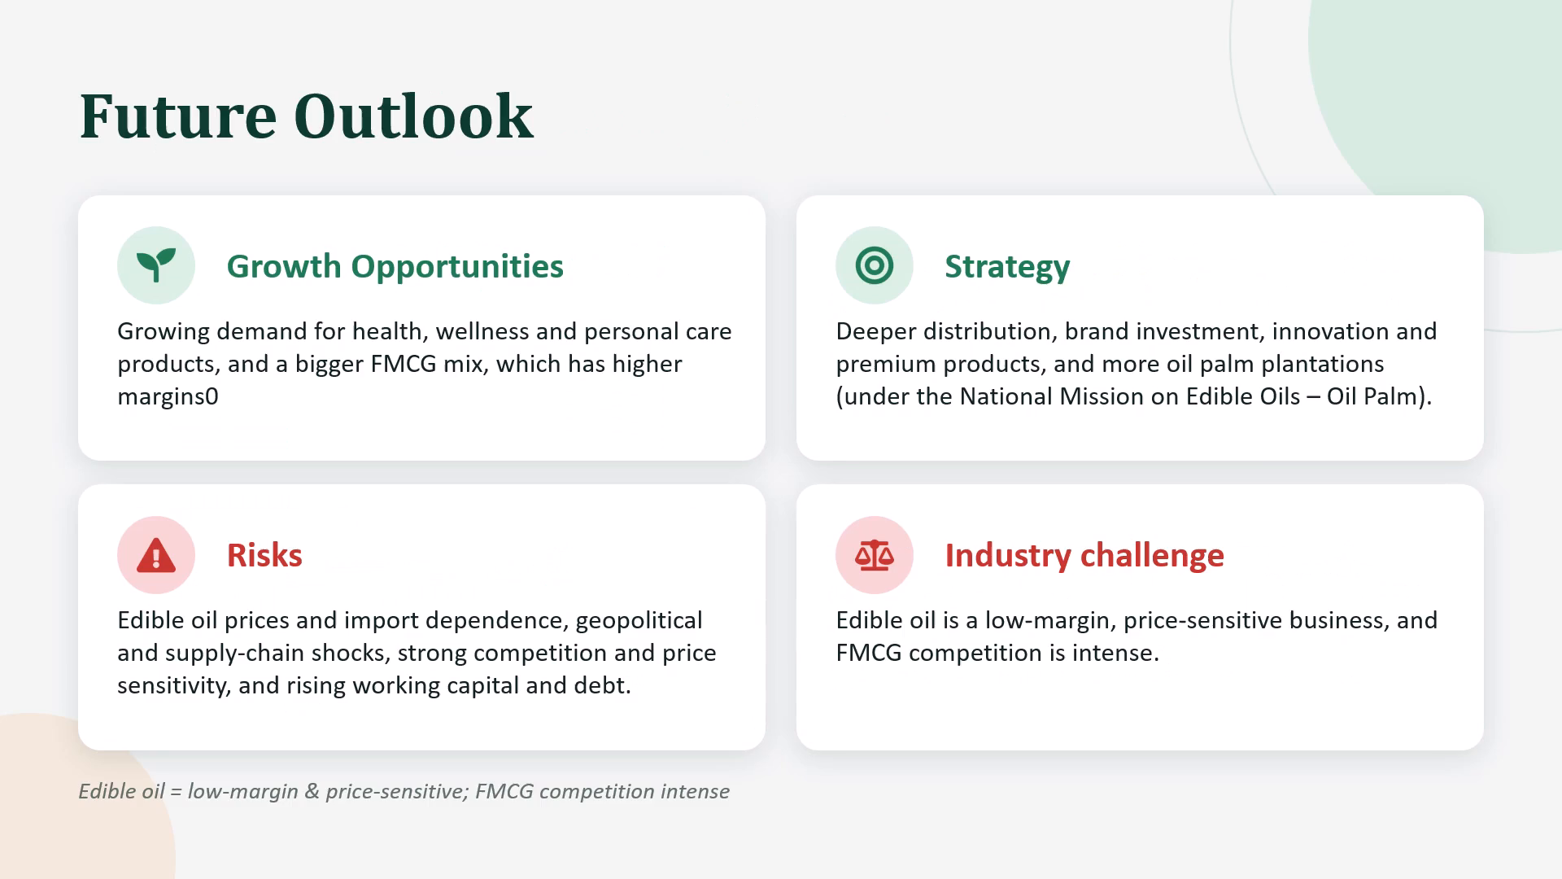
{"action": "key", "text": "Right"}
{"action": "key", "text": "Right"}
{"action": "key", "text": "Escape"}
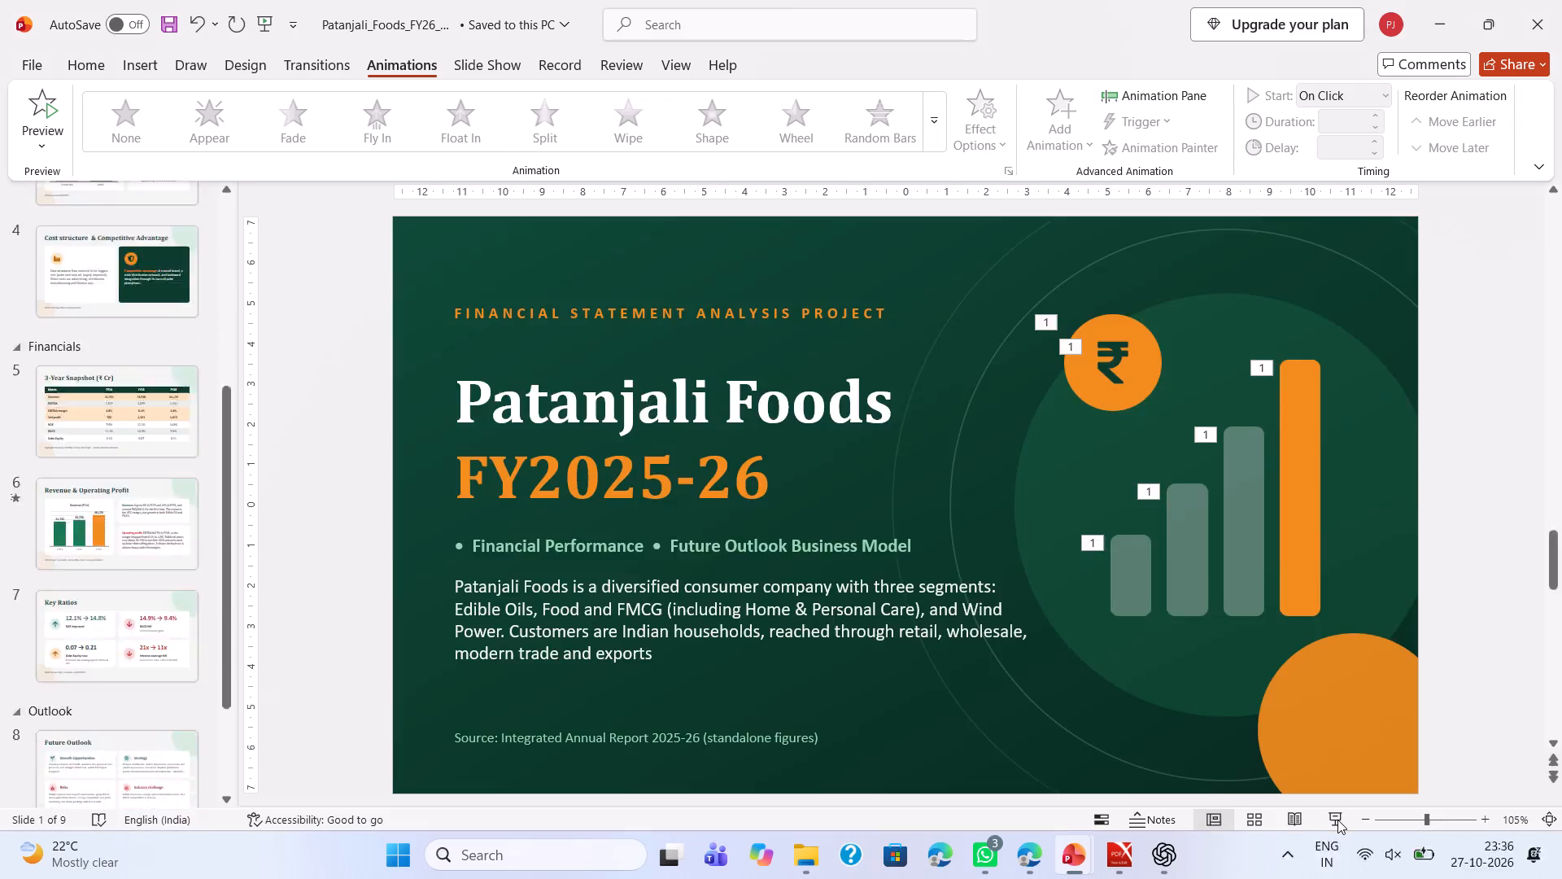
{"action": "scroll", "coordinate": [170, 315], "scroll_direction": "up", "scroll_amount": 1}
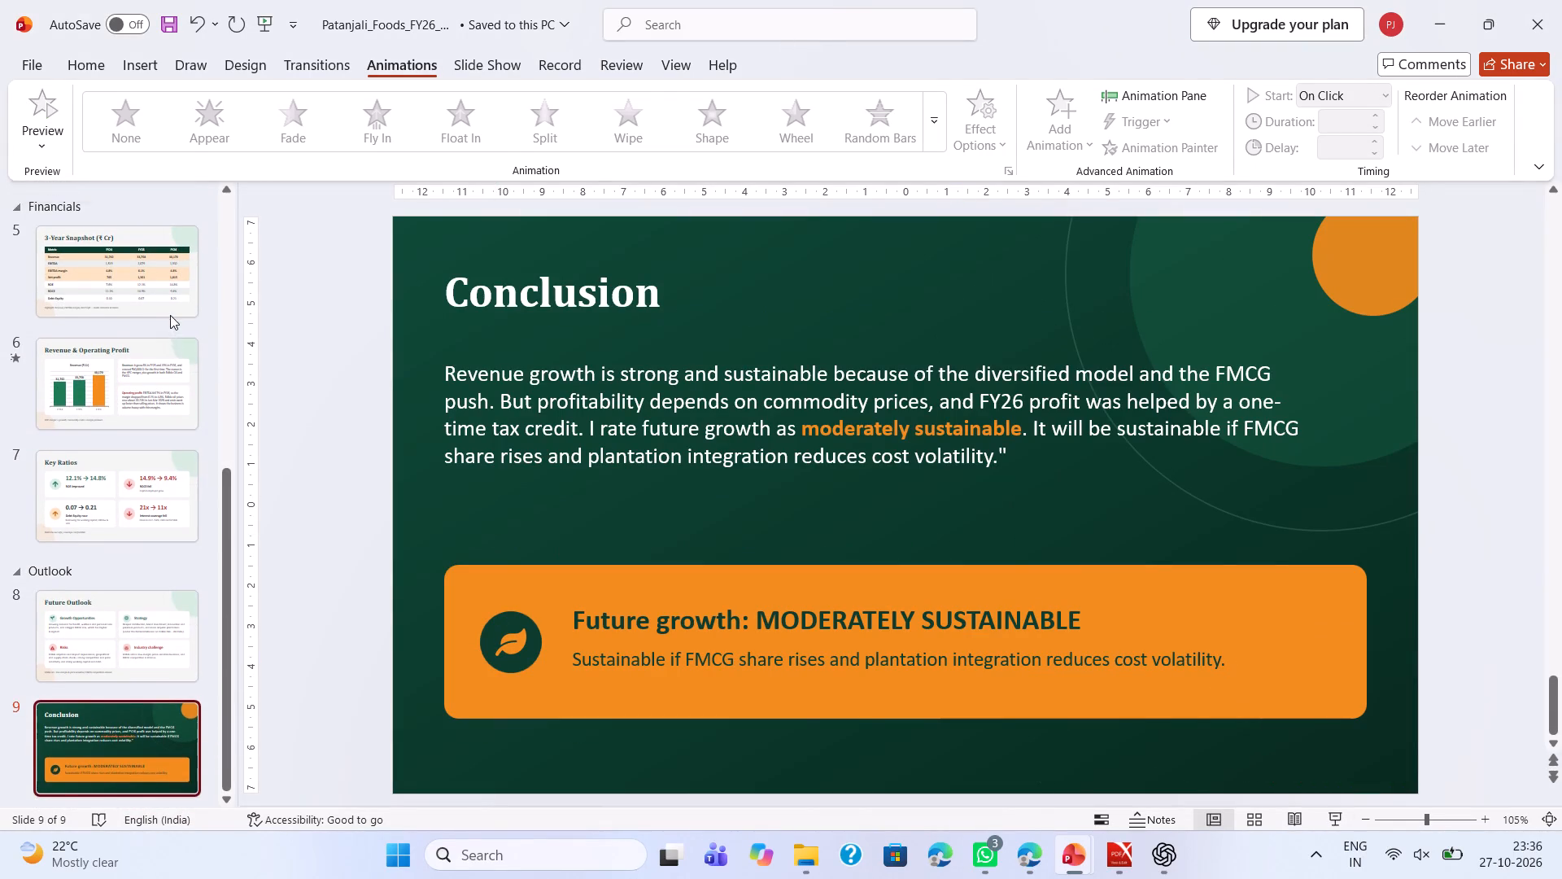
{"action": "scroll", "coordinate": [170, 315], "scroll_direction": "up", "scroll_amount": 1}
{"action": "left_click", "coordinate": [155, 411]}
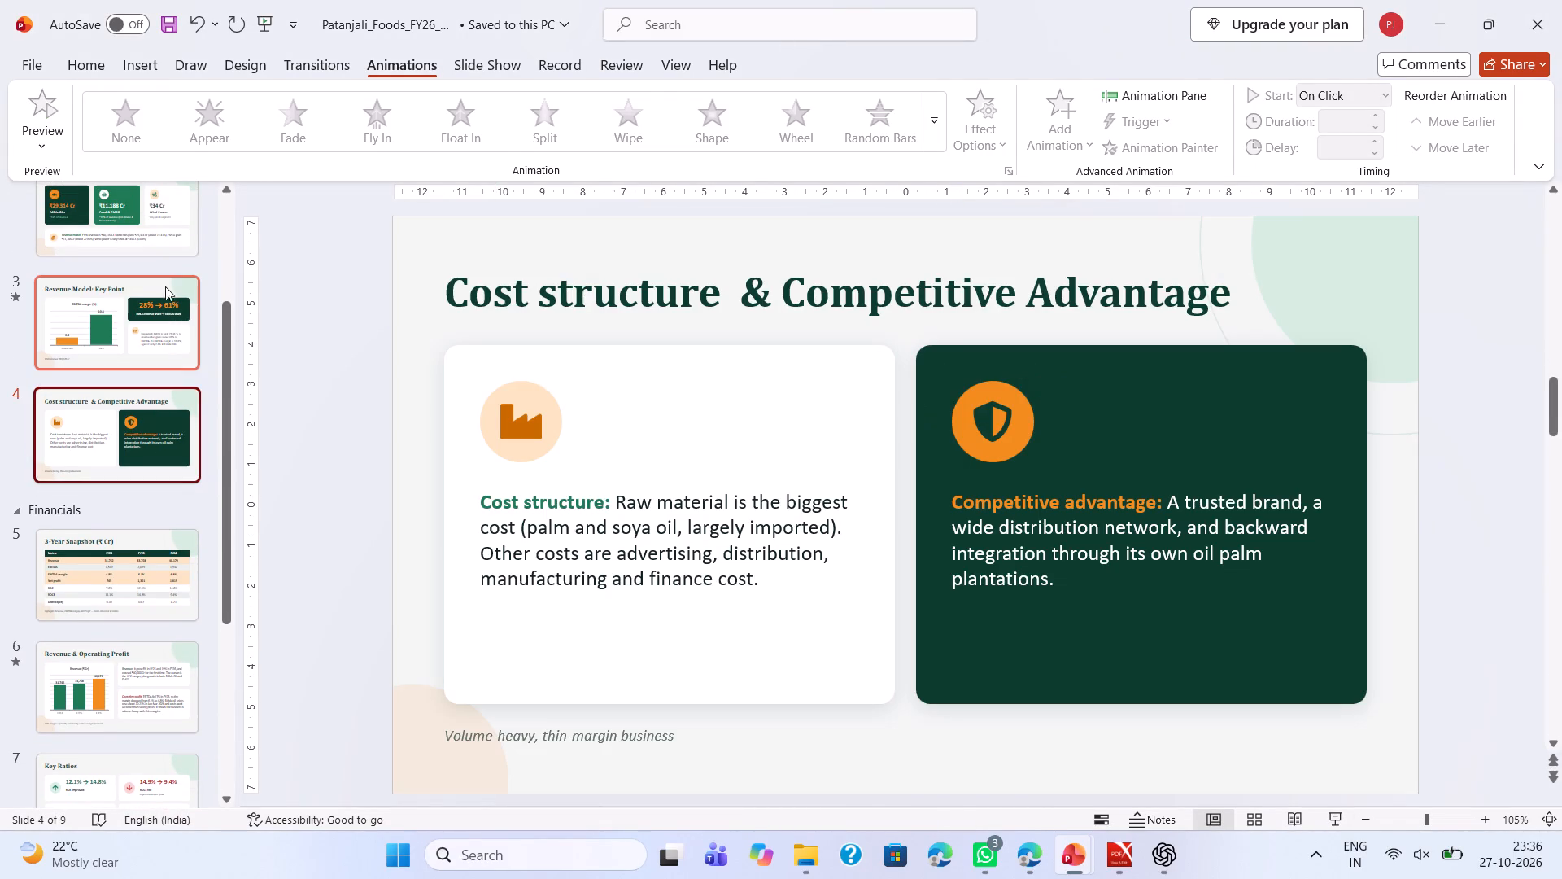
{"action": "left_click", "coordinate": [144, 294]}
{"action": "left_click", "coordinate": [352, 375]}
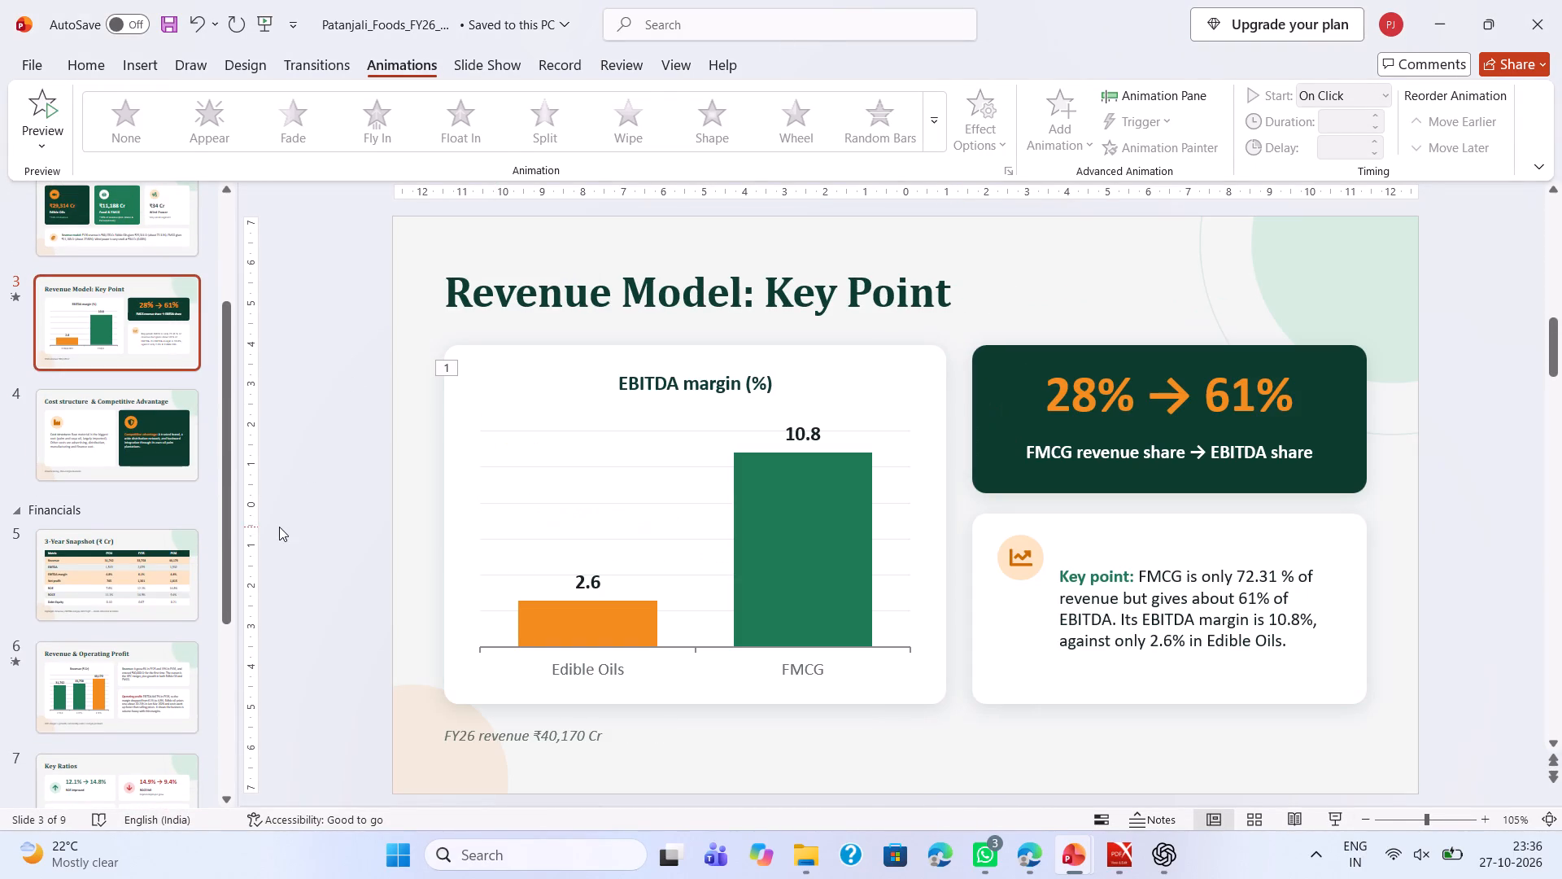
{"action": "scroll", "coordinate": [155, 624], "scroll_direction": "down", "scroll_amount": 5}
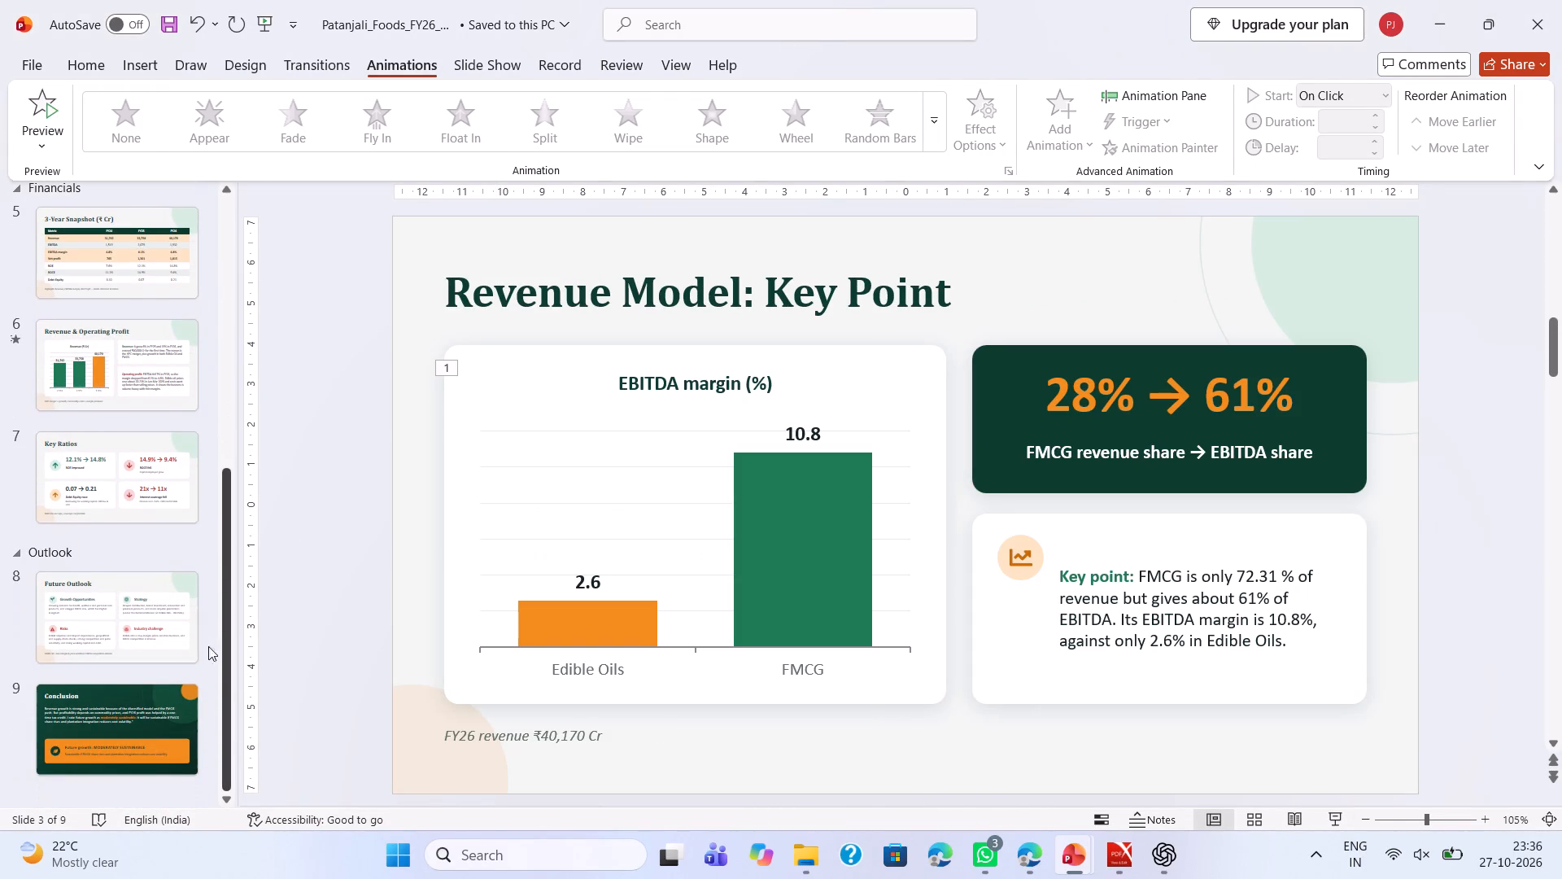
Insert a new slide and move it to the end of the deck, after the "Conclusion" slide.
{"action": "left_click", "coordinate": [133, 64]}
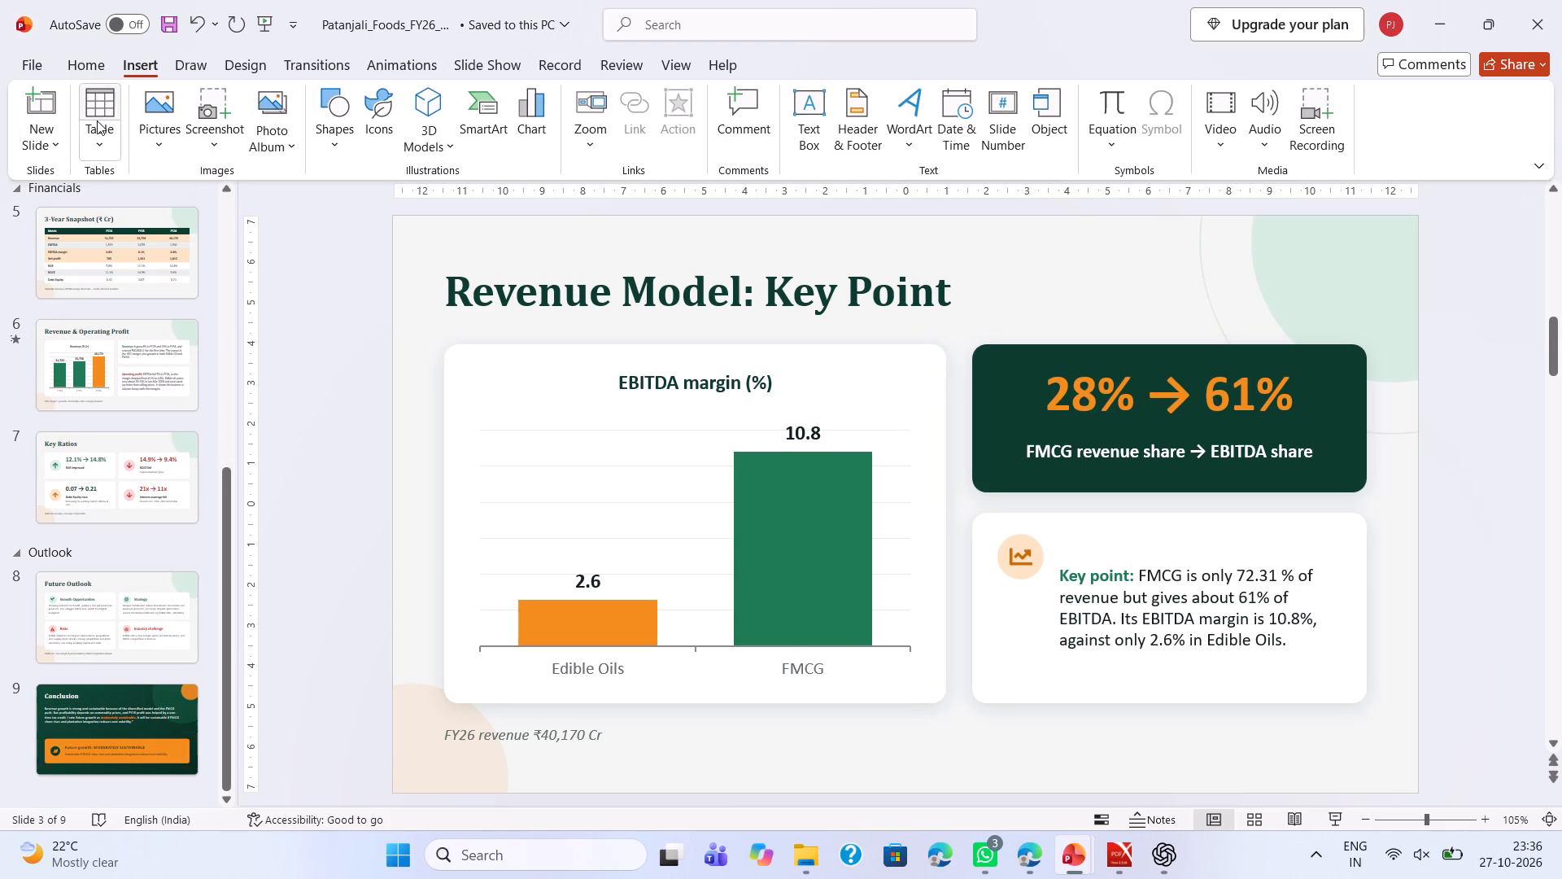
{"action": "left_click", "coordinate": [41, 109]}
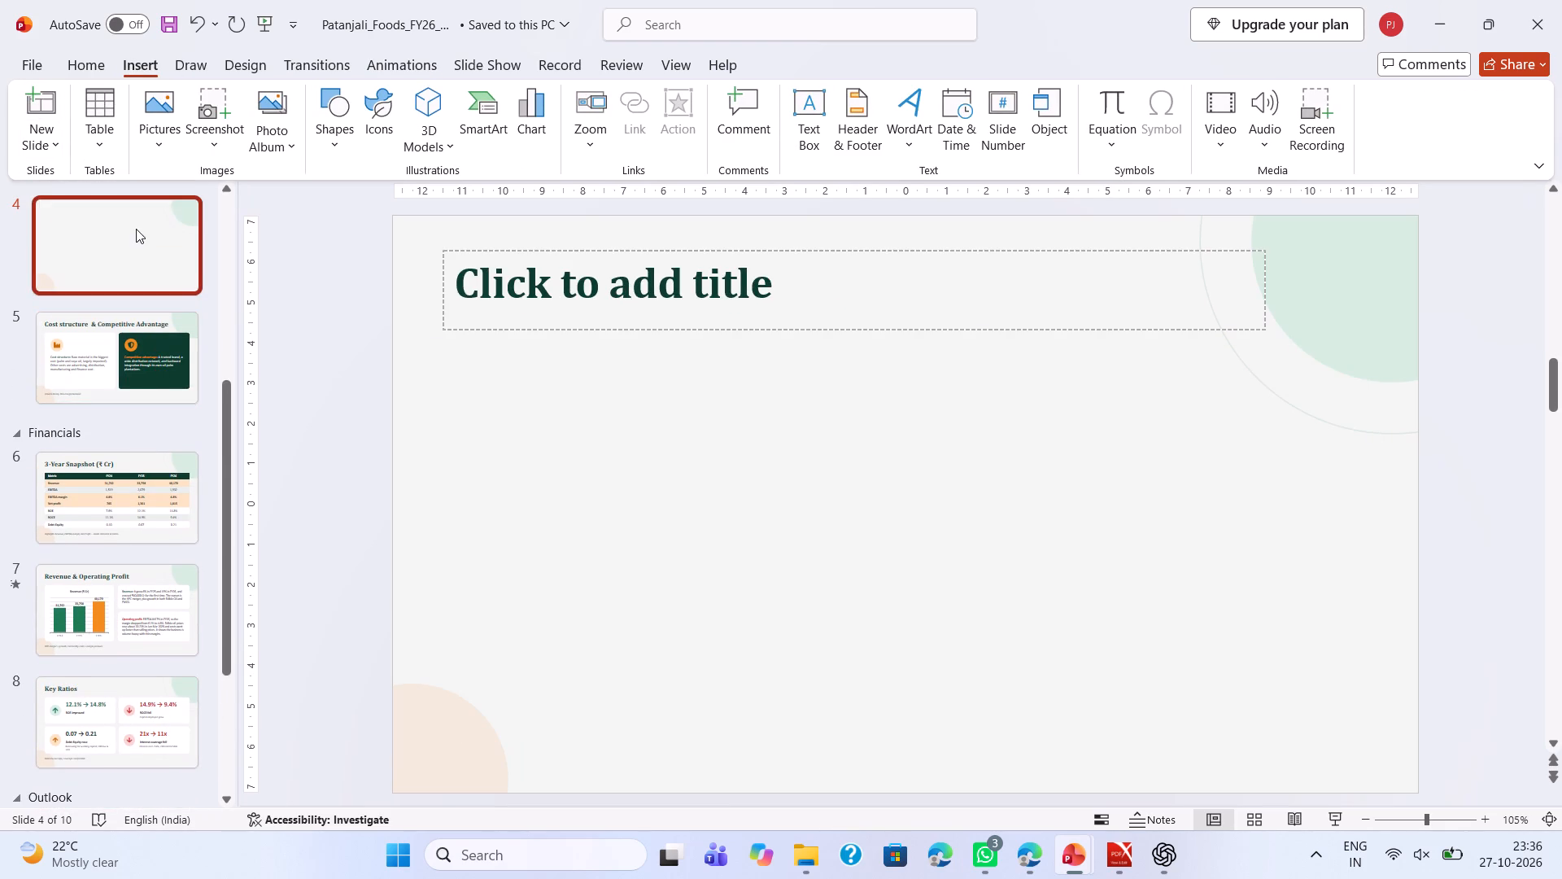
{"action": "left_click_drag", "start_coordinate": [136, 229], "coordinate": [144, 798]}
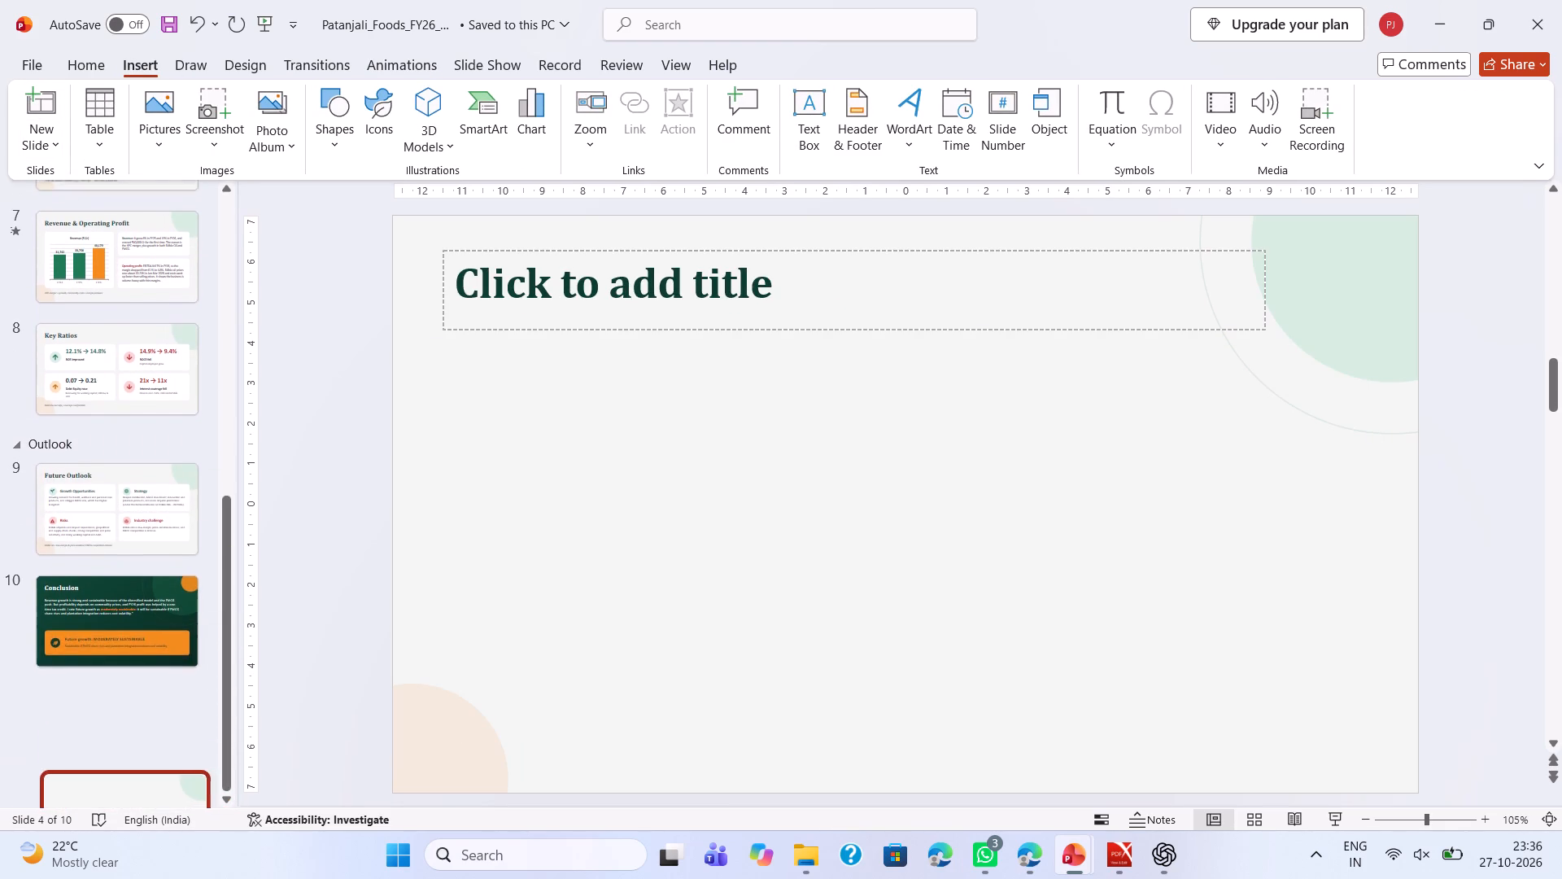
{"action": "left_click_drag", "start_coordinate": [144, 798], "coordinate": [141, 714]}
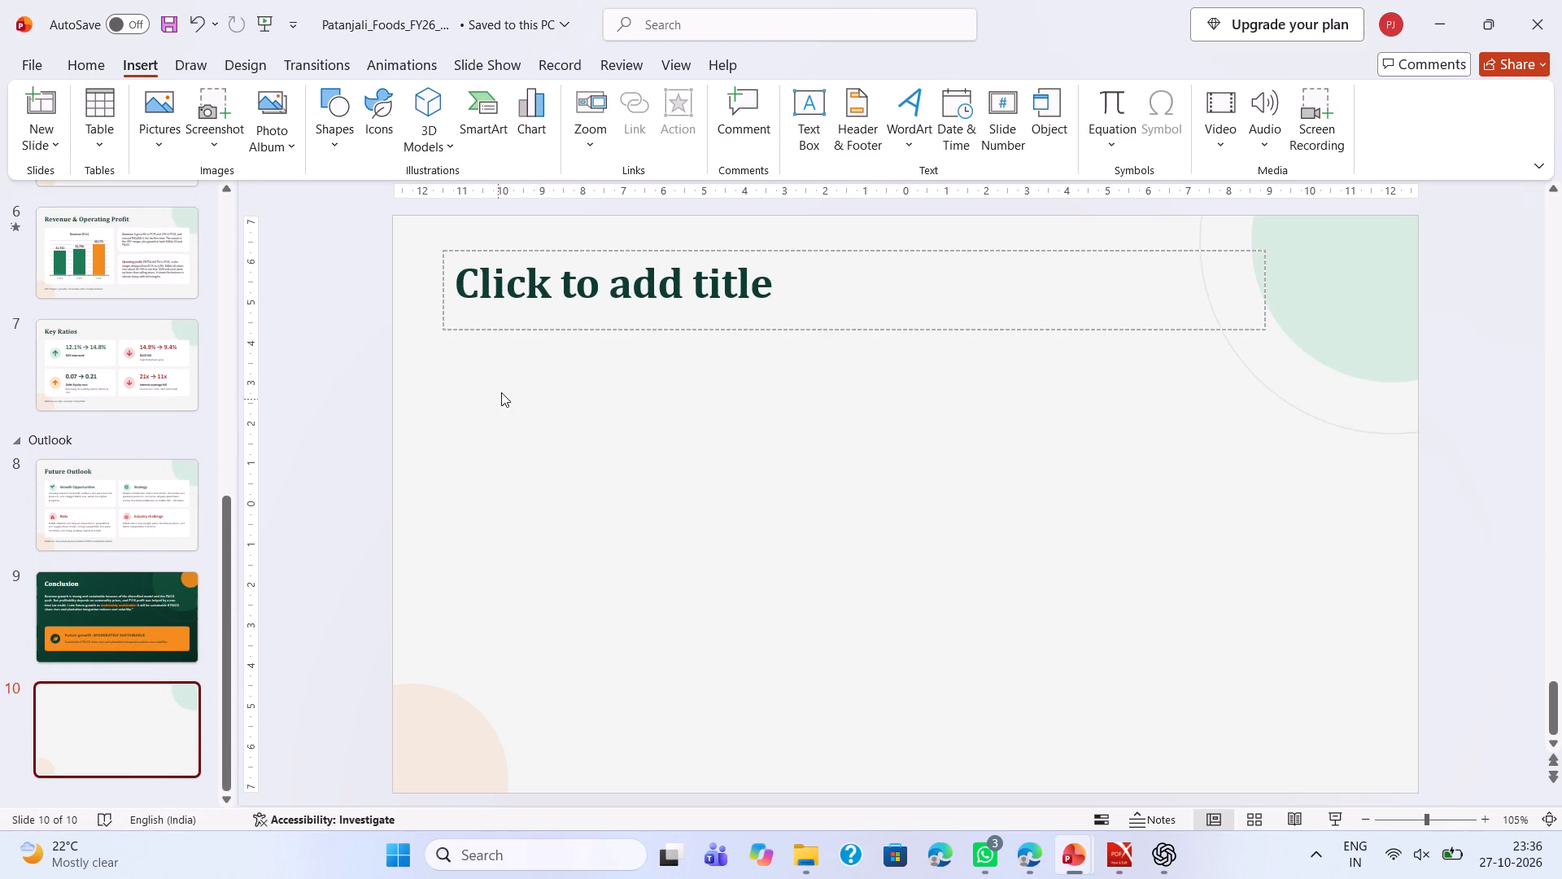
Delete the empty title placeholder from the new last slide.
{"action": "left_click", "coordinate": [587, 253]}
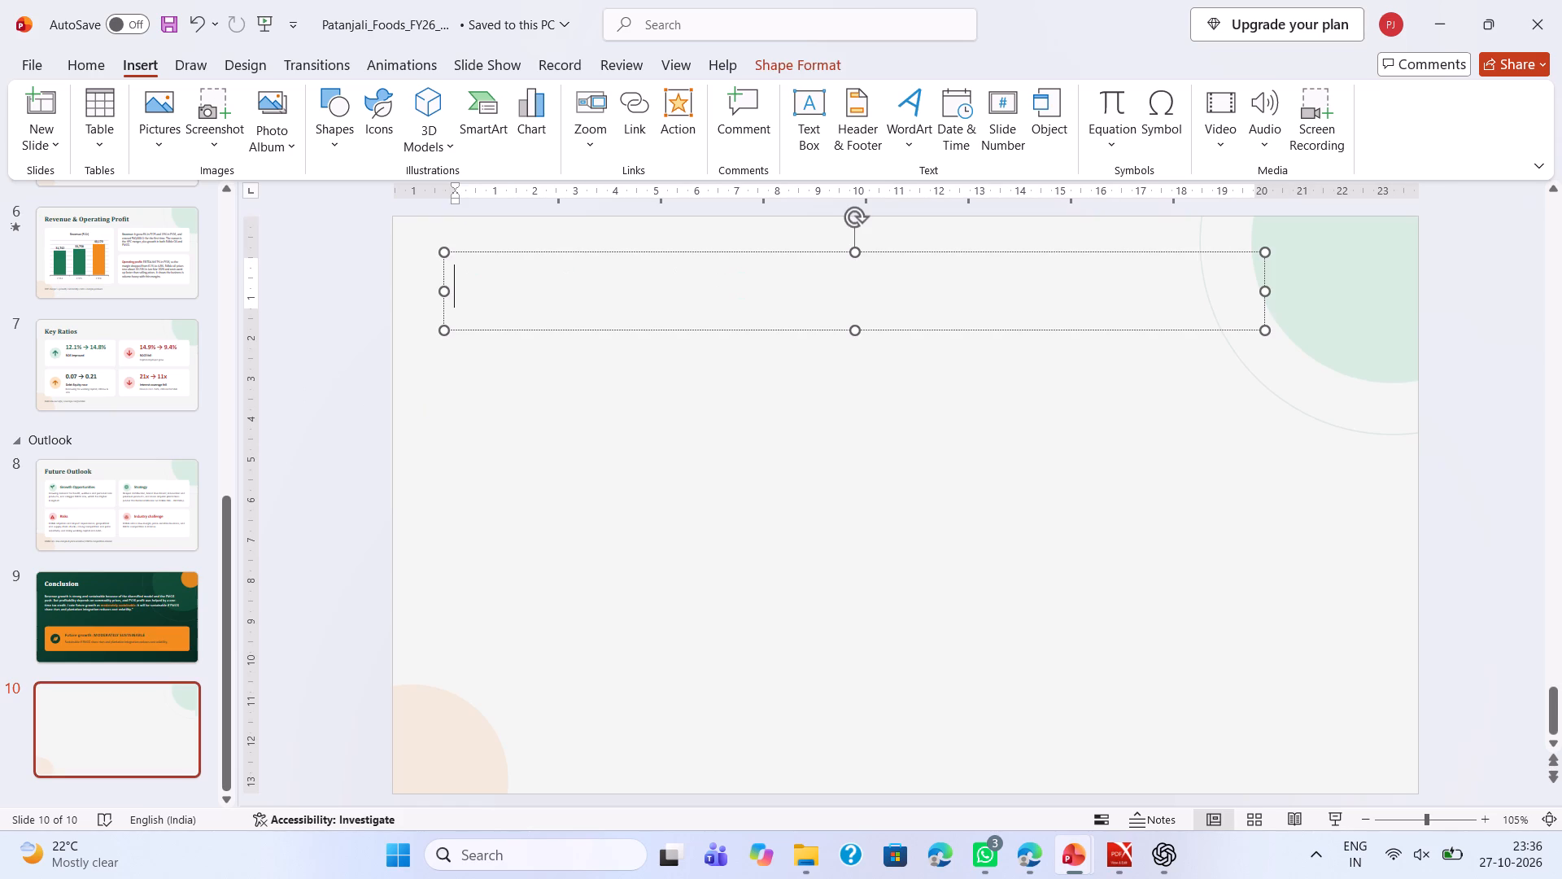
{"action": "key", "text": "Delete"}
{"action": "key", "text": "BackSpace"}
{"action": "key", "text": "Delete"}
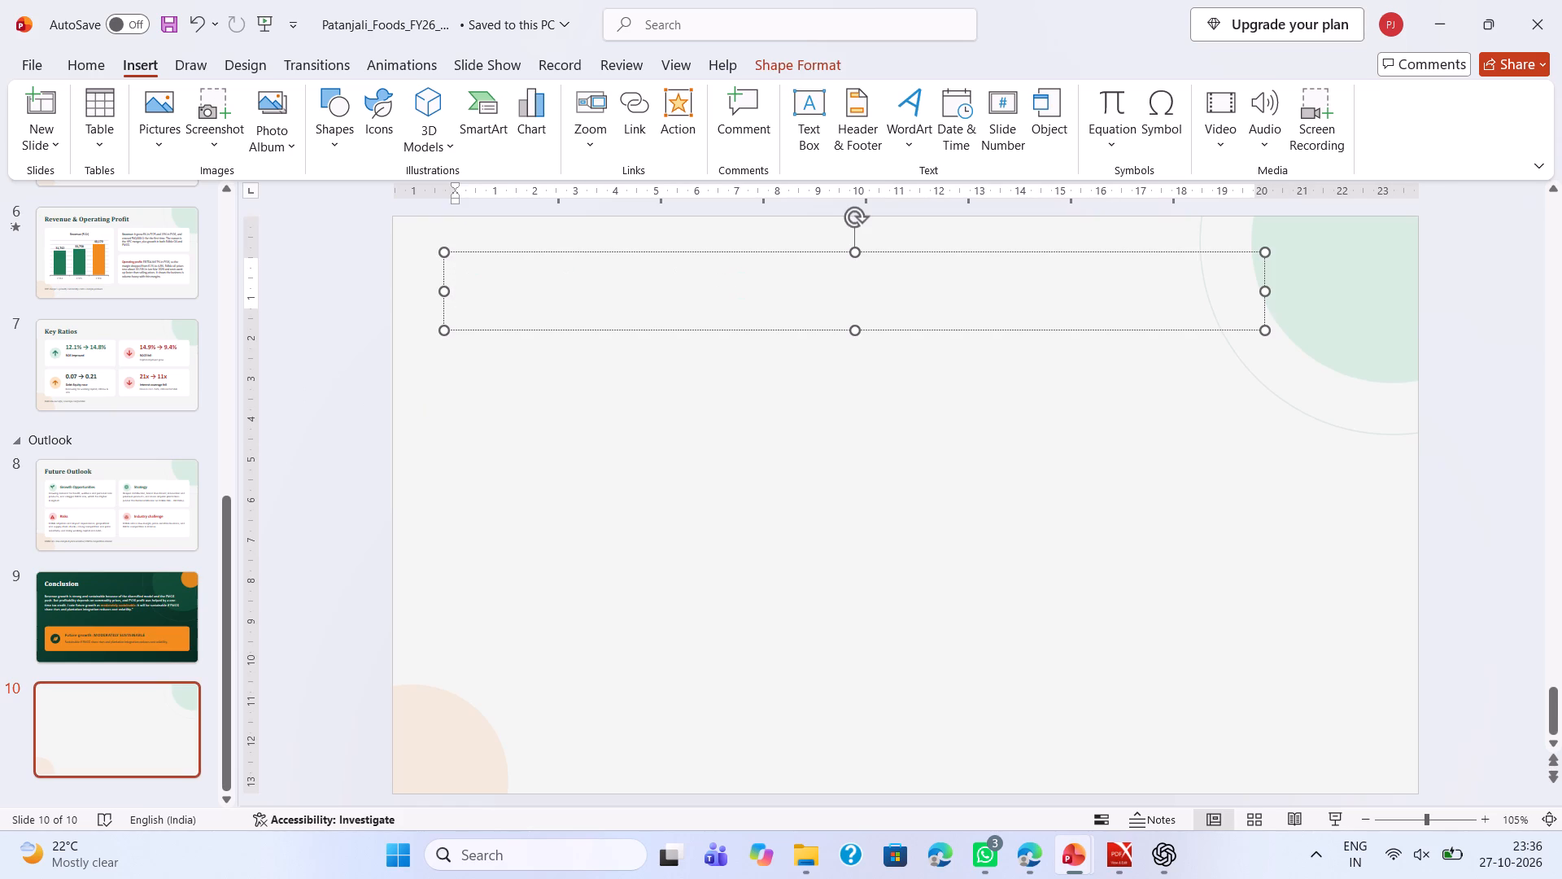
{"action": "left_click", "coordinate": [587, 253]}
{"action": "key", "text": "Delete"}
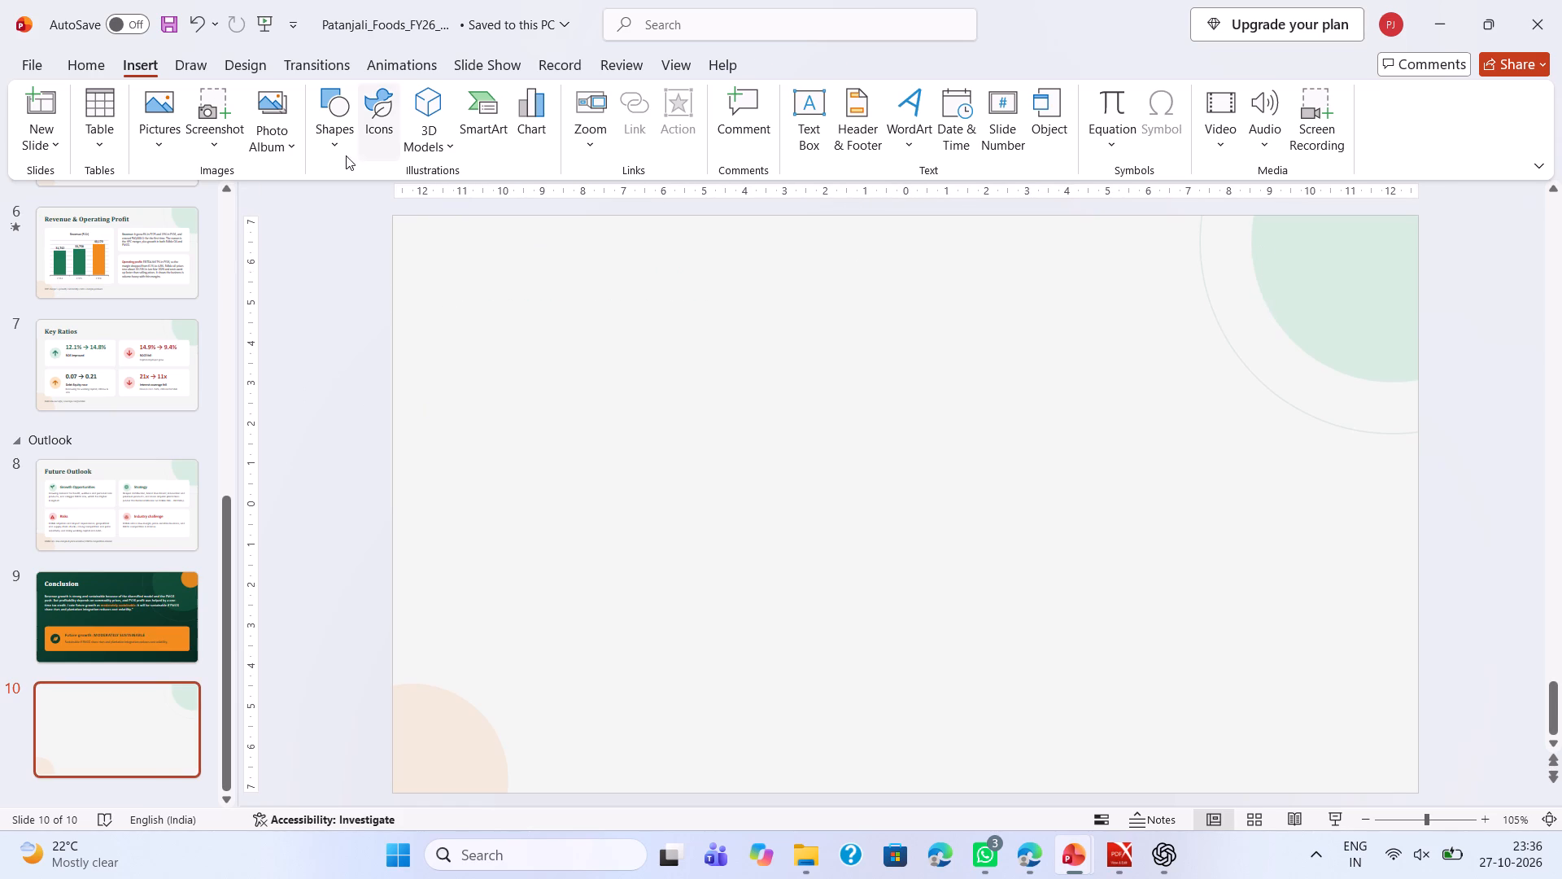
Draw an orange circle about 3 cm across in the upper-left area of the blank slide 10.
{"action": "left_click", "coordinate": [341, 142]}
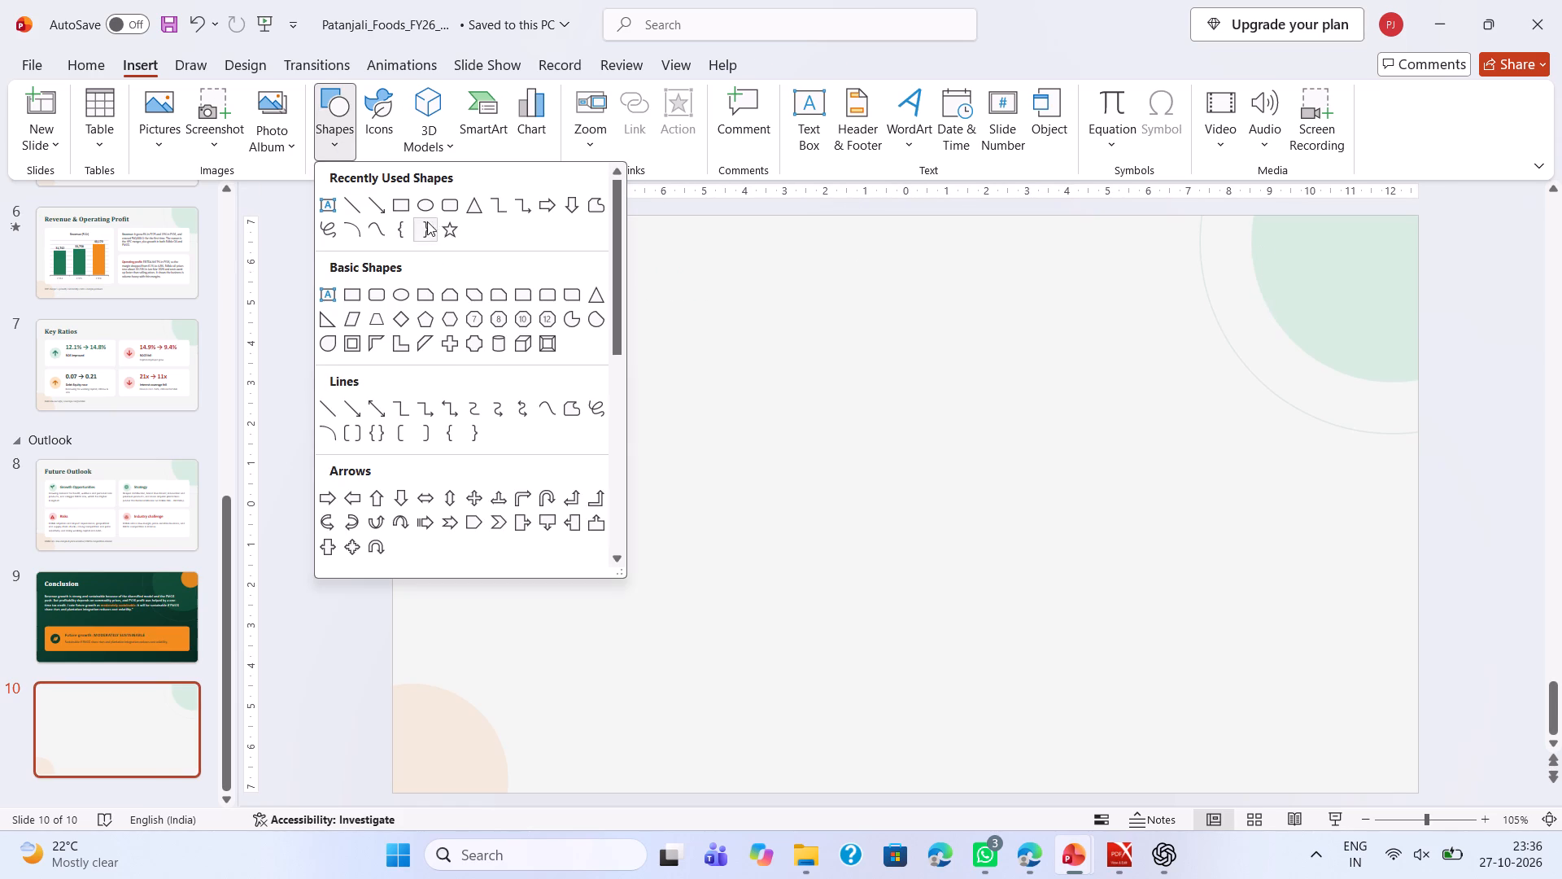
{"action": "left_click", "coordinate": [423, 208]}
{"action": "left_click_drag", "start_coordinate": [501, 340], "coordinate": [626, 492]}
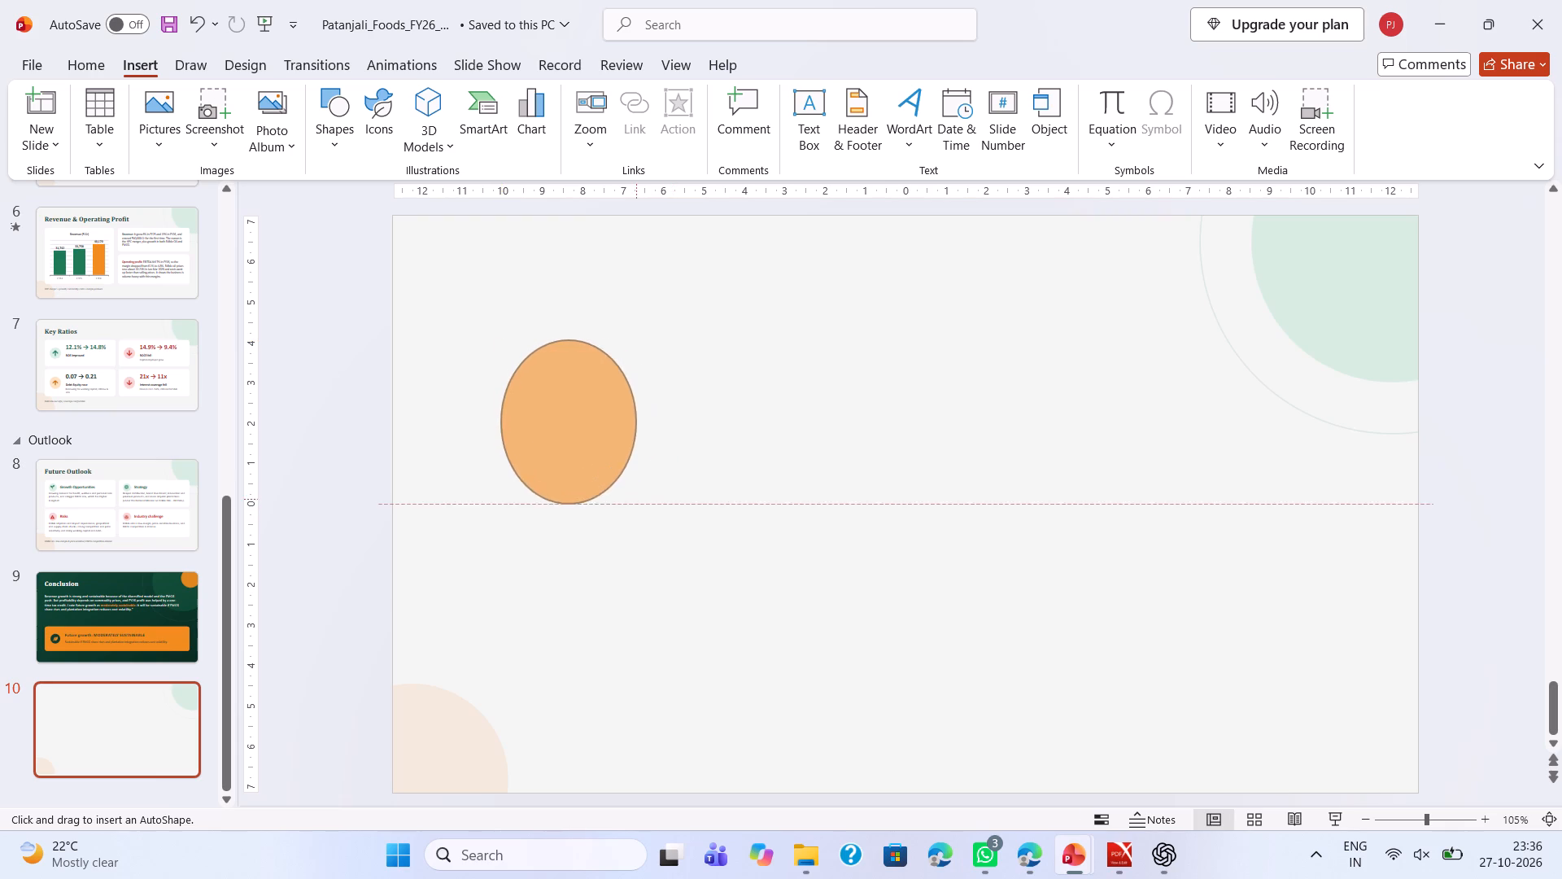
{"action": "left_click_drag", "start_coordinate": [626, 492], "coordinate": [621, 461]}
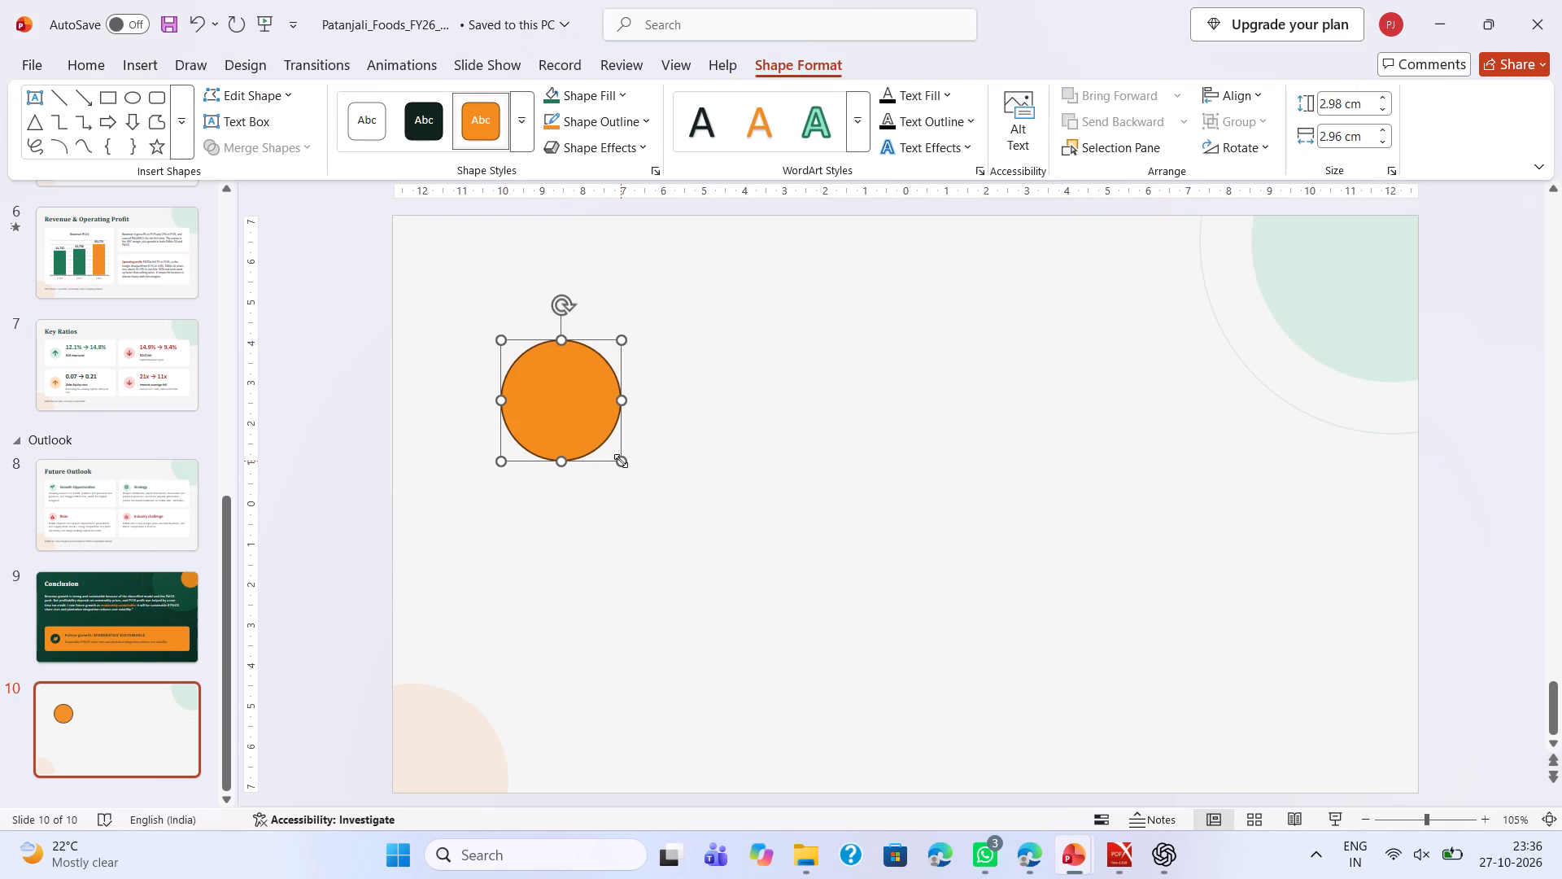
Apply the Lines motion path animation to the orange circle.
{"action": "left_click", "coordinate": [430, 70]}
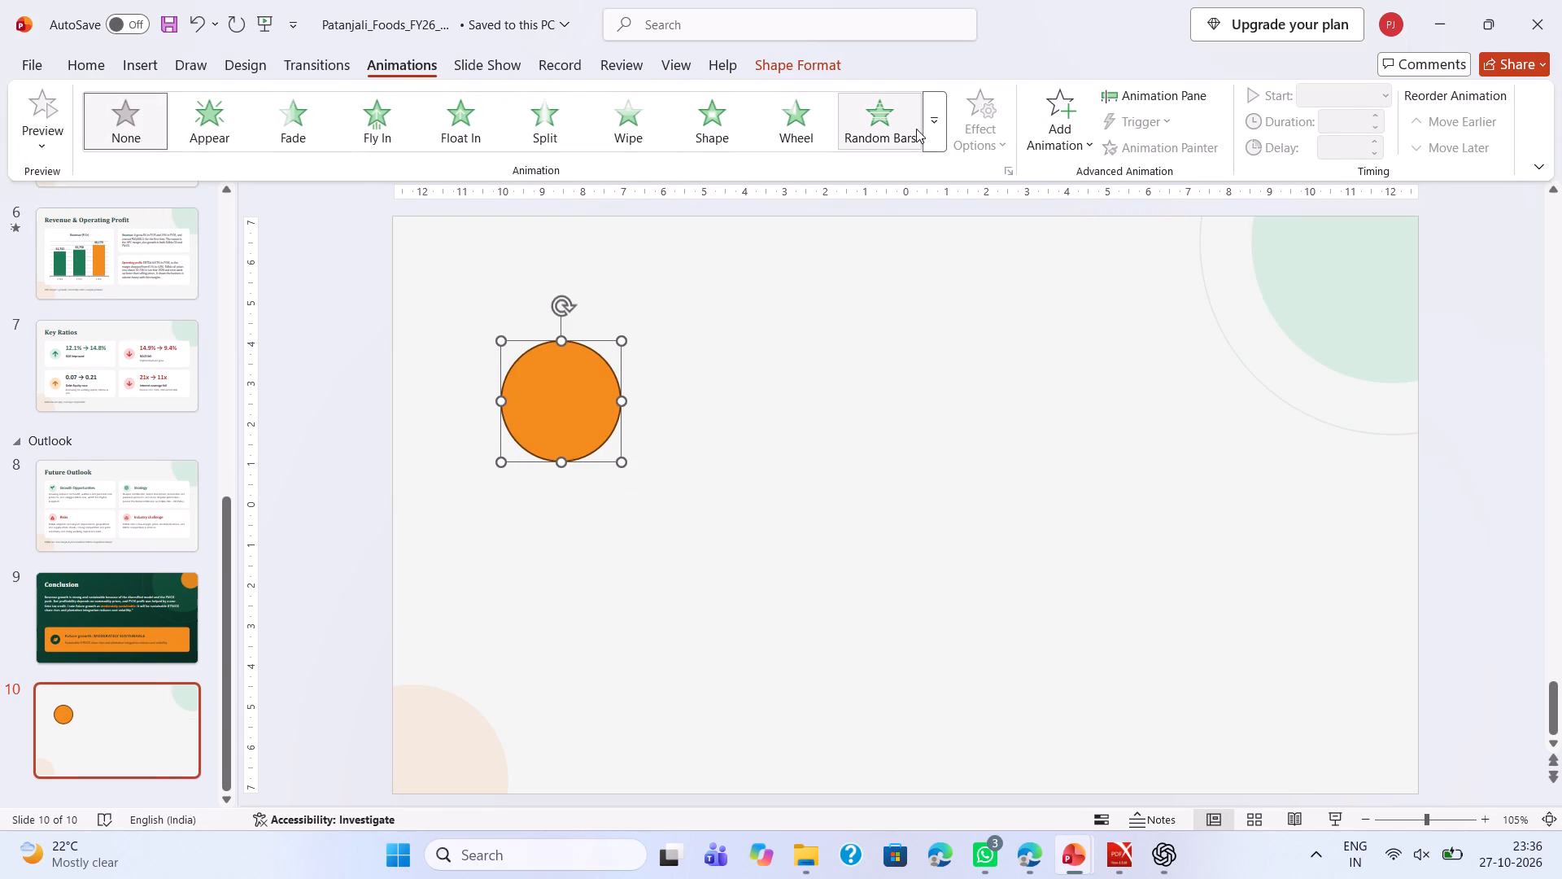
{"action": "left_click", "coordinate": [925, 122]}
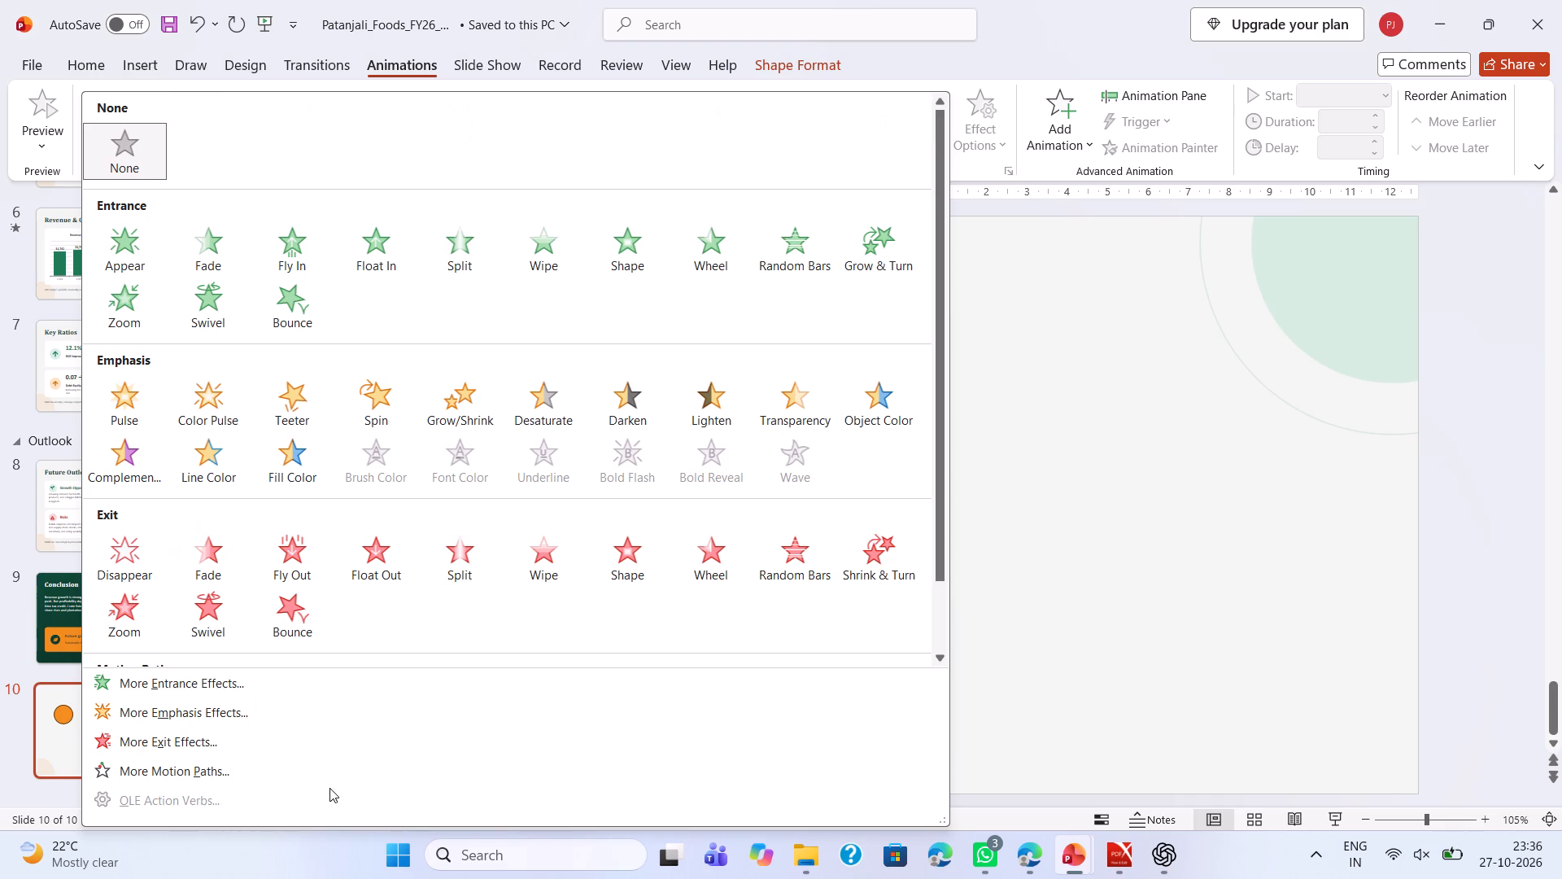
{"action": "scroll", "coordinate": [312, 553], "scroll_direction": "down", "scroll_amount": 2}
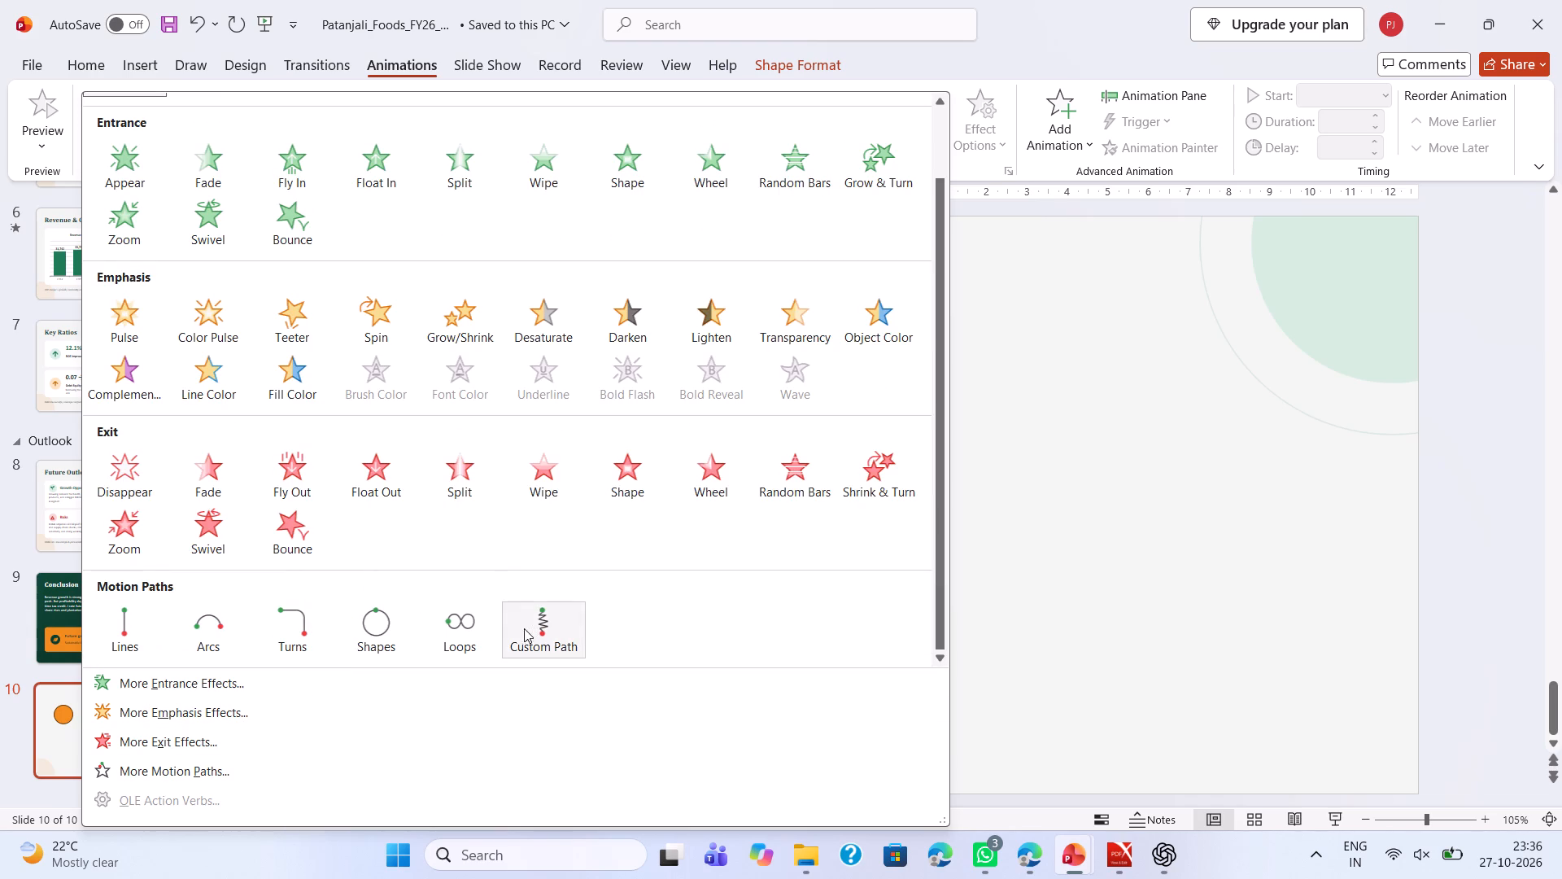
{"action": "left_click", "coordinate": [114, 627]}
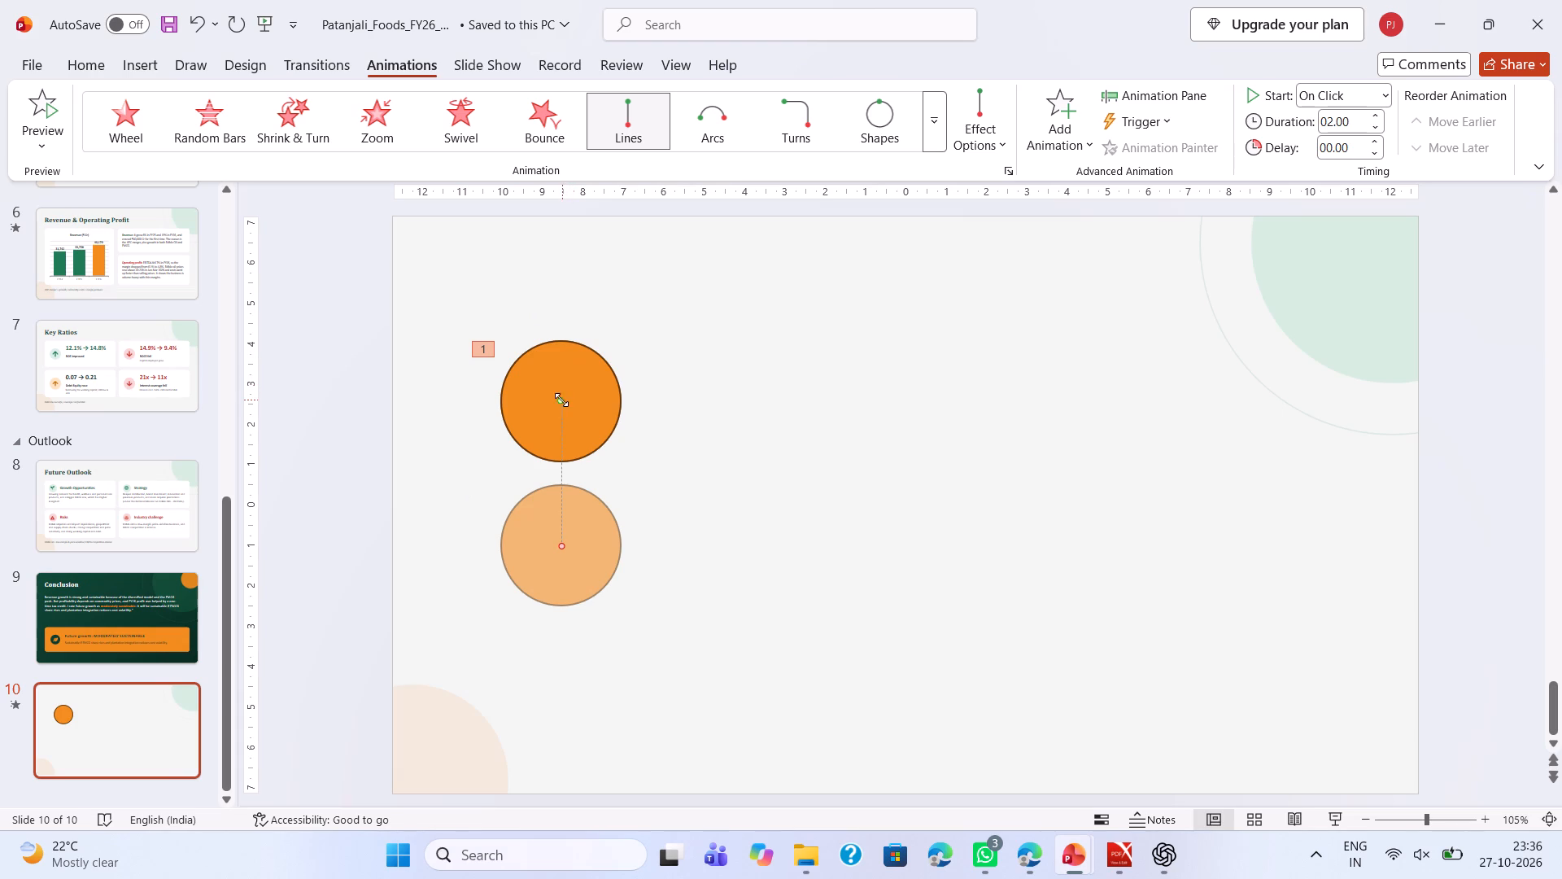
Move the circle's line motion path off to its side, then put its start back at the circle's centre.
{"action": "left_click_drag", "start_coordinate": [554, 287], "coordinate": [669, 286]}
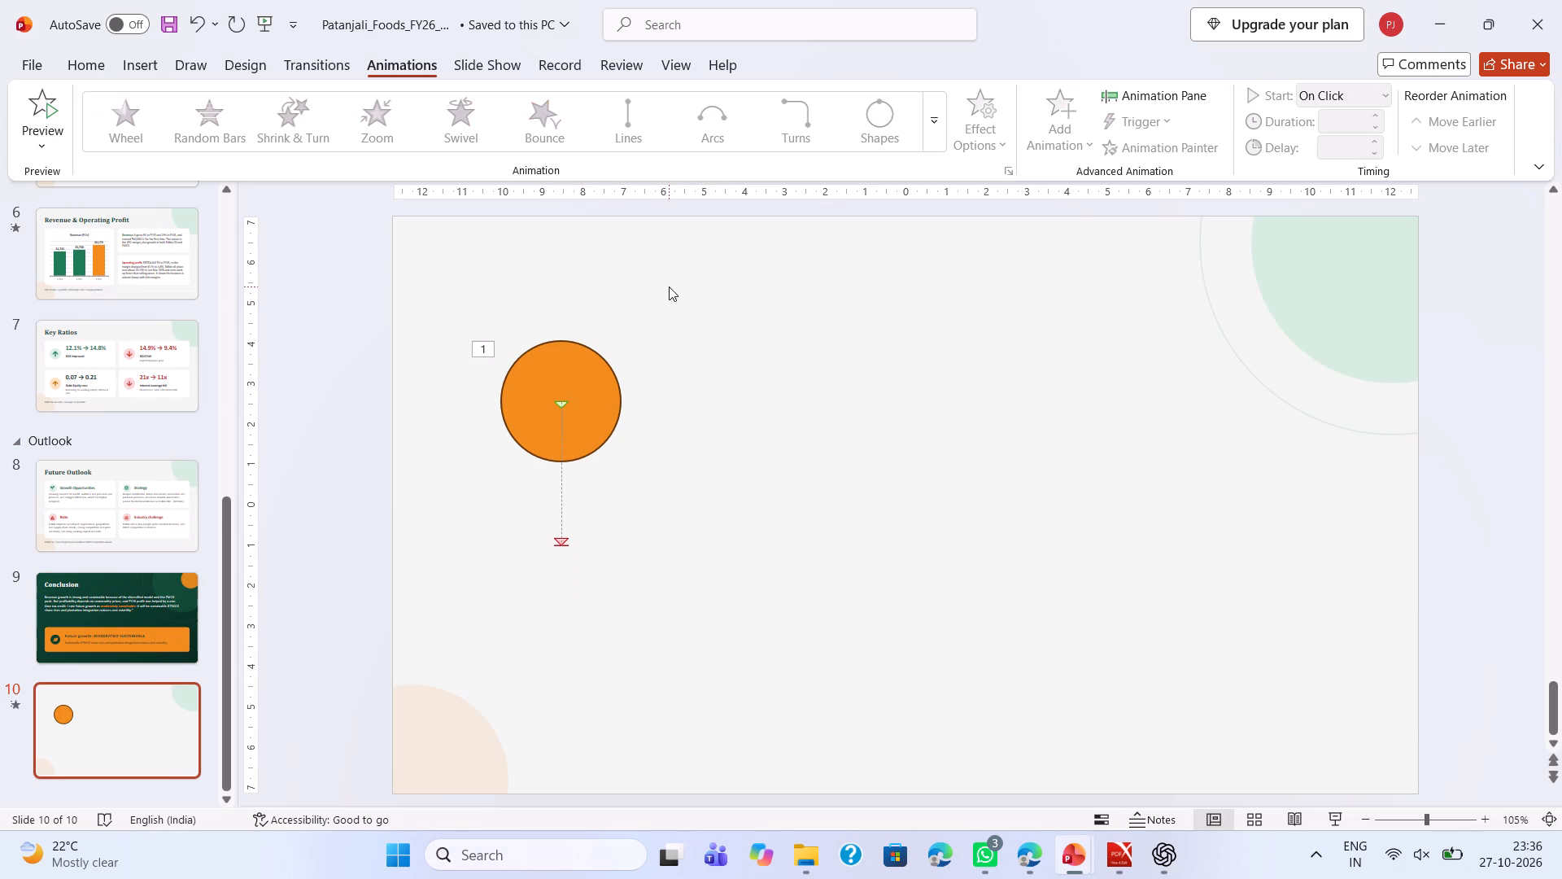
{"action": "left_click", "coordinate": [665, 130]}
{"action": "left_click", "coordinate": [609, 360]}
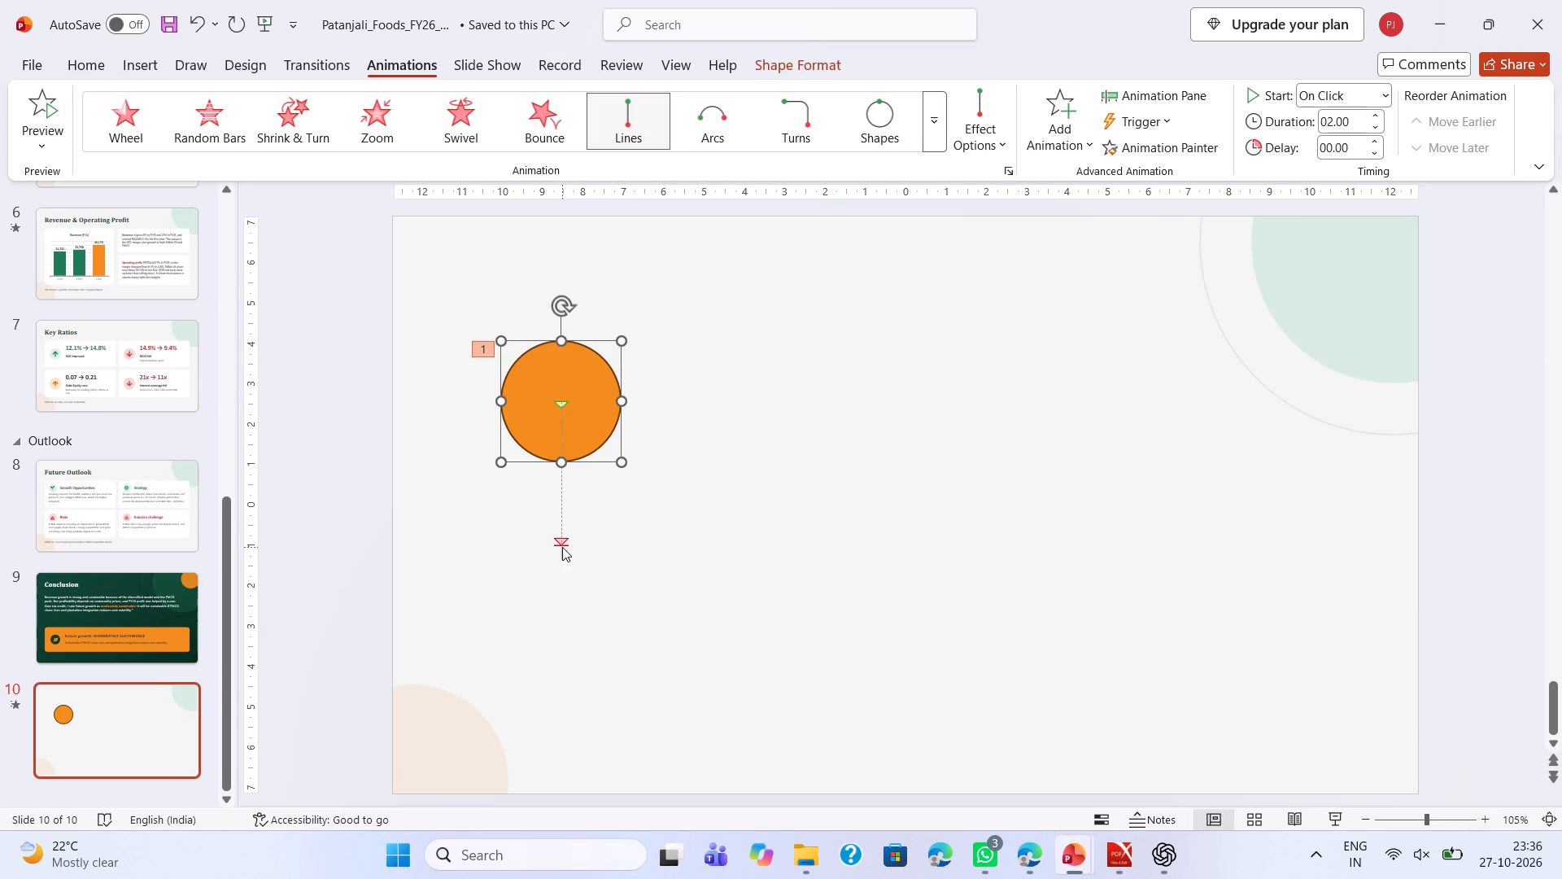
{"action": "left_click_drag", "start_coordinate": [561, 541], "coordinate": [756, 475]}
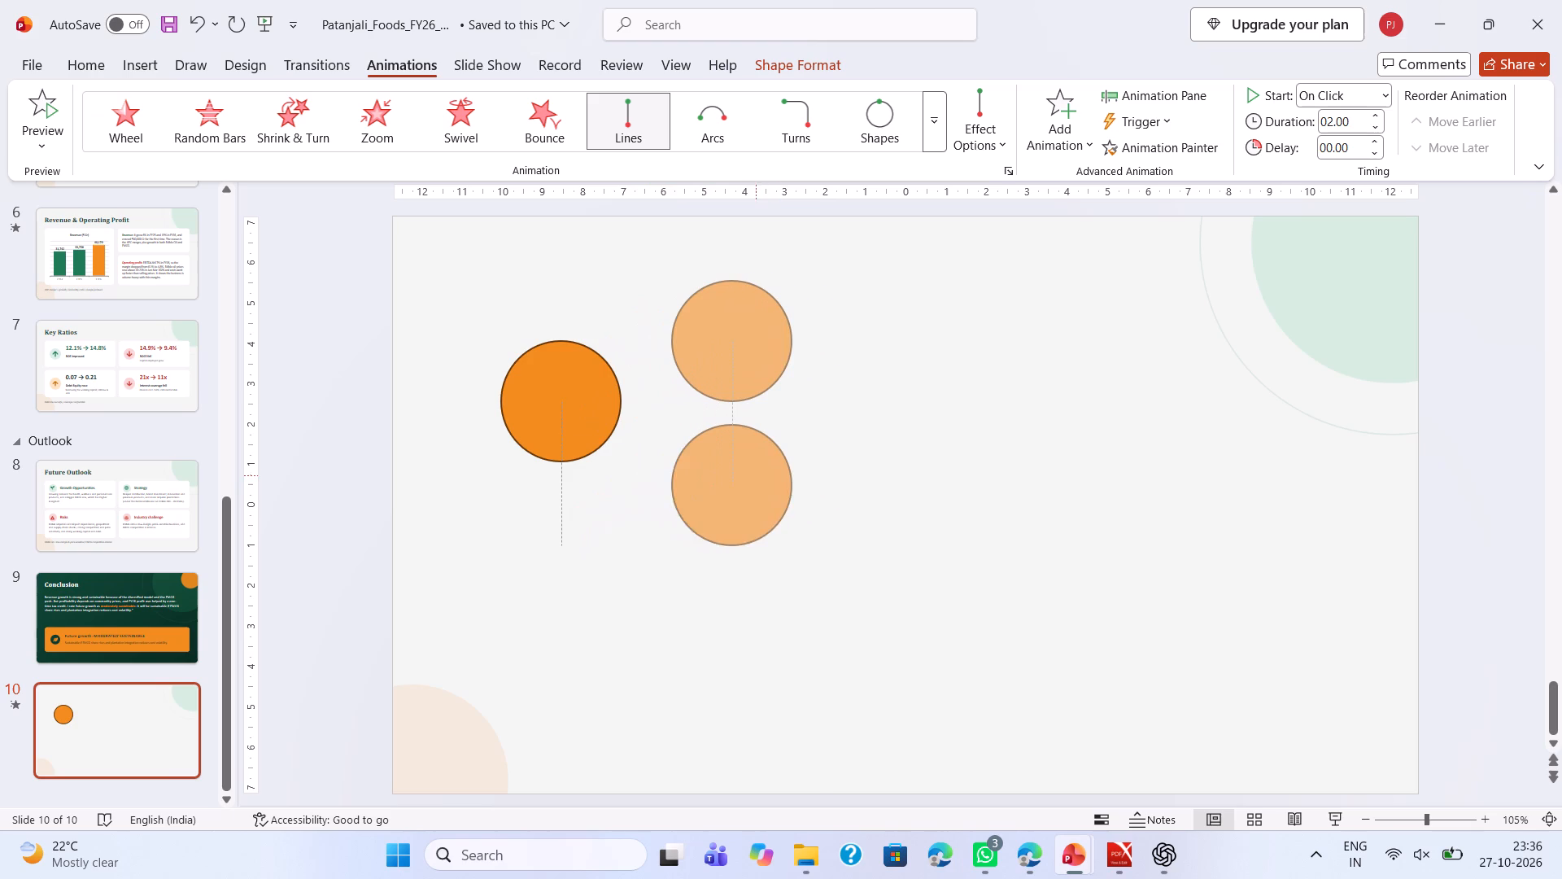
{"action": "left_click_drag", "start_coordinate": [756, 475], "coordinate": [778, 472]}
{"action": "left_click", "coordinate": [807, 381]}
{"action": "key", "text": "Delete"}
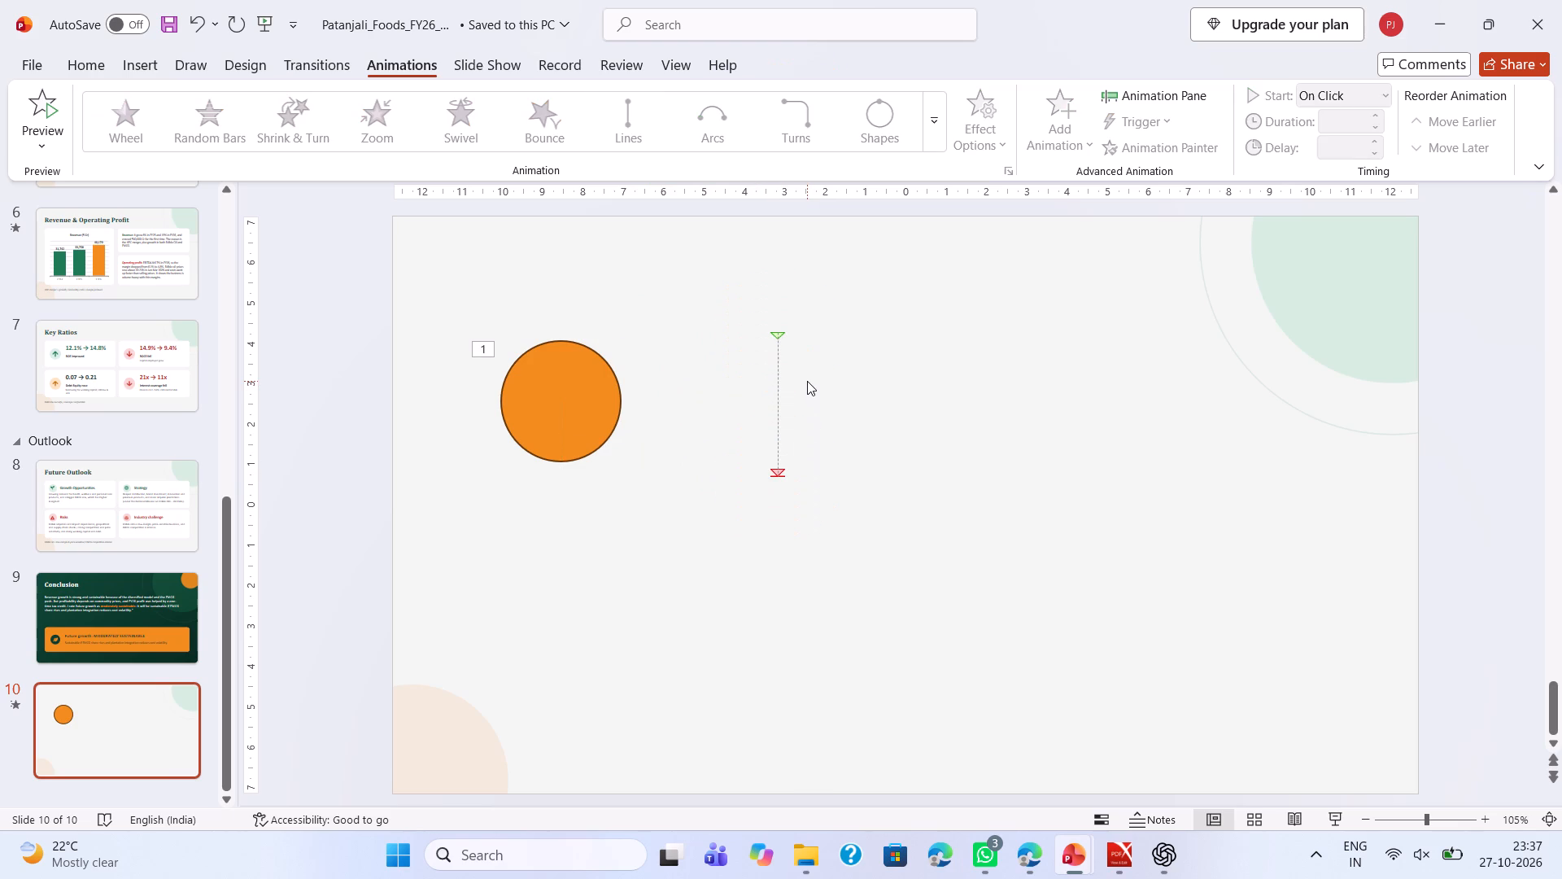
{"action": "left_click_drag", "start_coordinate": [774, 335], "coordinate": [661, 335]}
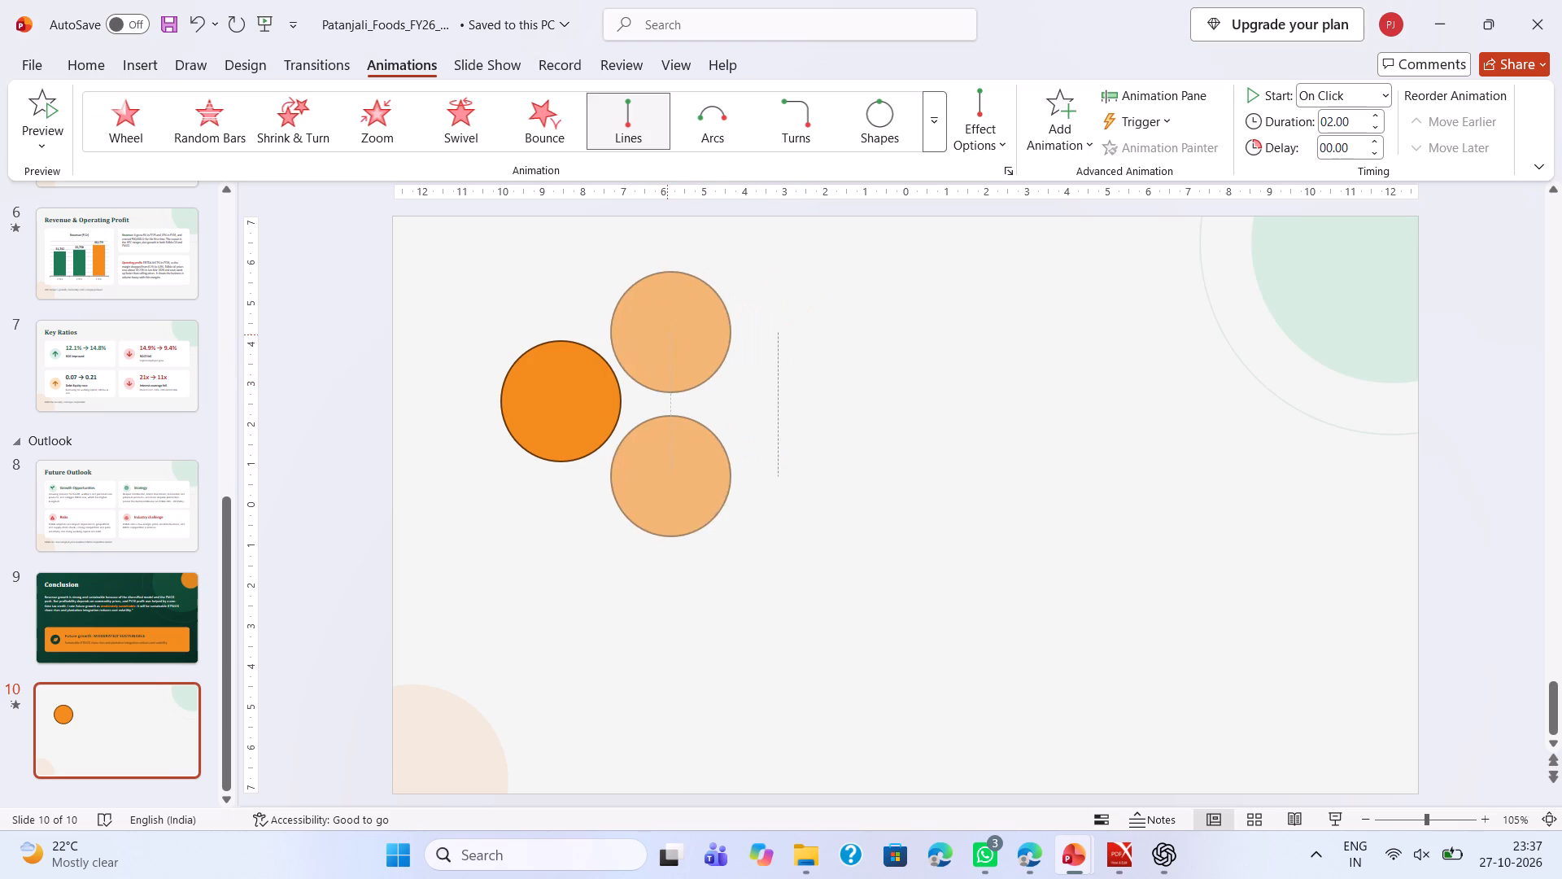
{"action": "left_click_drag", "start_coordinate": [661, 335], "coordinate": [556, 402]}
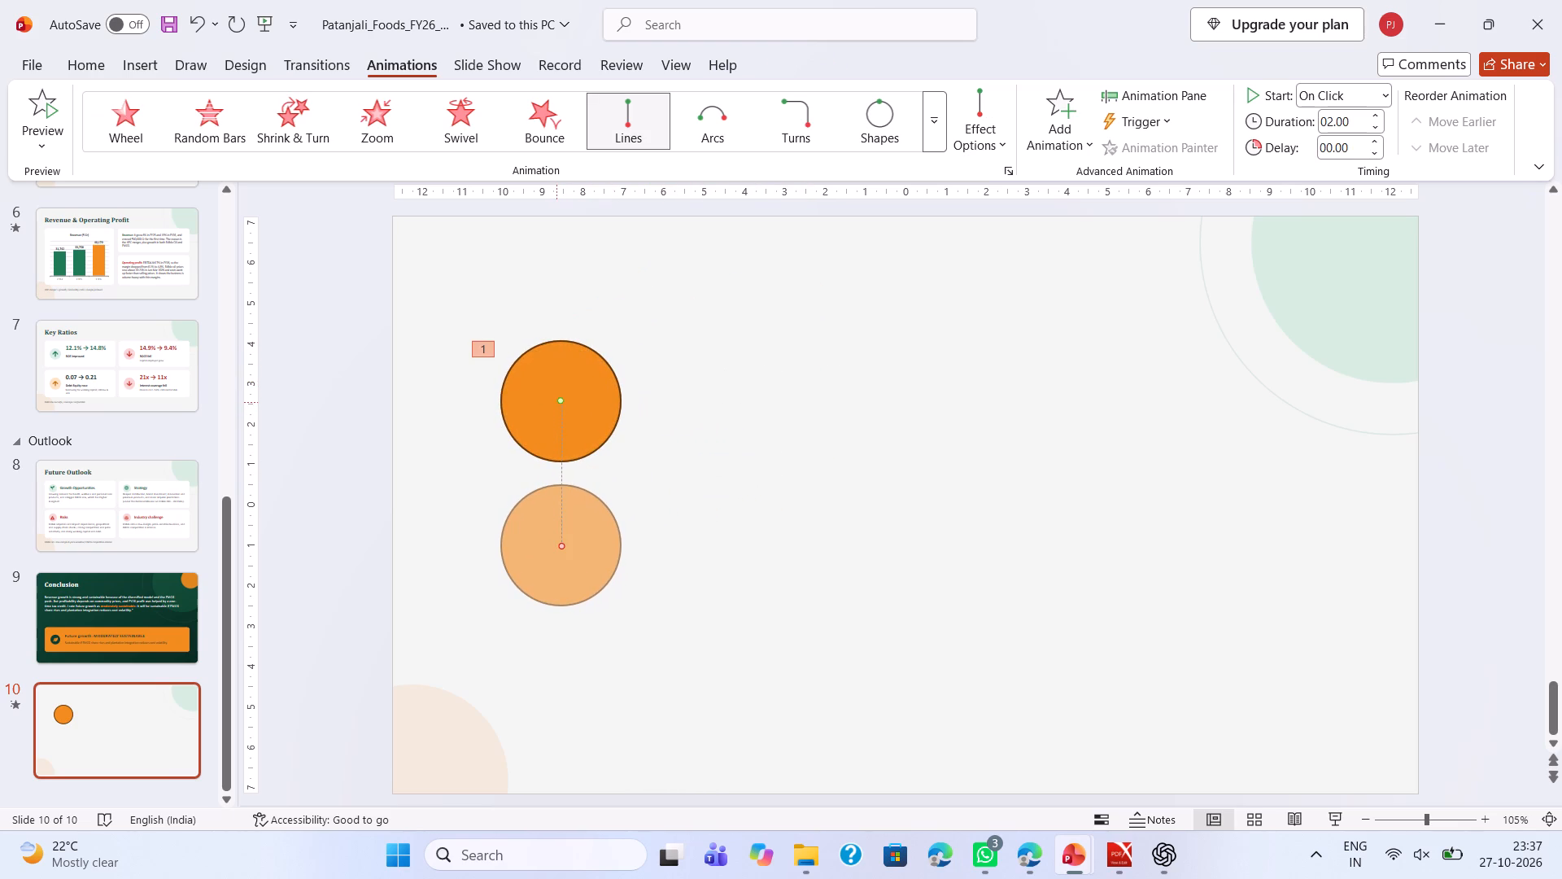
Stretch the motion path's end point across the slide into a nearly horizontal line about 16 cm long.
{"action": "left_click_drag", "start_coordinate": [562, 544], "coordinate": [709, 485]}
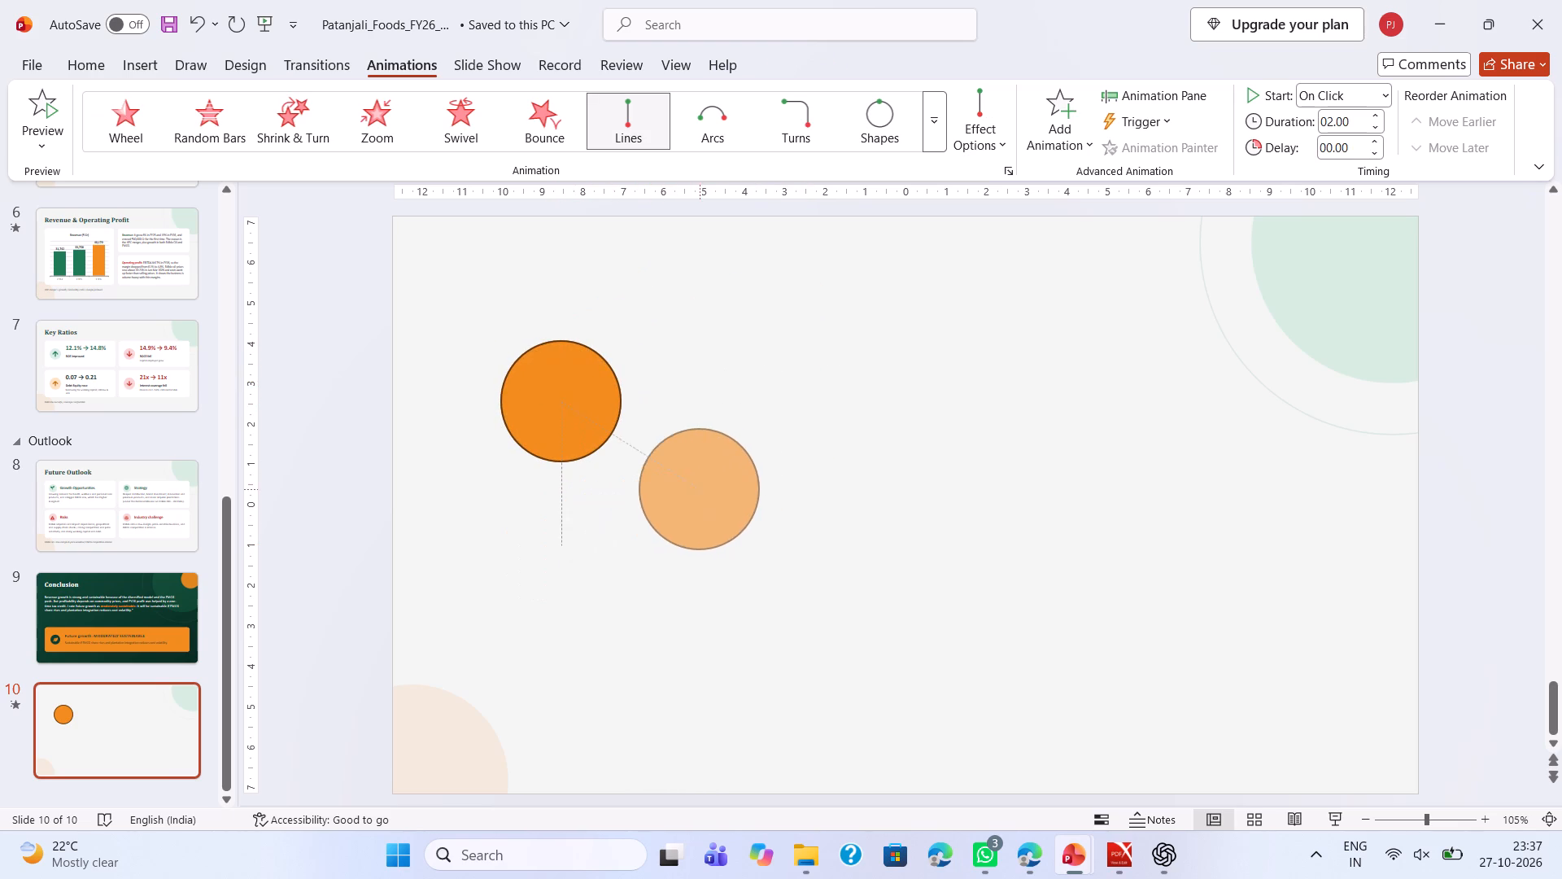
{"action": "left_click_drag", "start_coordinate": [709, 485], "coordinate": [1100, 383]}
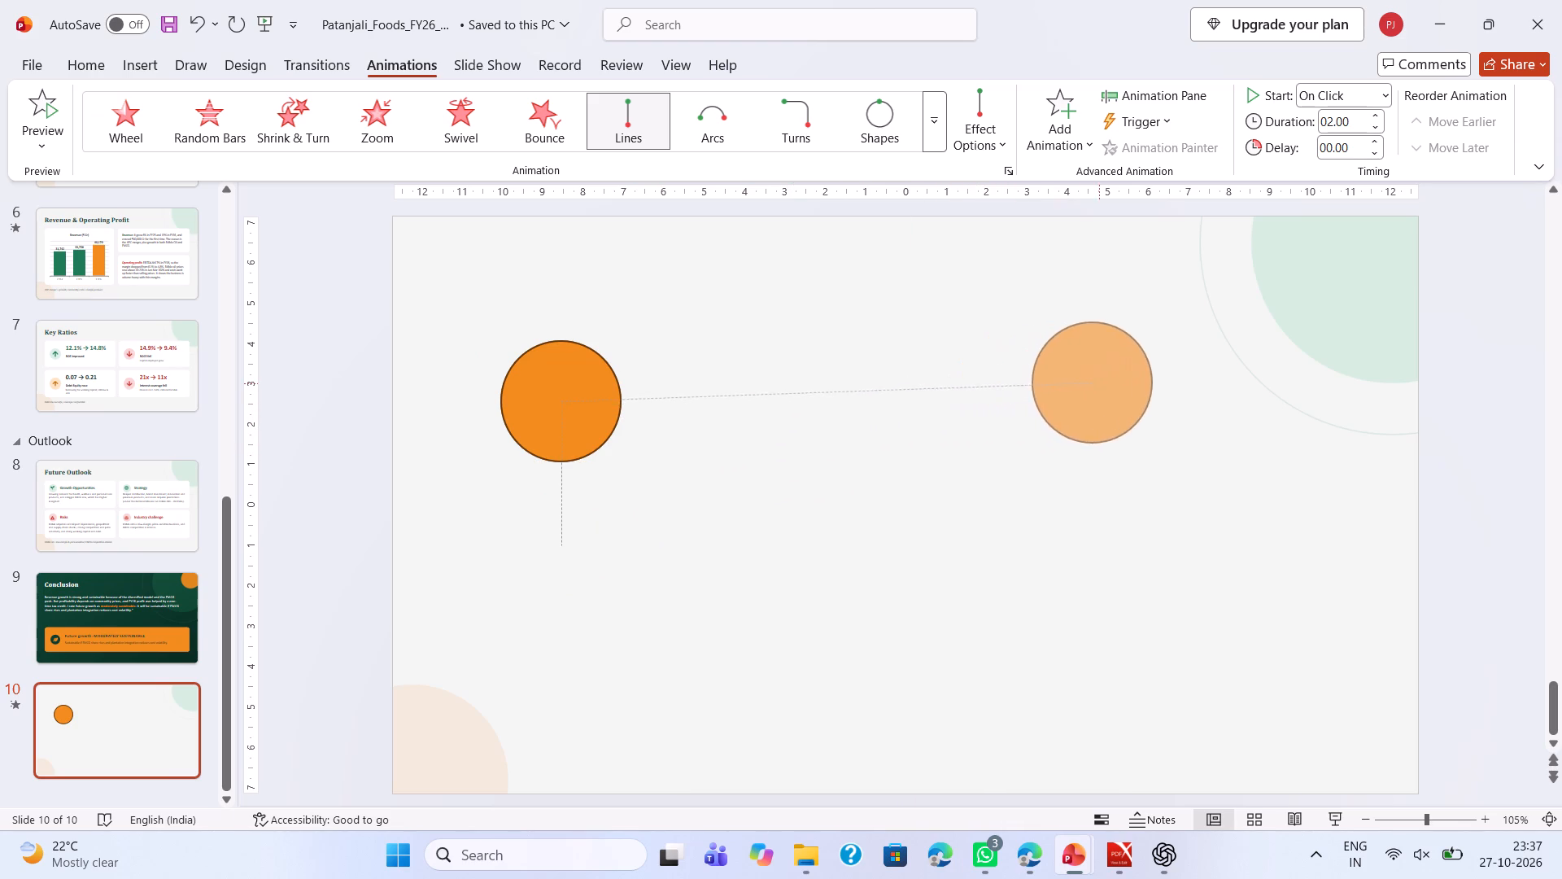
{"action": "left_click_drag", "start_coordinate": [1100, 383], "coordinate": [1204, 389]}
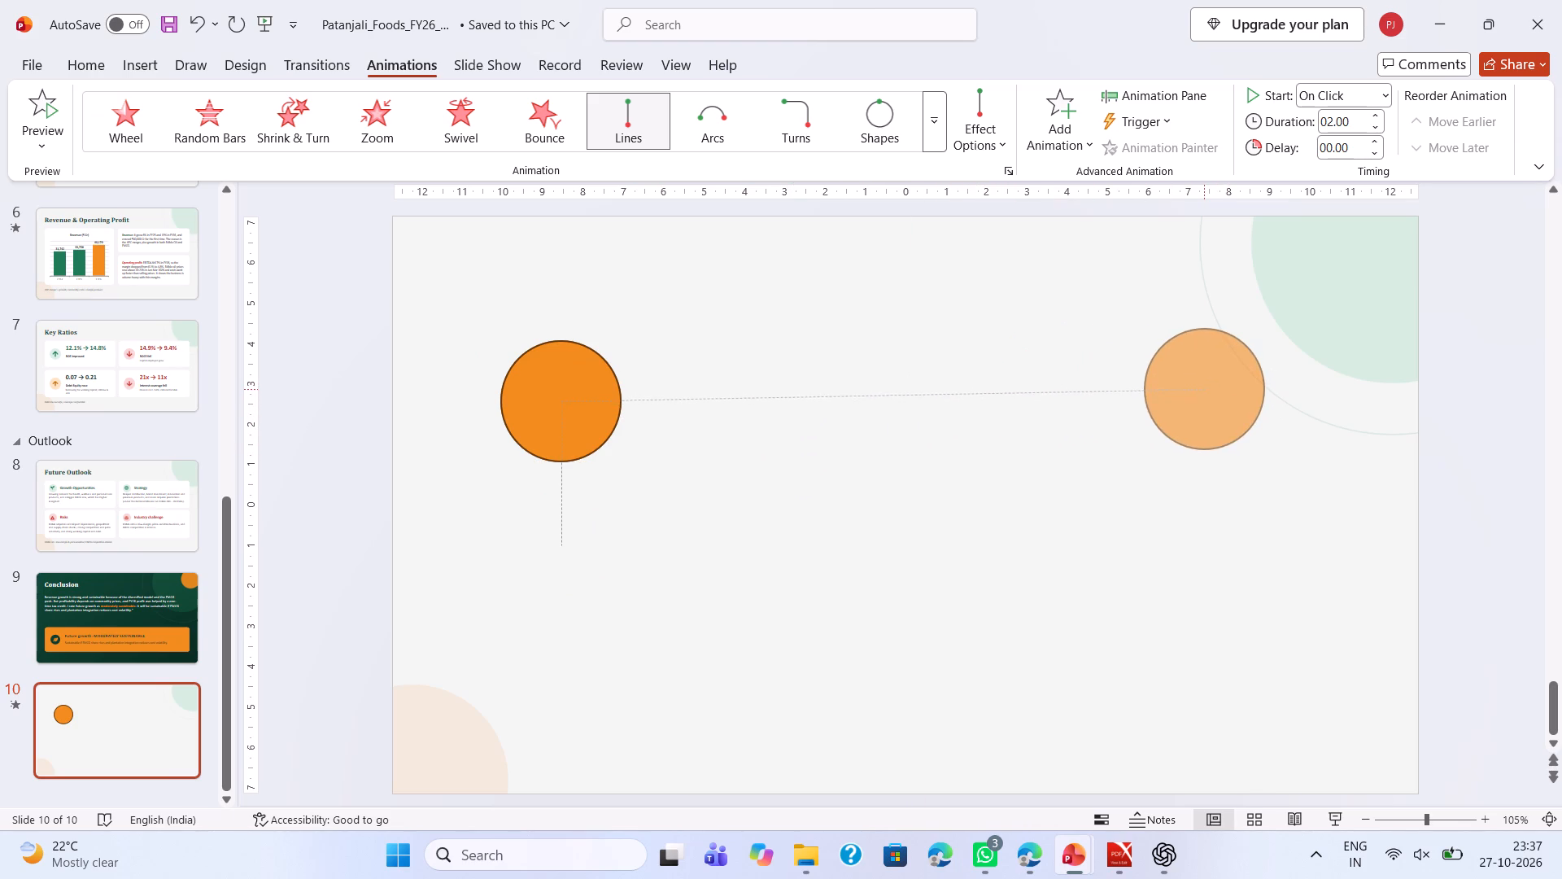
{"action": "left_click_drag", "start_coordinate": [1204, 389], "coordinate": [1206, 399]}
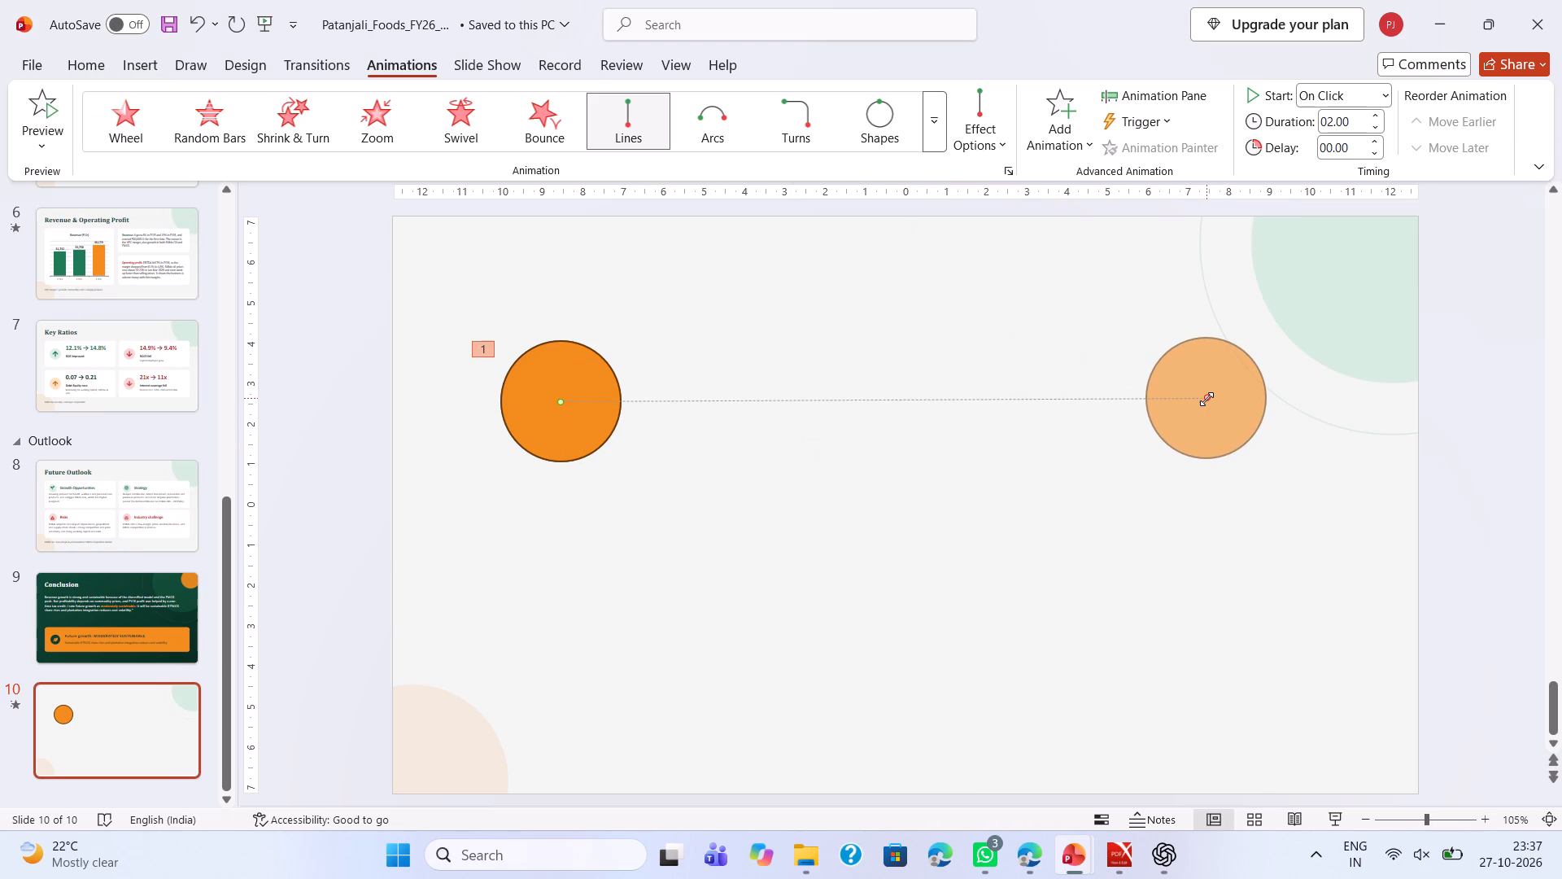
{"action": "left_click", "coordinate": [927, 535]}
Preview the circle's line motion on slide 10.
{"action": "key", "text": "Right"}
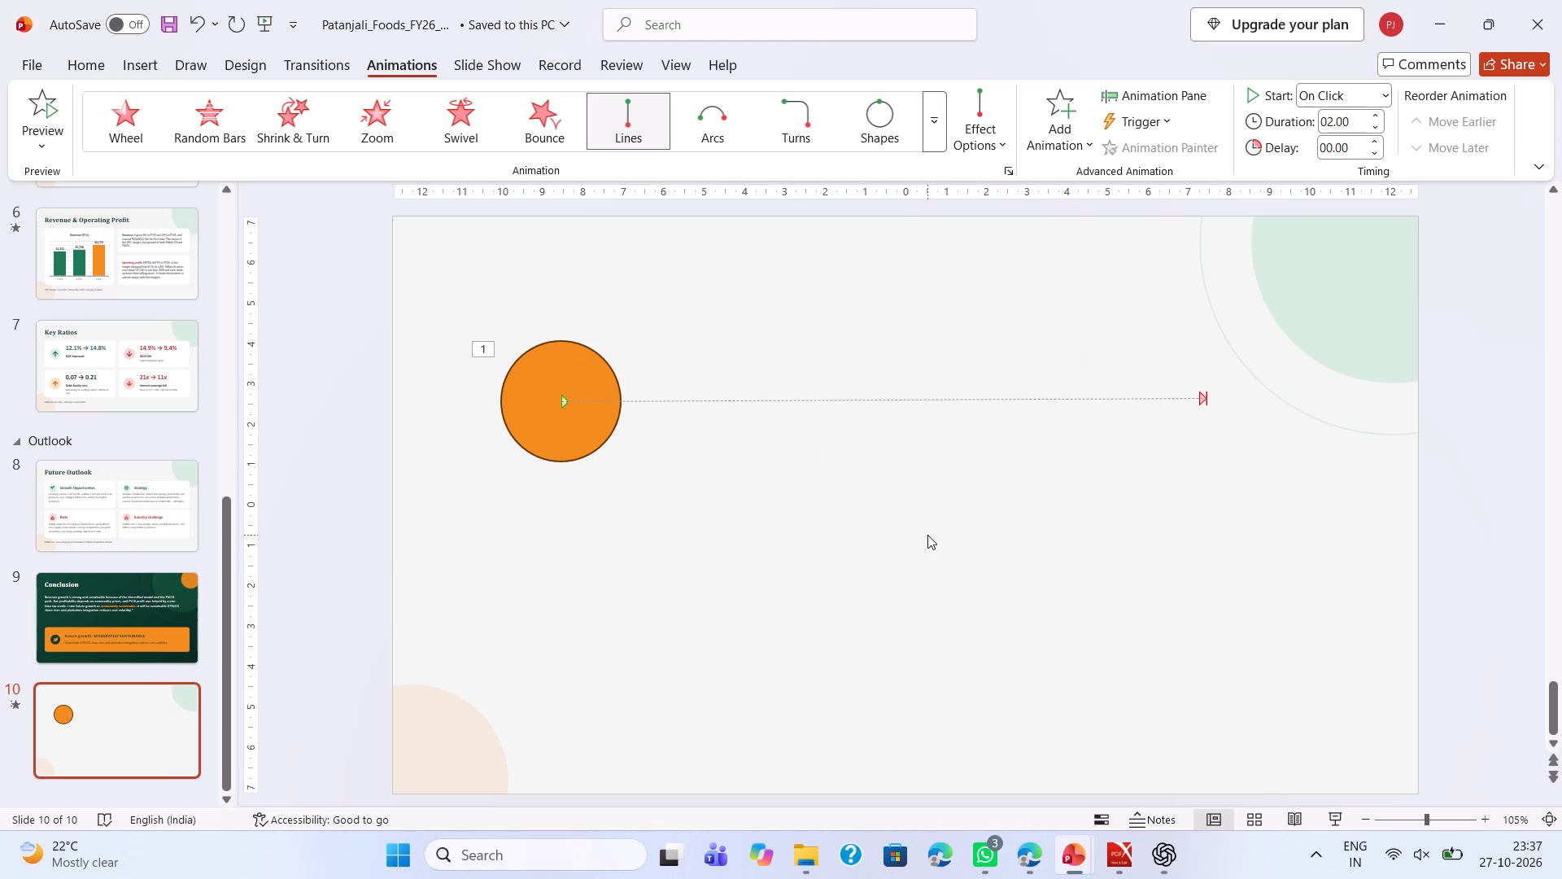
{"action": "key", "text": "Right"}
{"action": "left_click", "coordinate": [143, 713]}
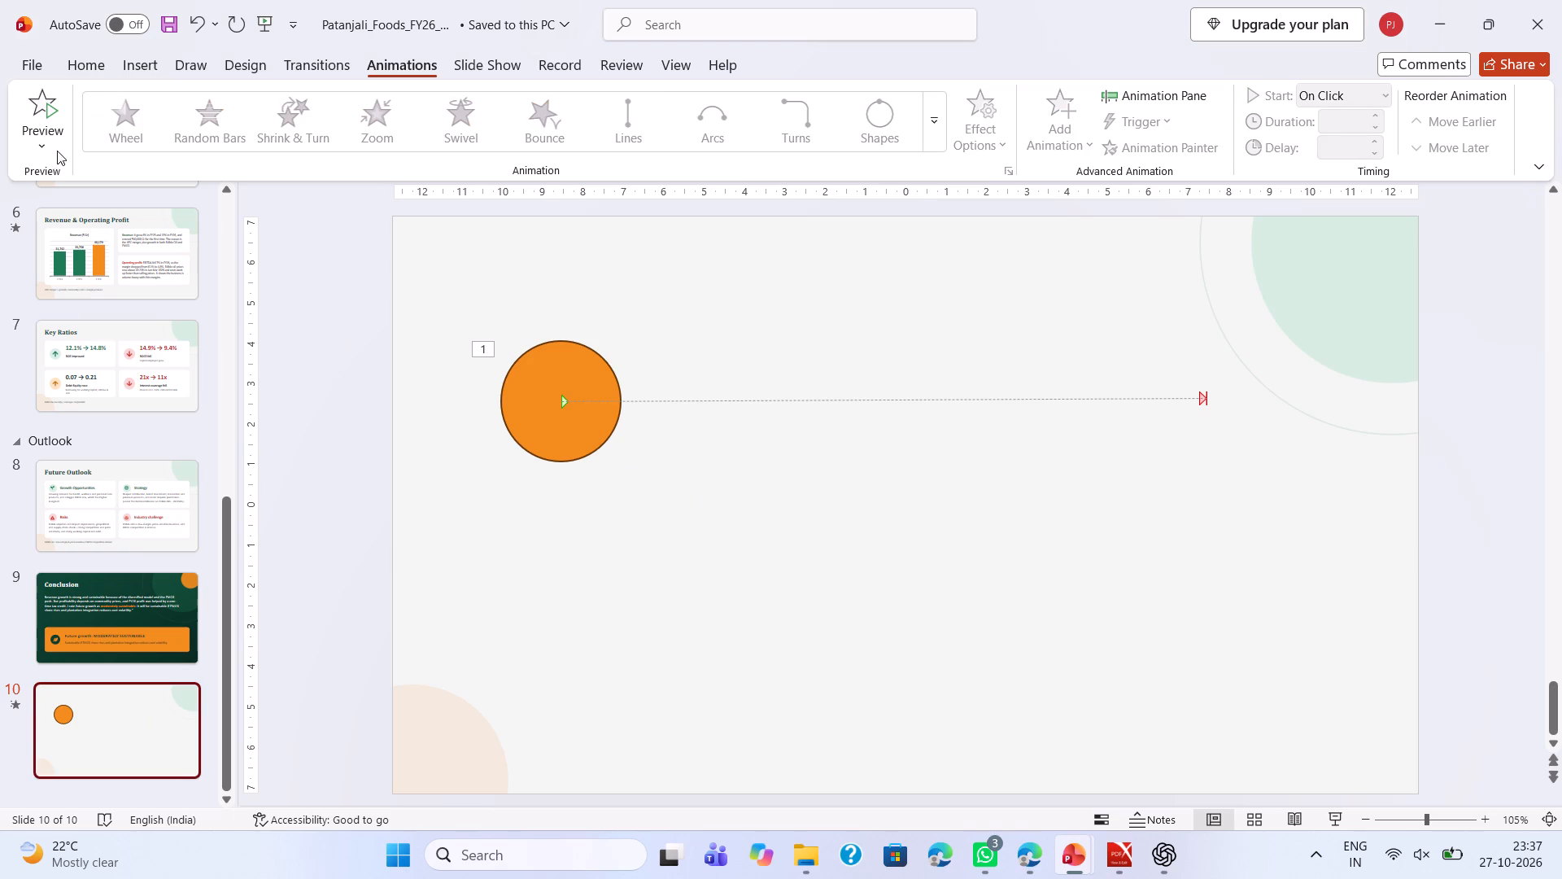
{"action": "left_click", "coordinate": [696, 540]}
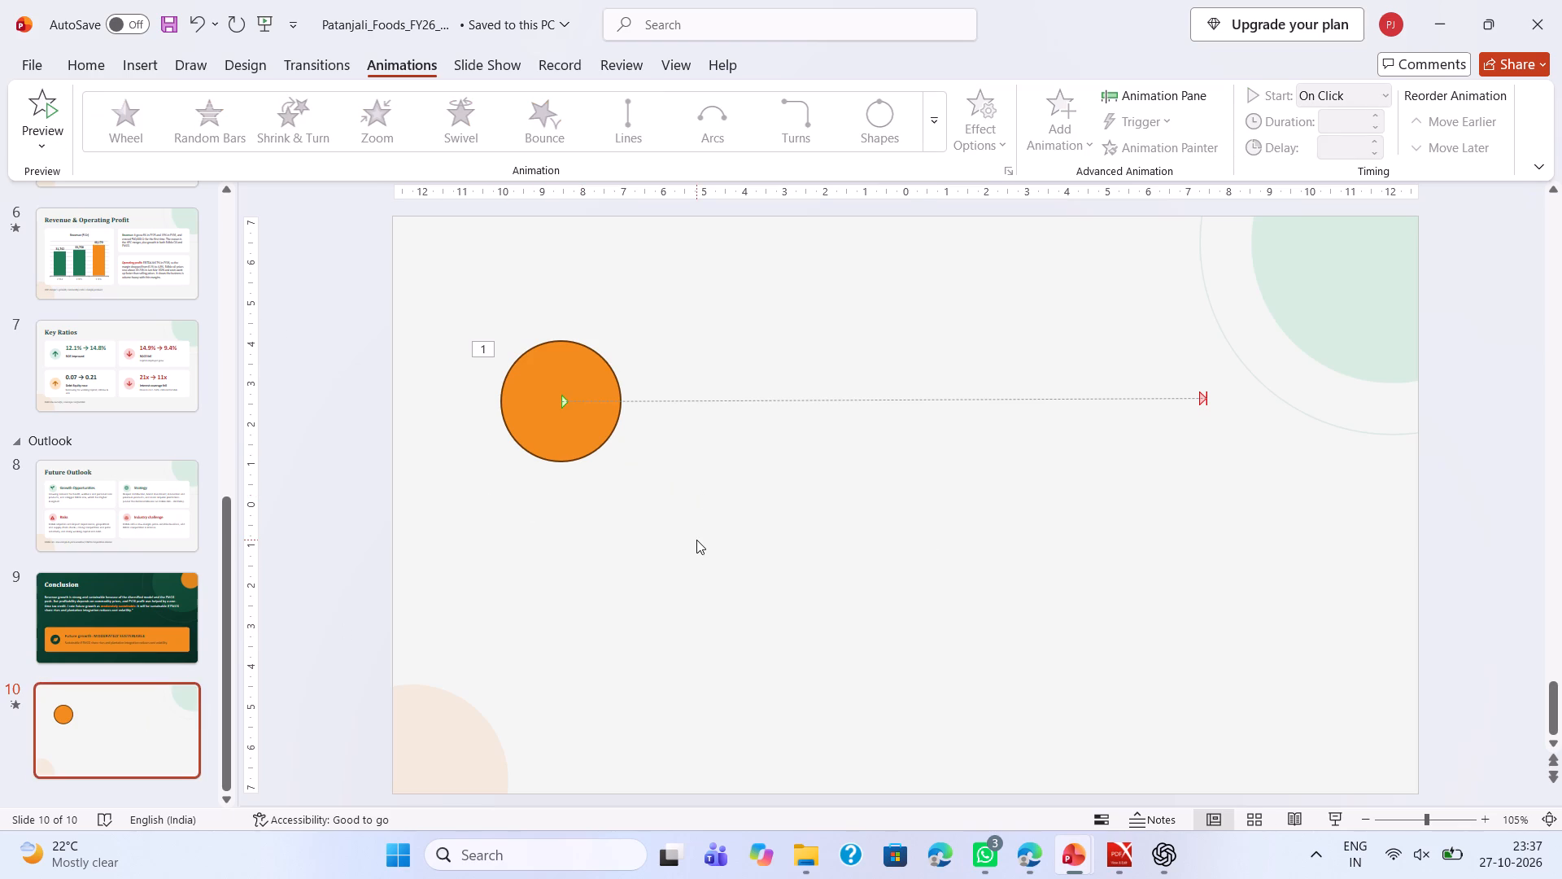
{"action": "key", "text": "Right"}
{"action": "left_click", "coordinate": [50, 107]}
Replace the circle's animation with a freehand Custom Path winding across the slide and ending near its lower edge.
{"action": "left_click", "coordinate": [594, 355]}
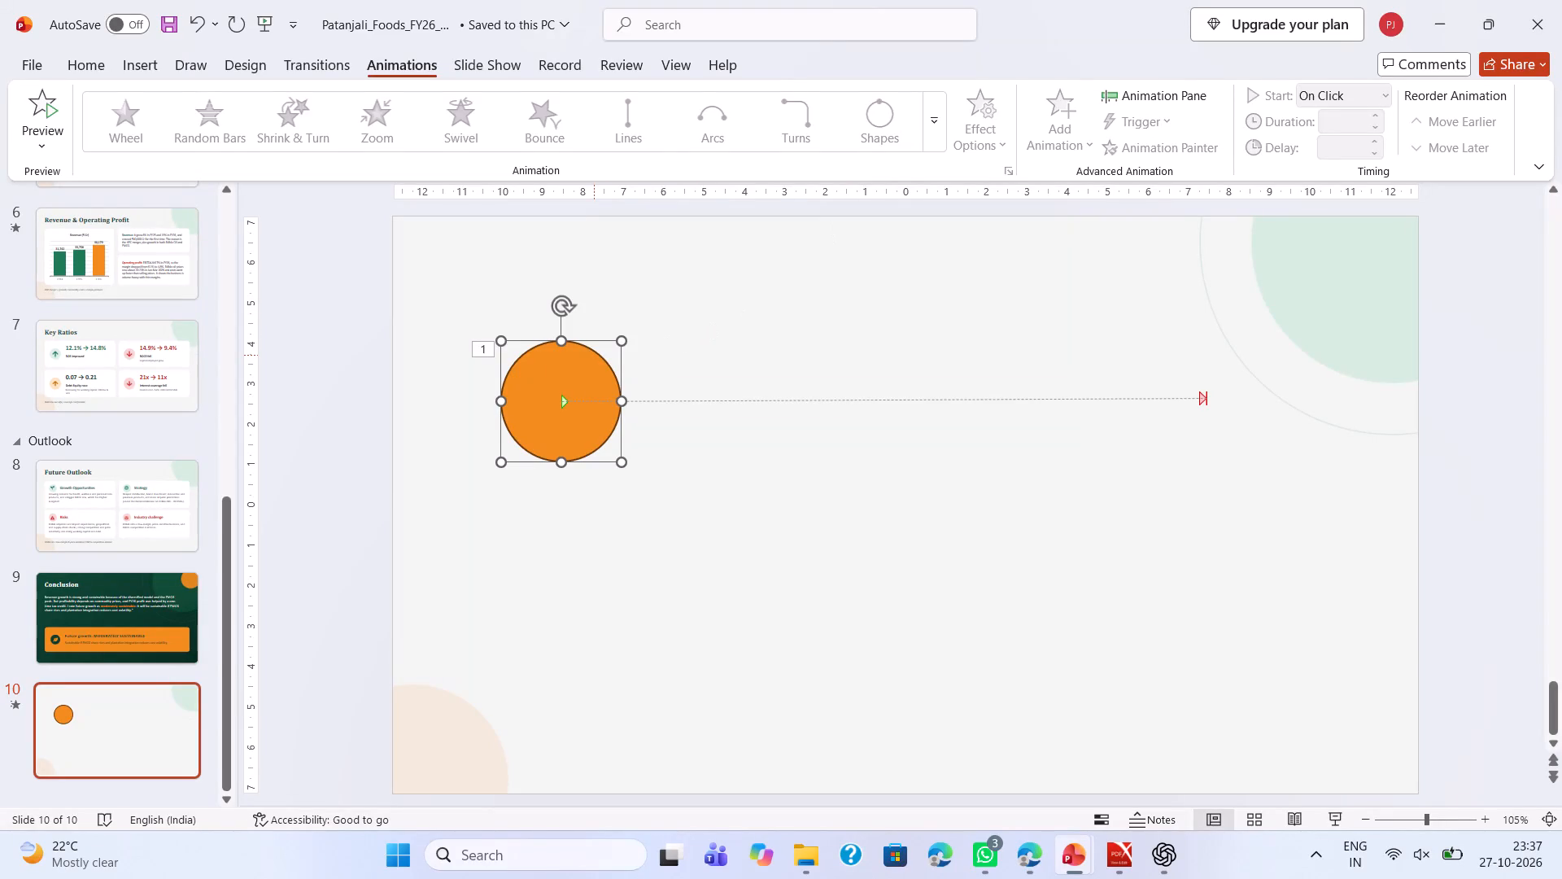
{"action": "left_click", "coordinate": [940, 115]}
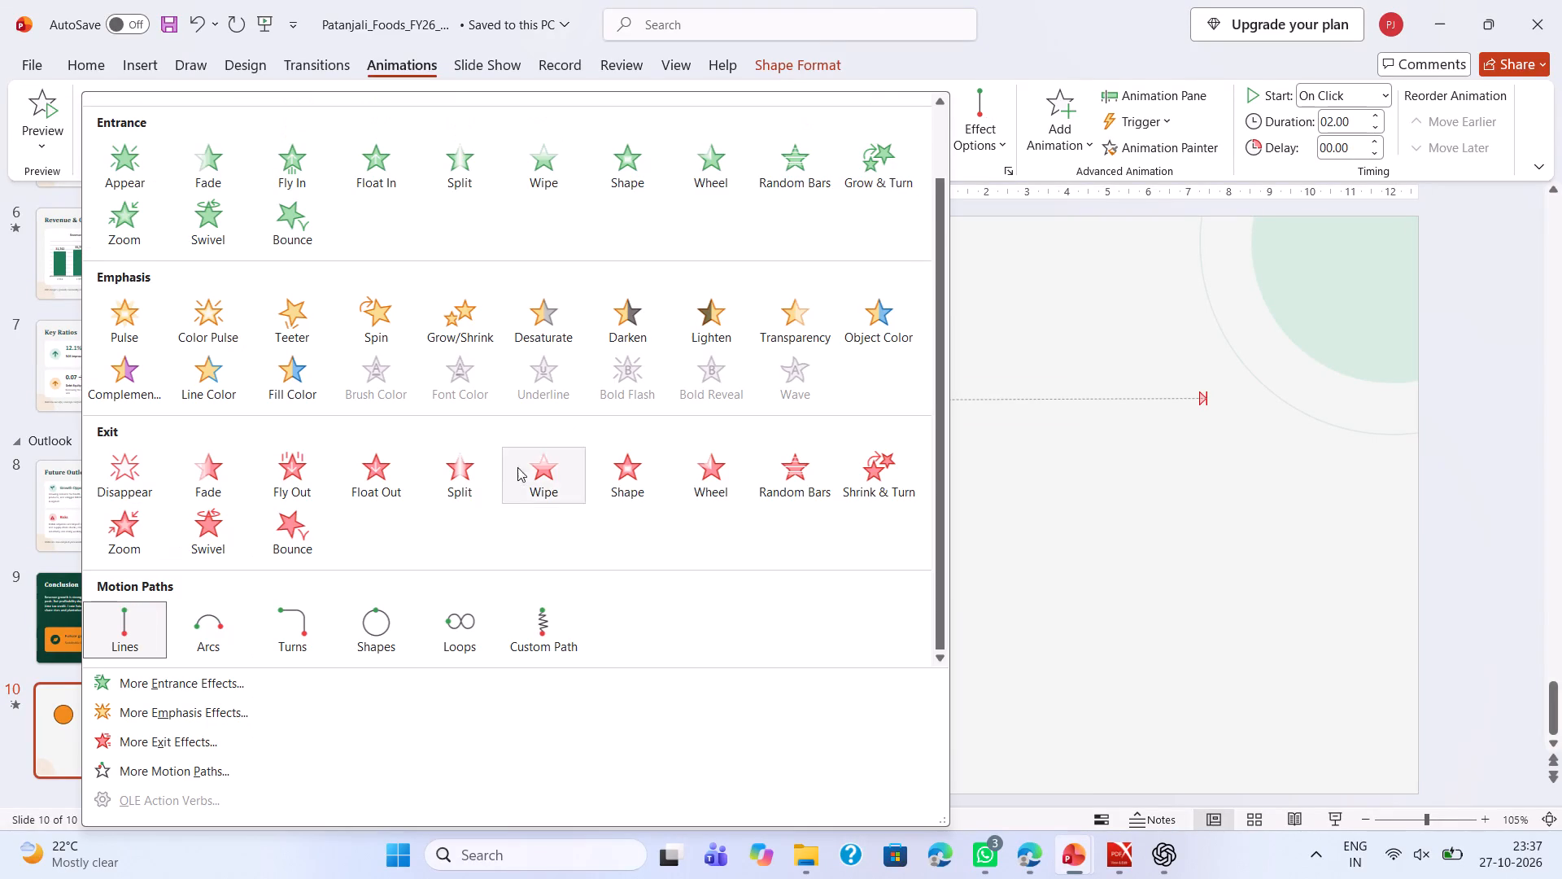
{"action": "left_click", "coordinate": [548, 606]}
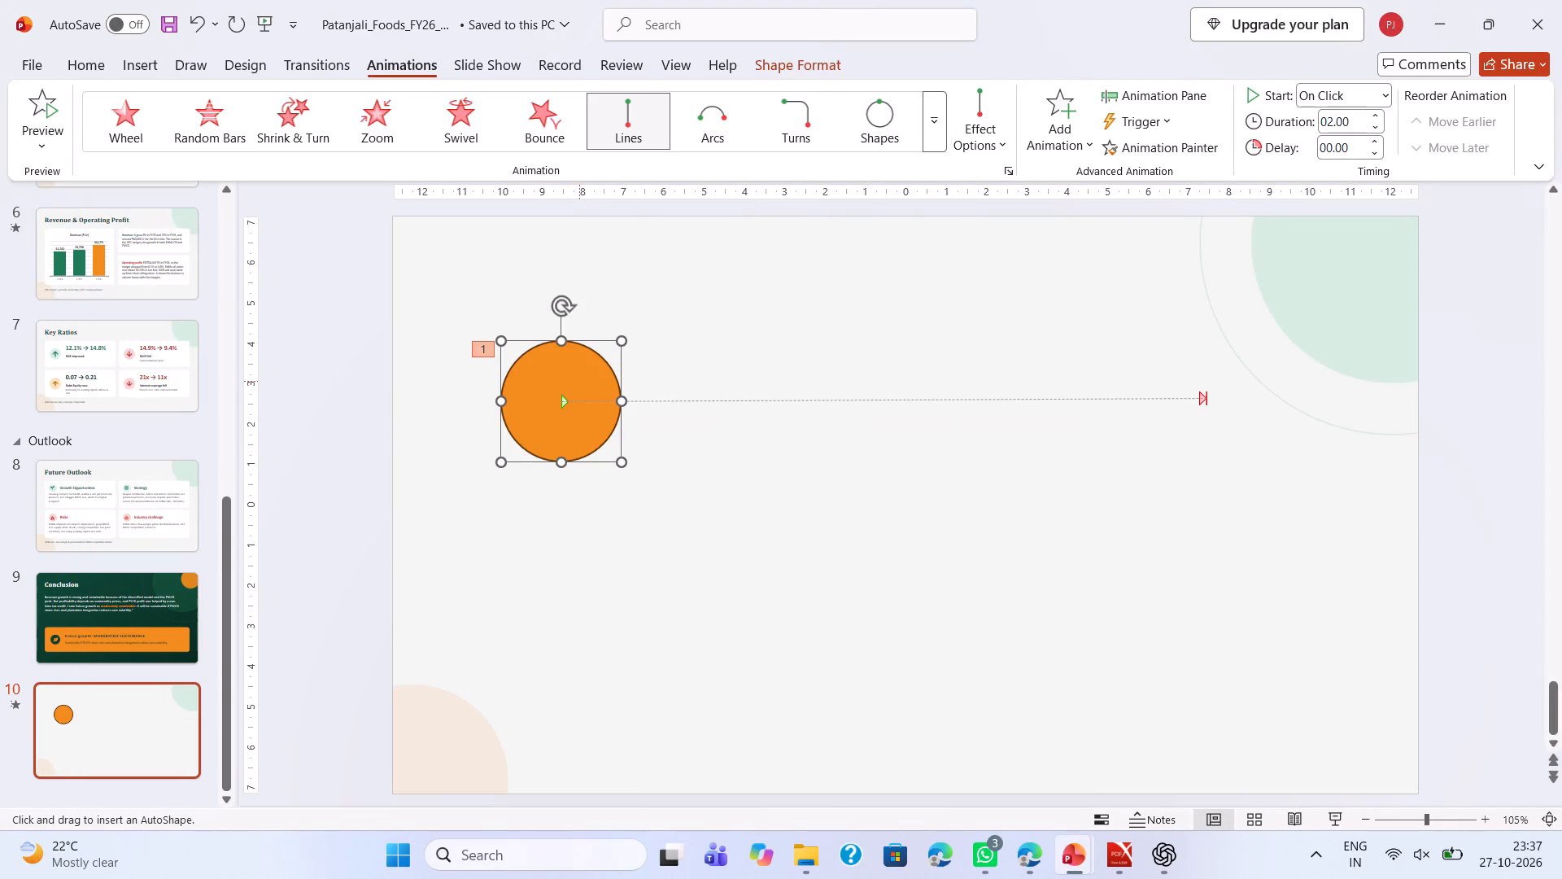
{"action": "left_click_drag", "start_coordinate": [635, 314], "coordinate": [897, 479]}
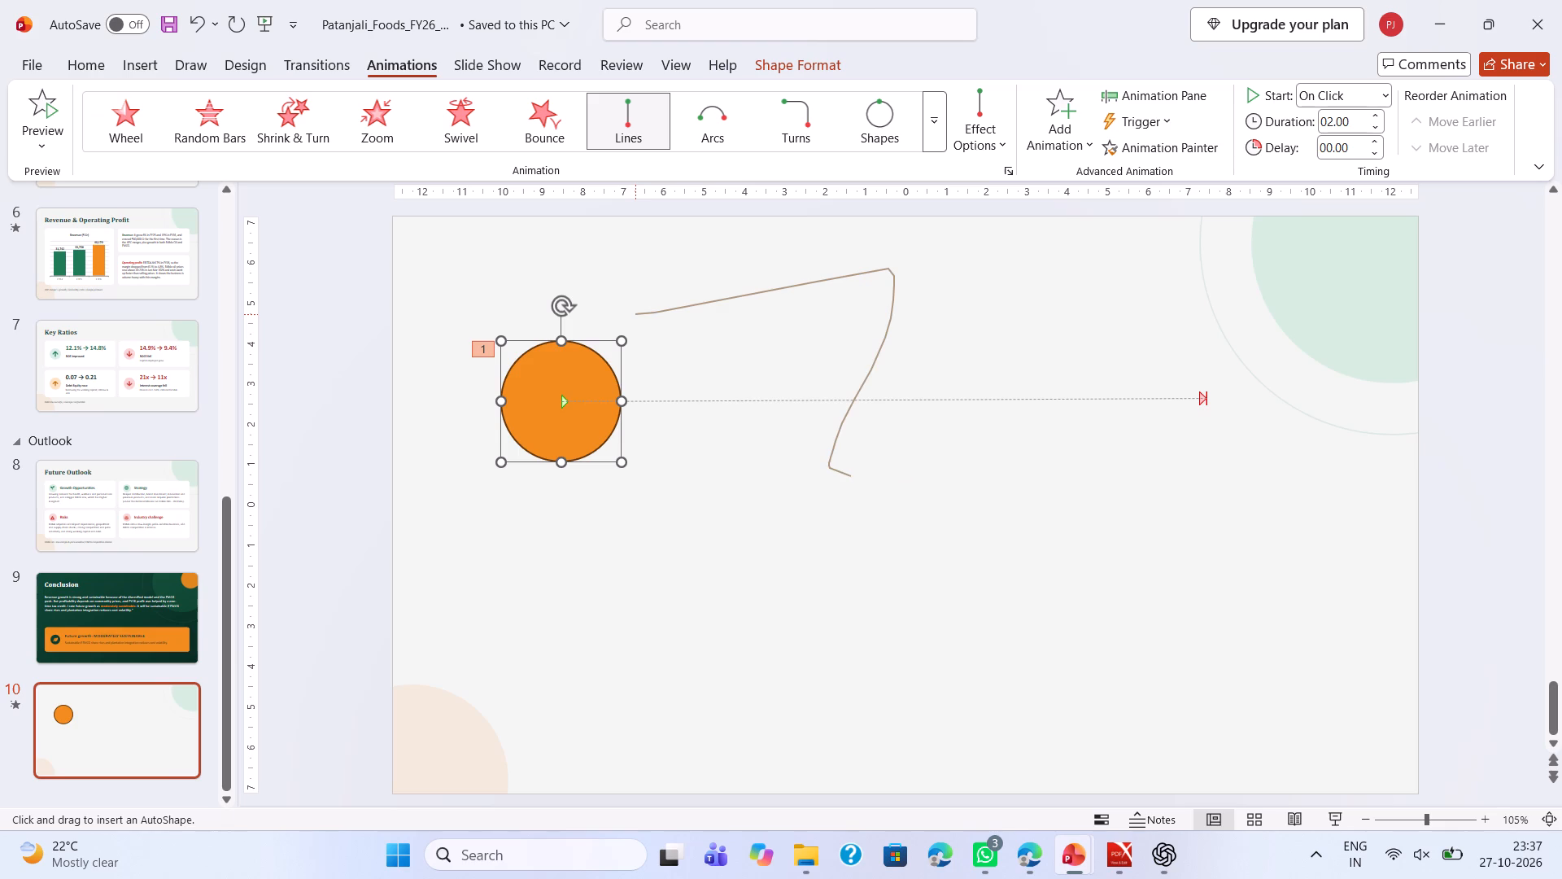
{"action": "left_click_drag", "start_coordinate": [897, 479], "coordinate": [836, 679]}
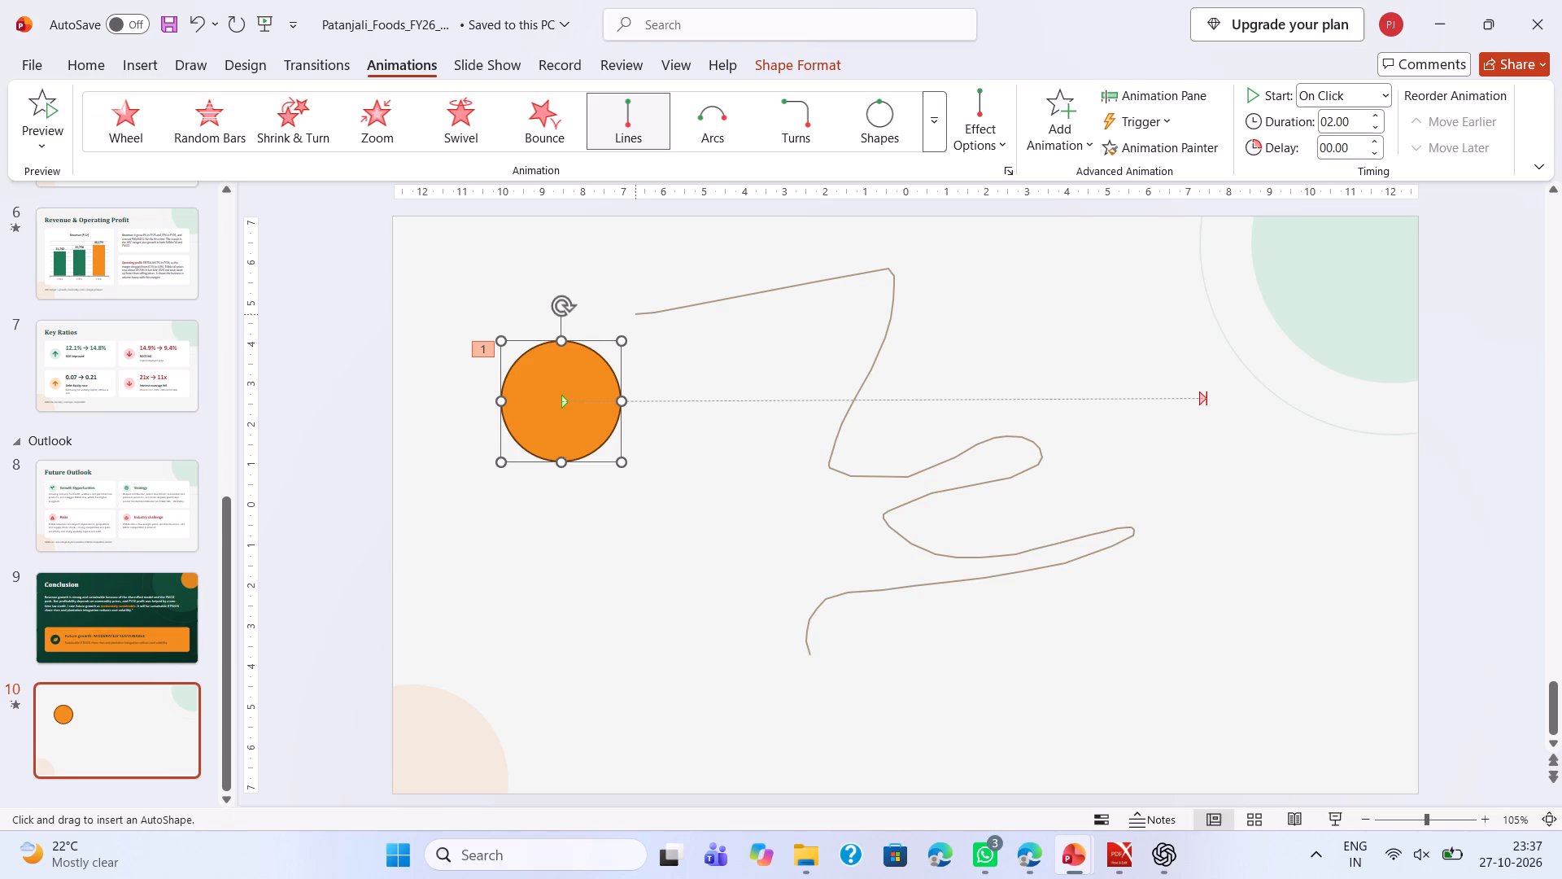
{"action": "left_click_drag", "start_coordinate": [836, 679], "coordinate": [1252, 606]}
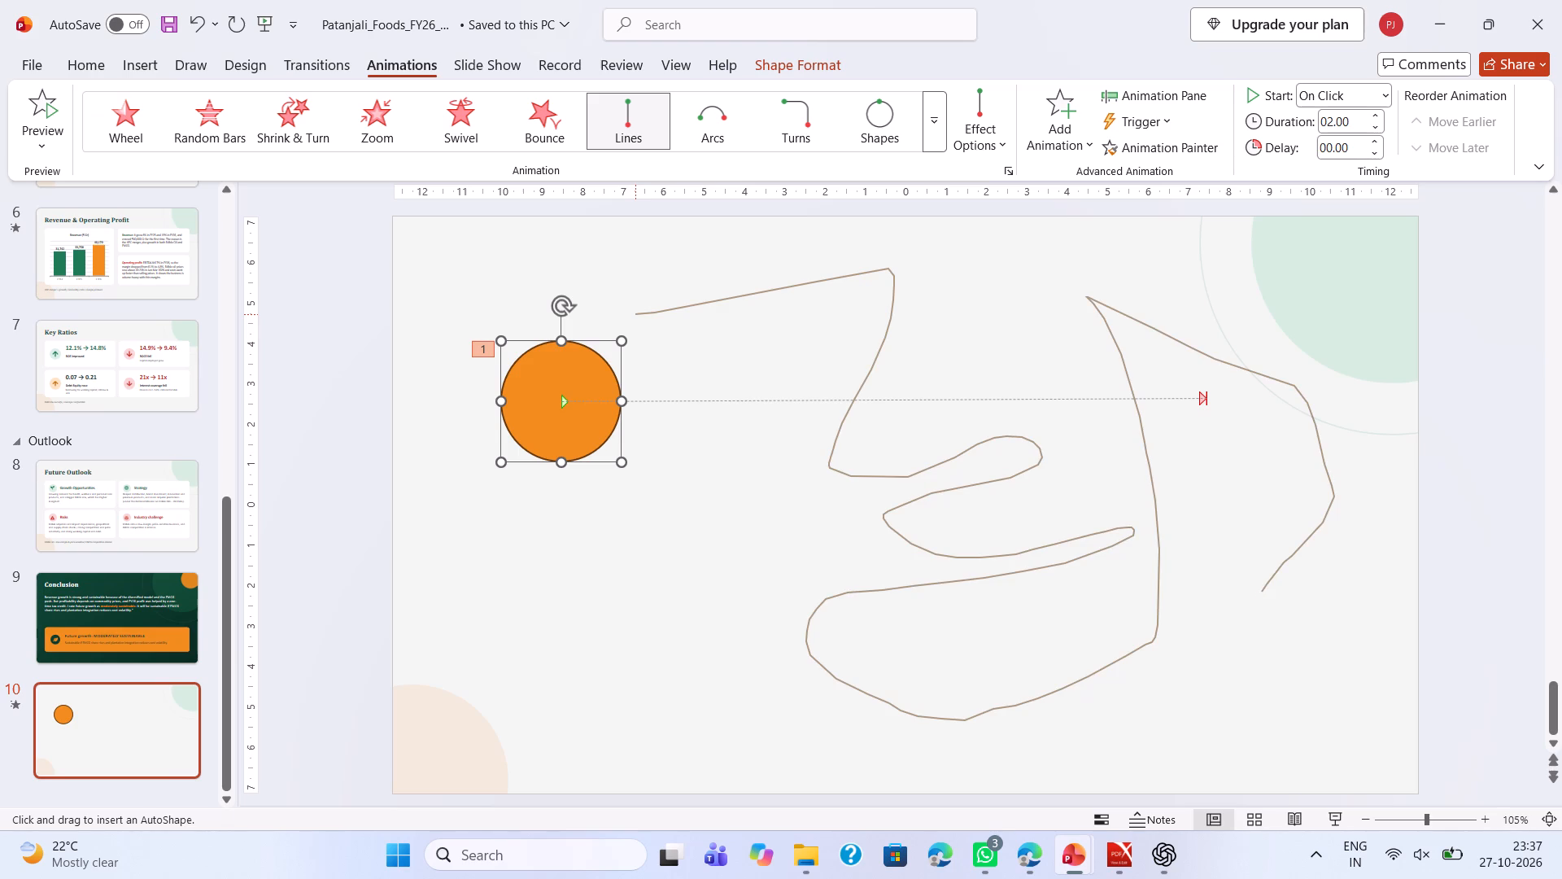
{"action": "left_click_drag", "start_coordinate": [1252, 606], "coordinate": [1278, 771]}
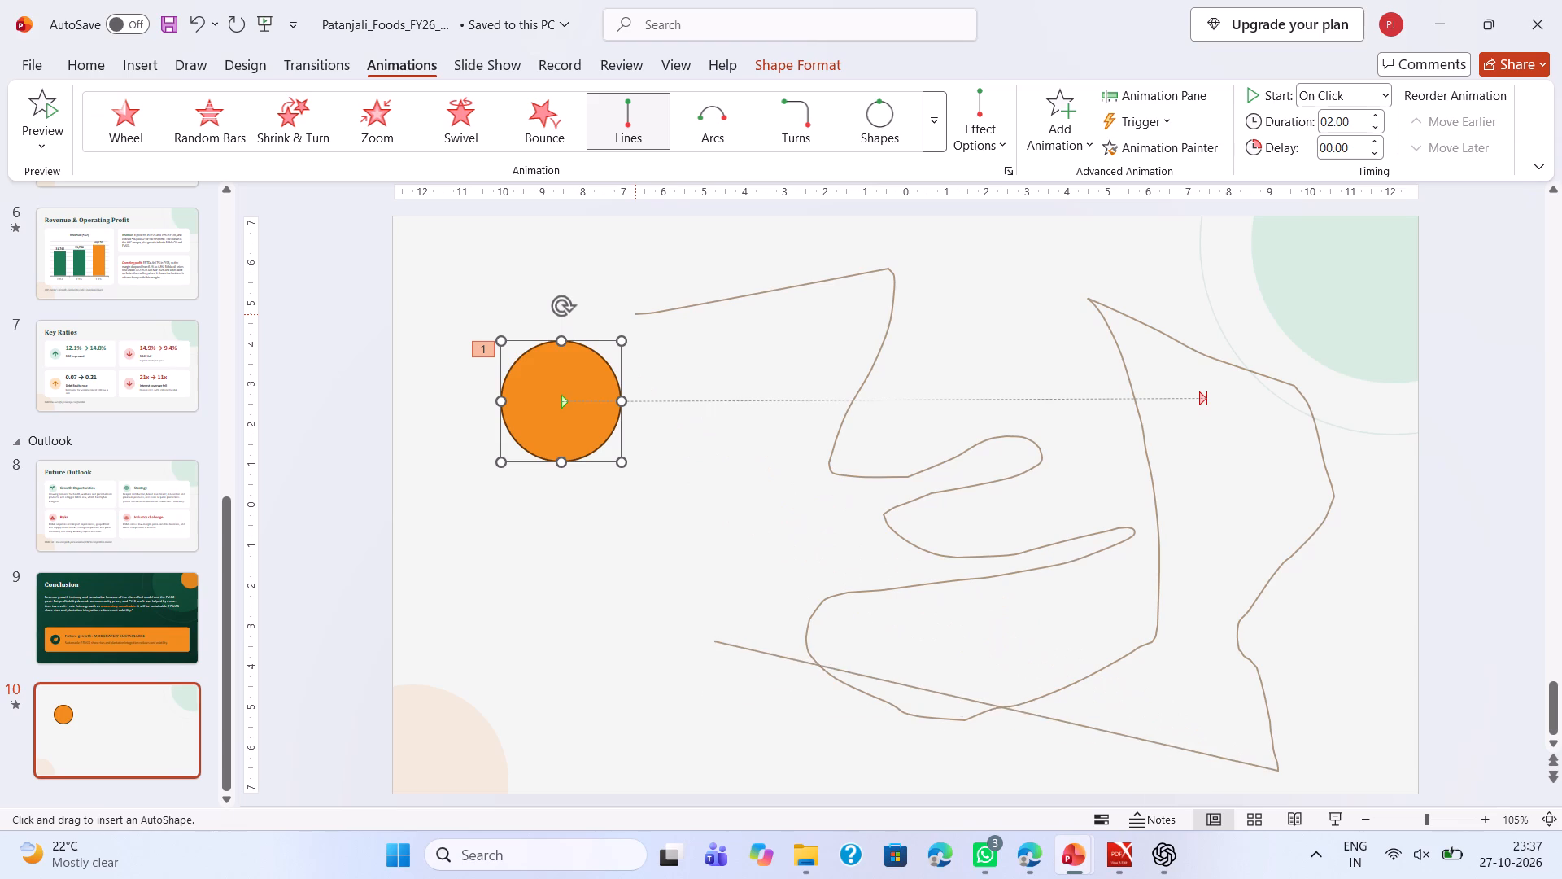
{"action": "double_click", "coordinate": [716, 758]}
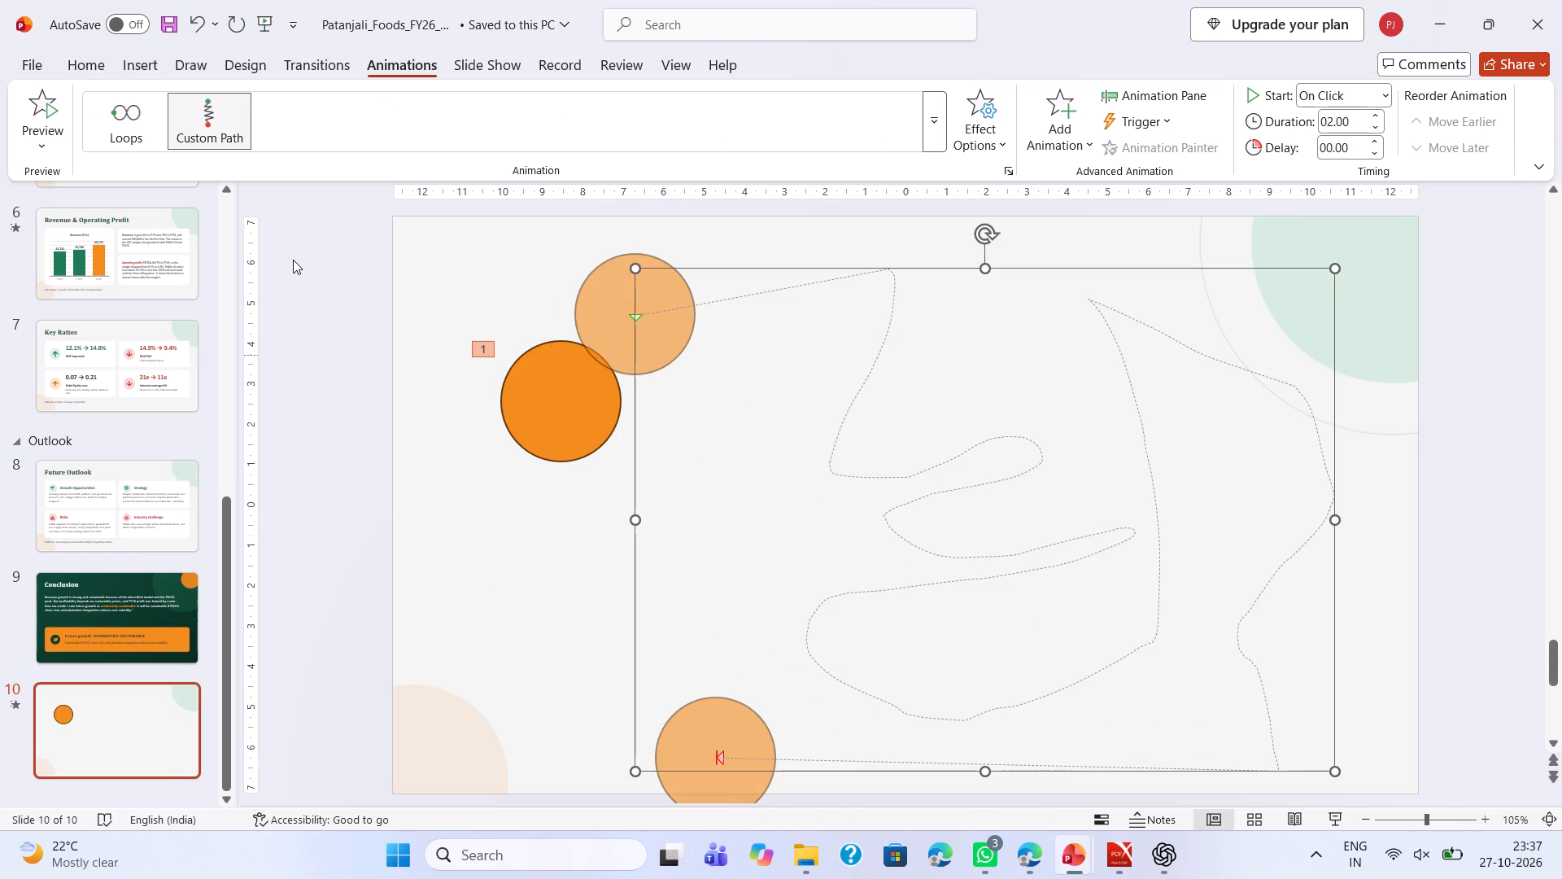
Preview the circle's Custom Path animation.
{"action": "left_click", "coordinate": [41, 122]}
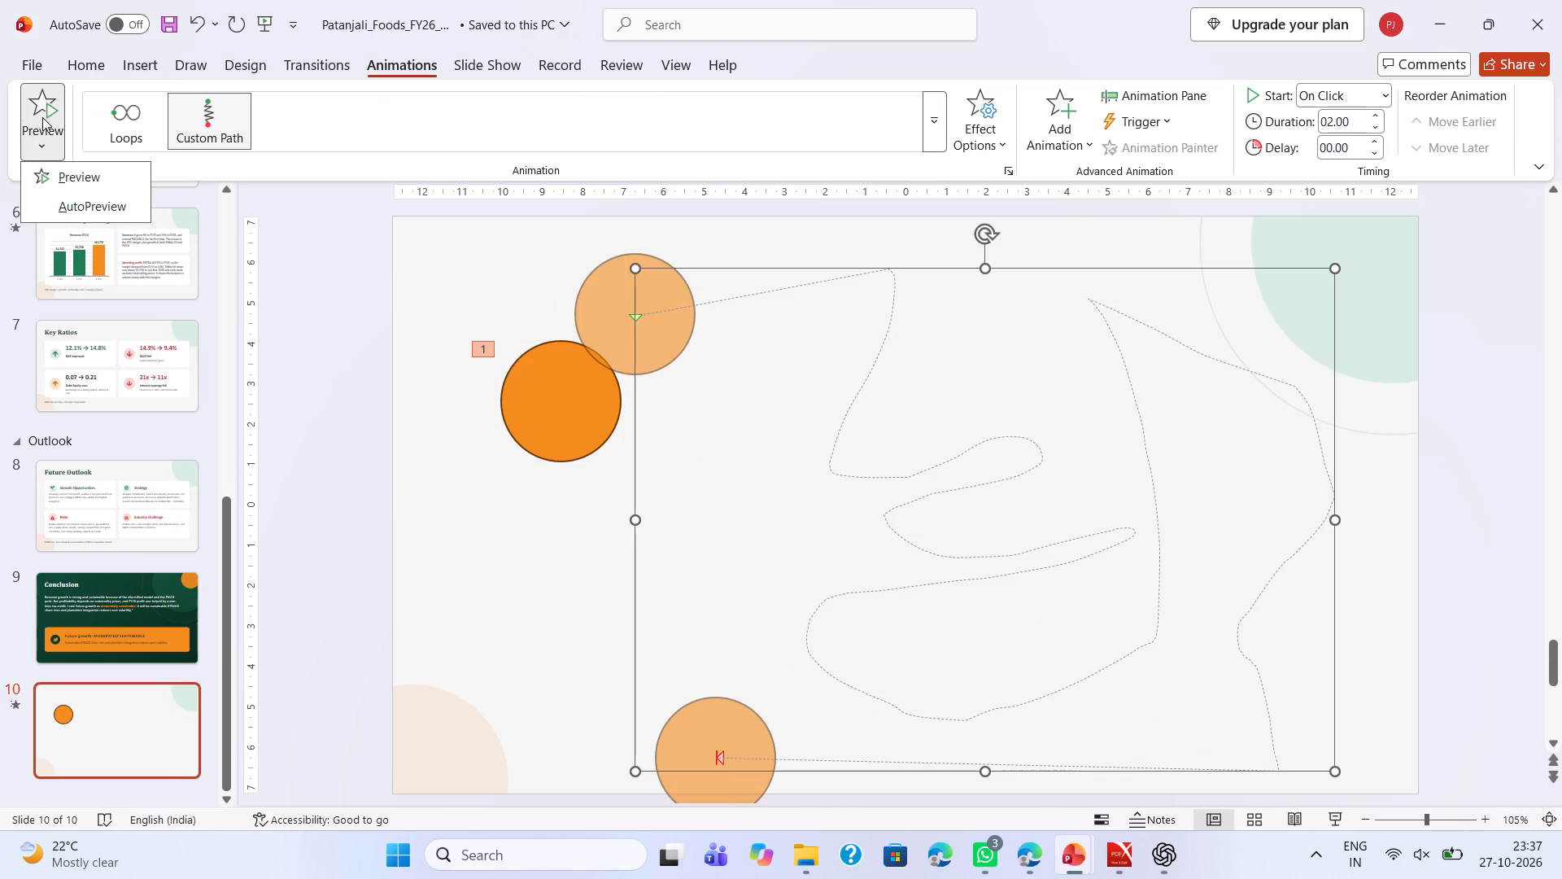
{"action": "double_click", "coordinate": [46, 96]}
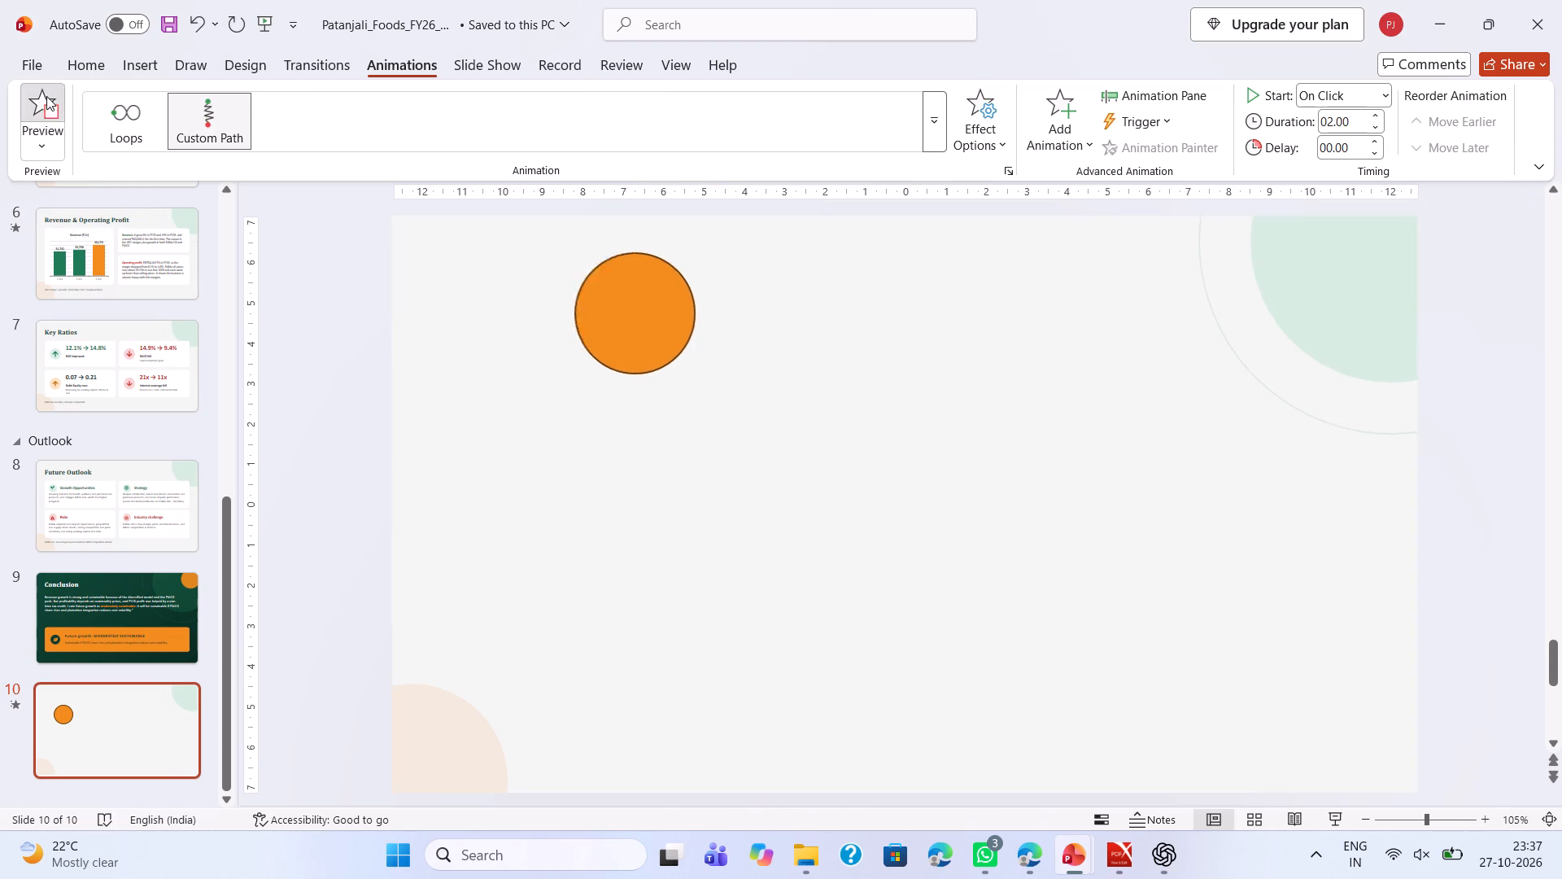
{"action": "left_click", "coordinate": [46, 96]}
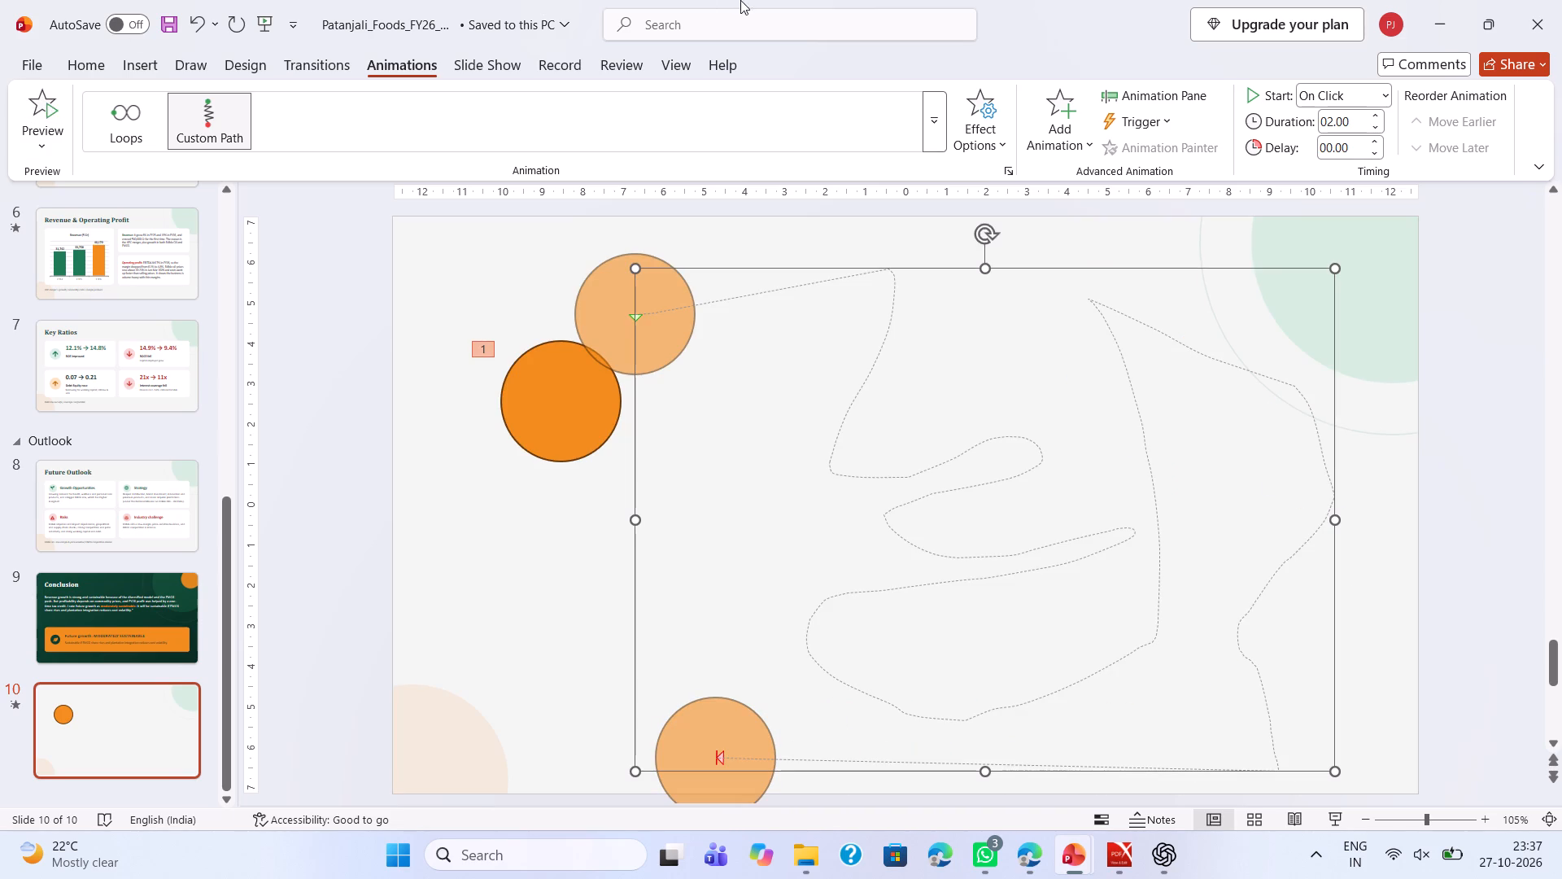
Change the circle's animation to the Loops motion path and preview it.
{"action": "left_click", "coordinate": [942, 136]}
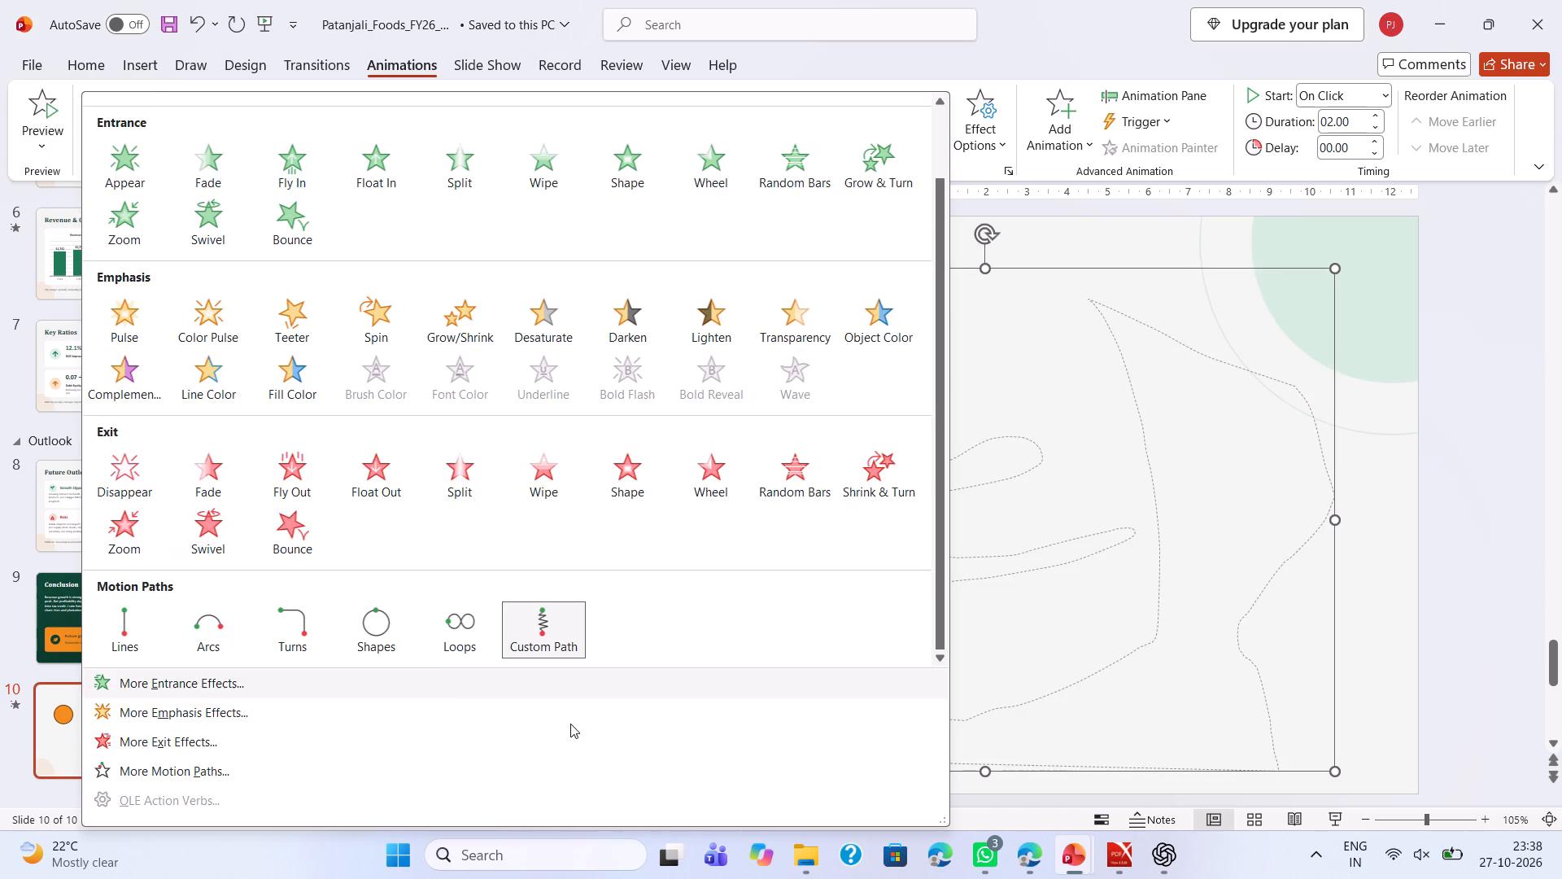
{"action": "left_click", "coordinate": [473, 642]}
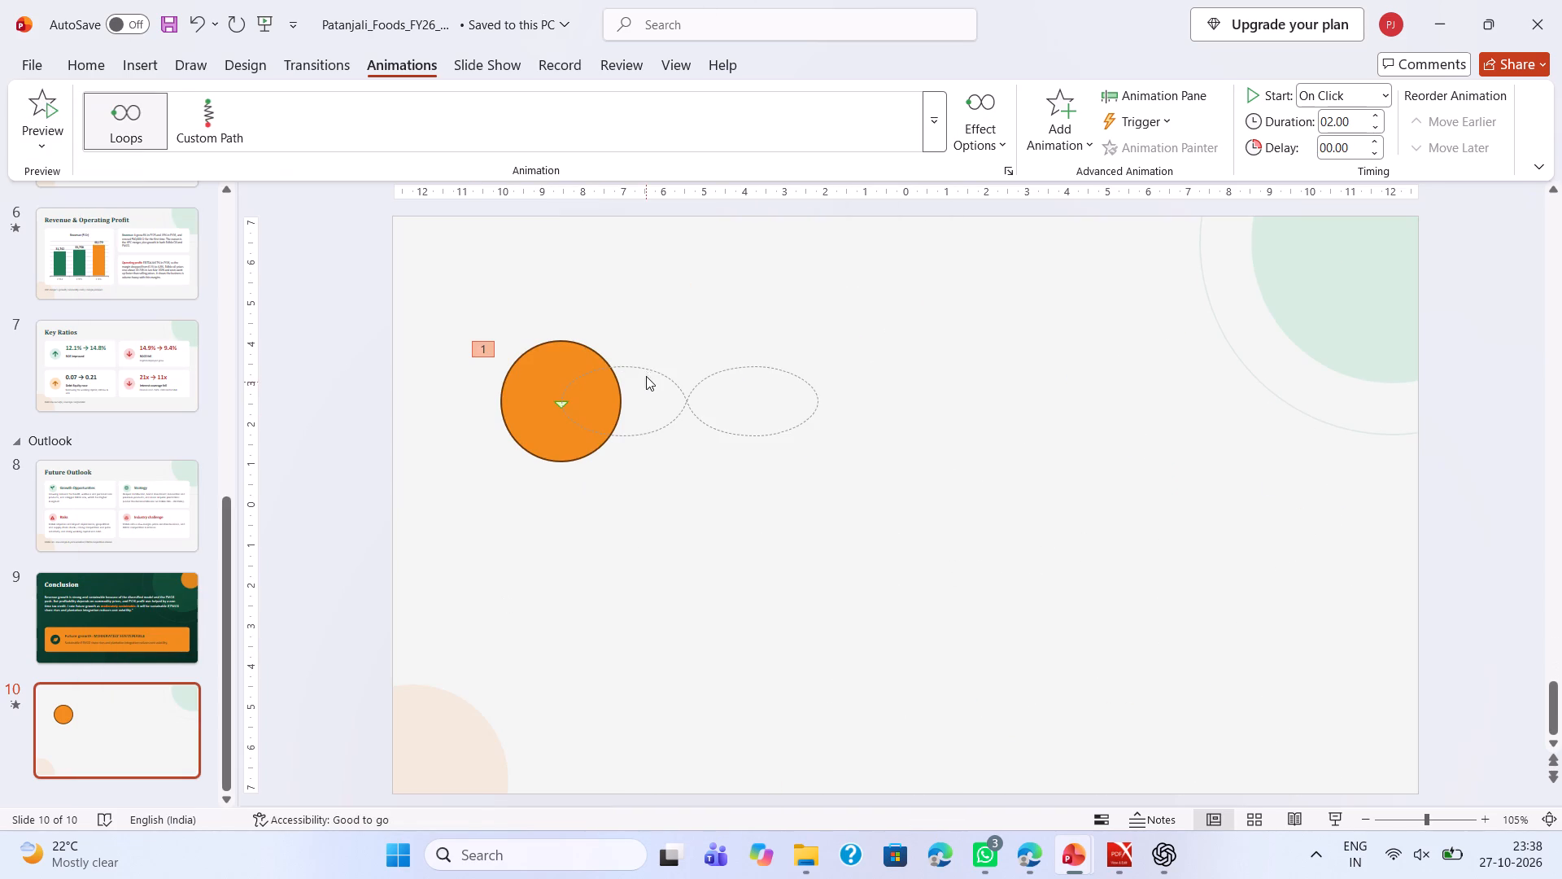
{"action": "left_click", "coordinate": [52, 101]}
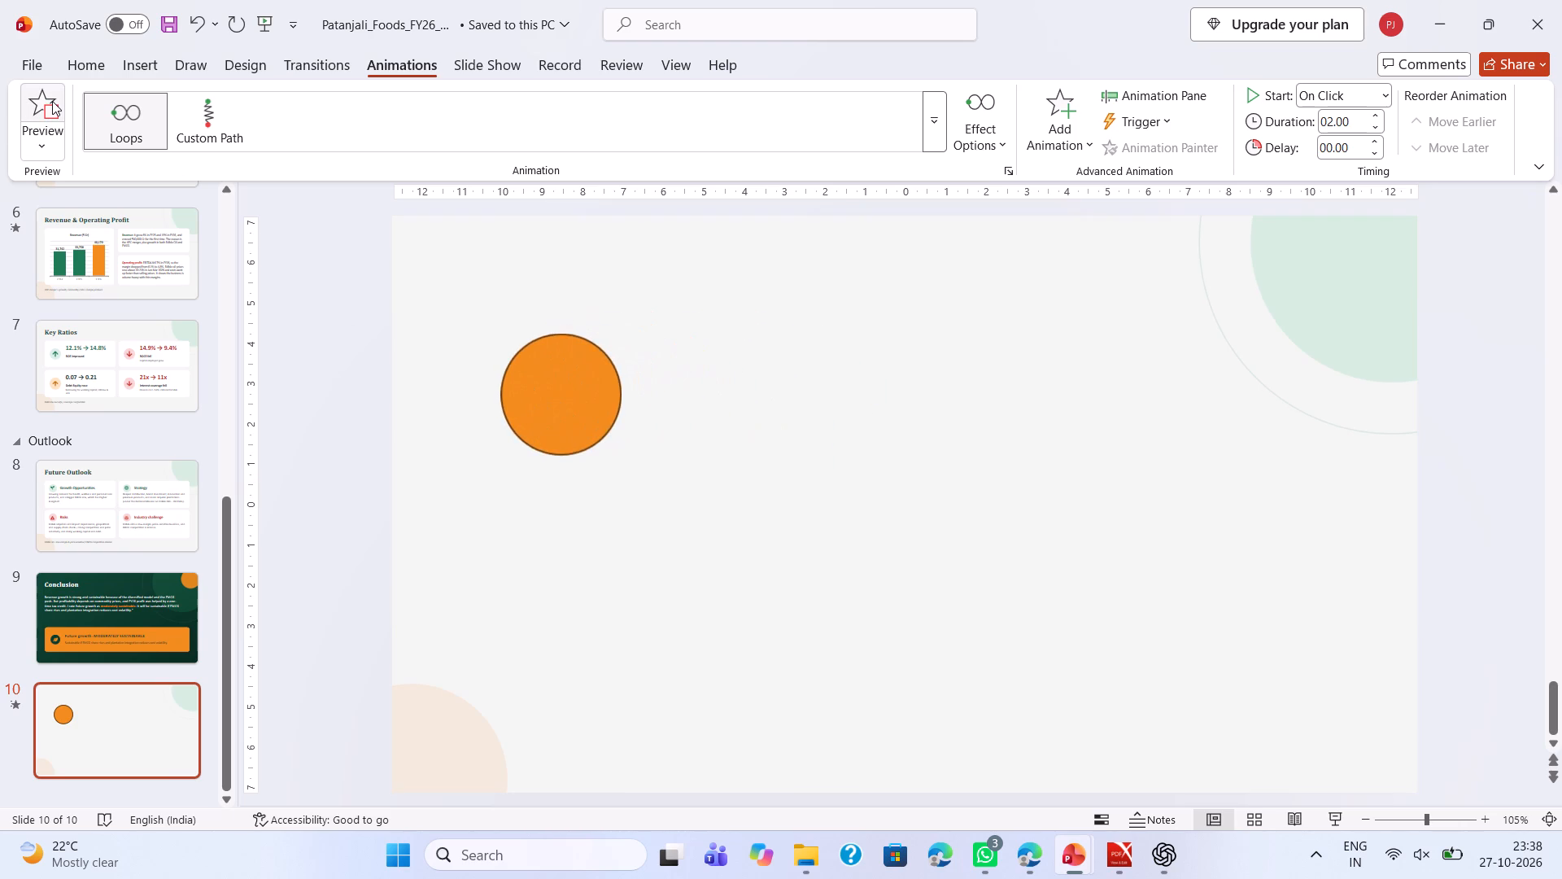
Examine the available animations and the full list of additional entrance effects for the circle.
{"action": "left_click", "coordinate": [933, 102]}
{"action": "scroll", "coordinate": [523, 603], "scroll_direction": "down", "scroll_amount": 1}
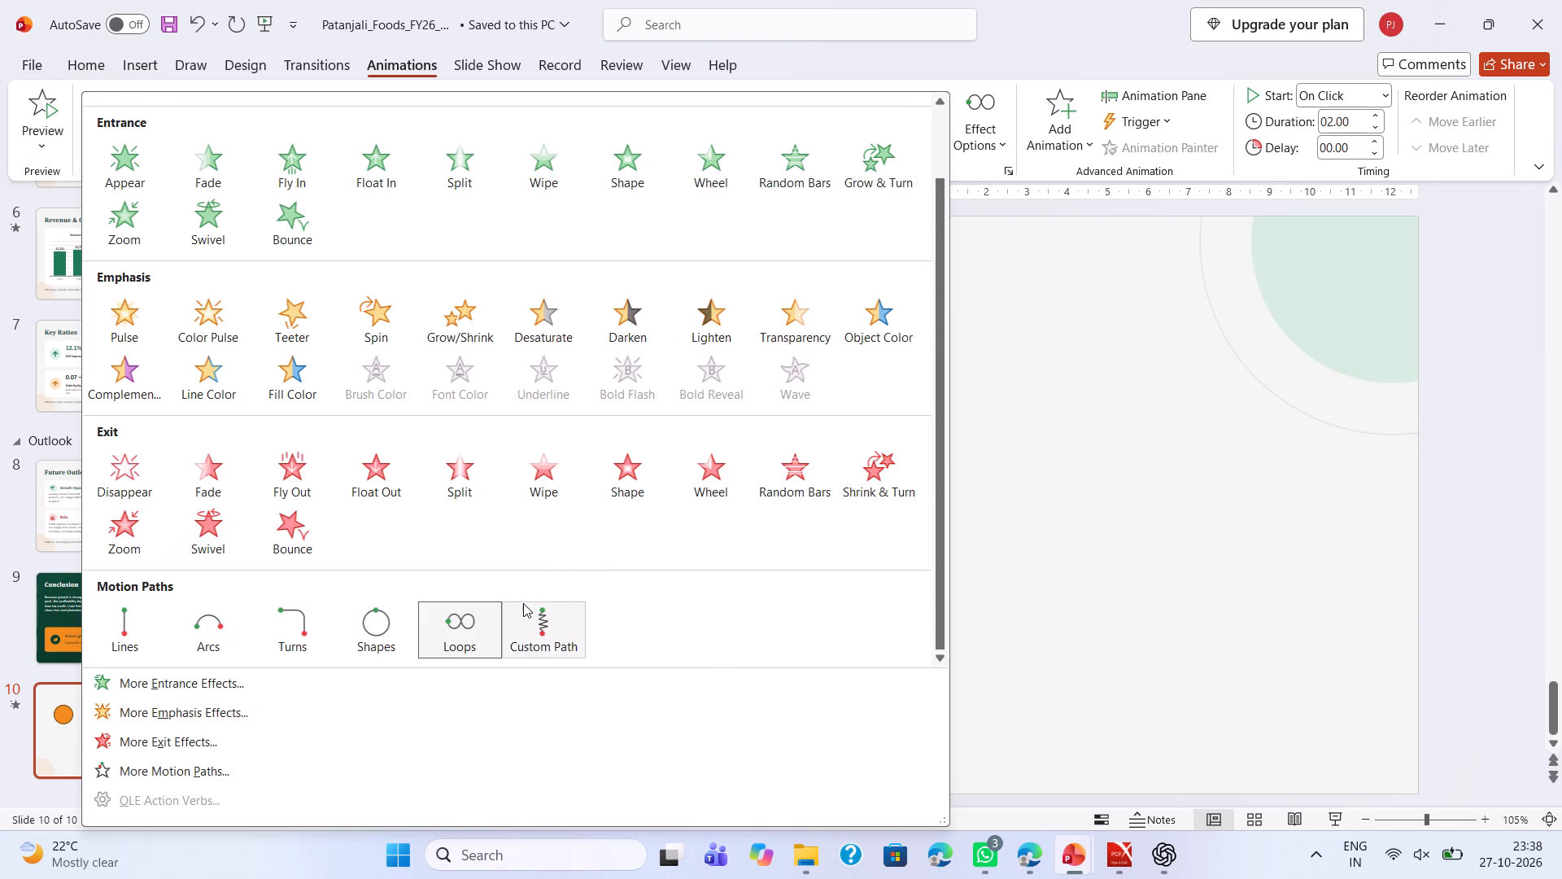
{"action": "scroll", "coordinate": [523, 603], "scroll_direction": "down", "scroll_amount": 1}
{"action": "left_click", "coordinate": [172, 676]}
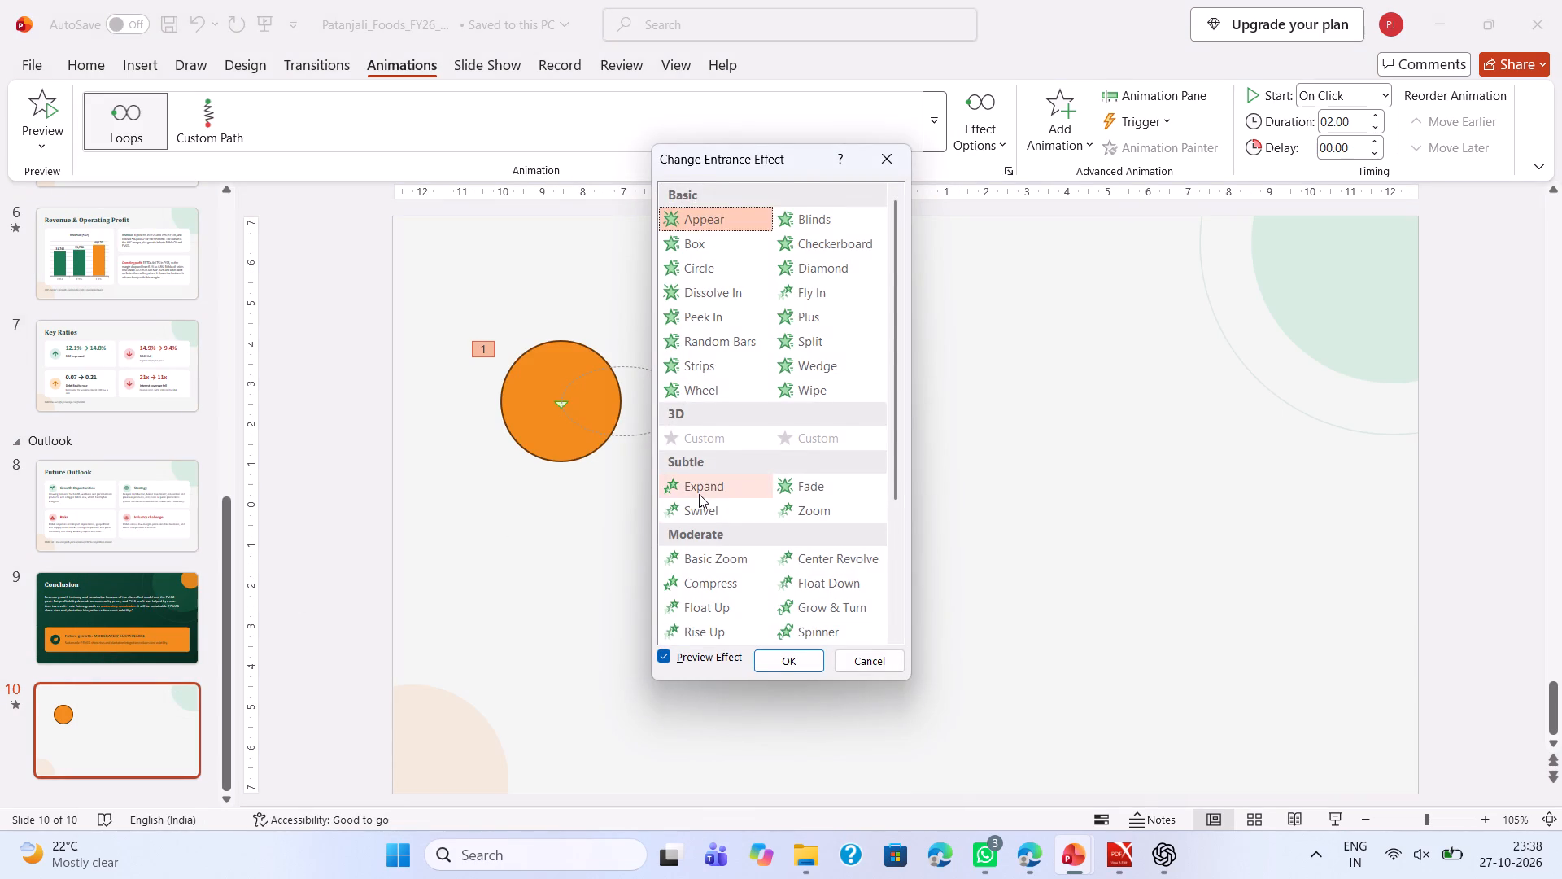
{"action": "scroll", "coordinate": [699, 494], "scroll_direction": "down", "scroll_amount": 6}
{"action": "left_click", "coordinate": [1171, 436]}
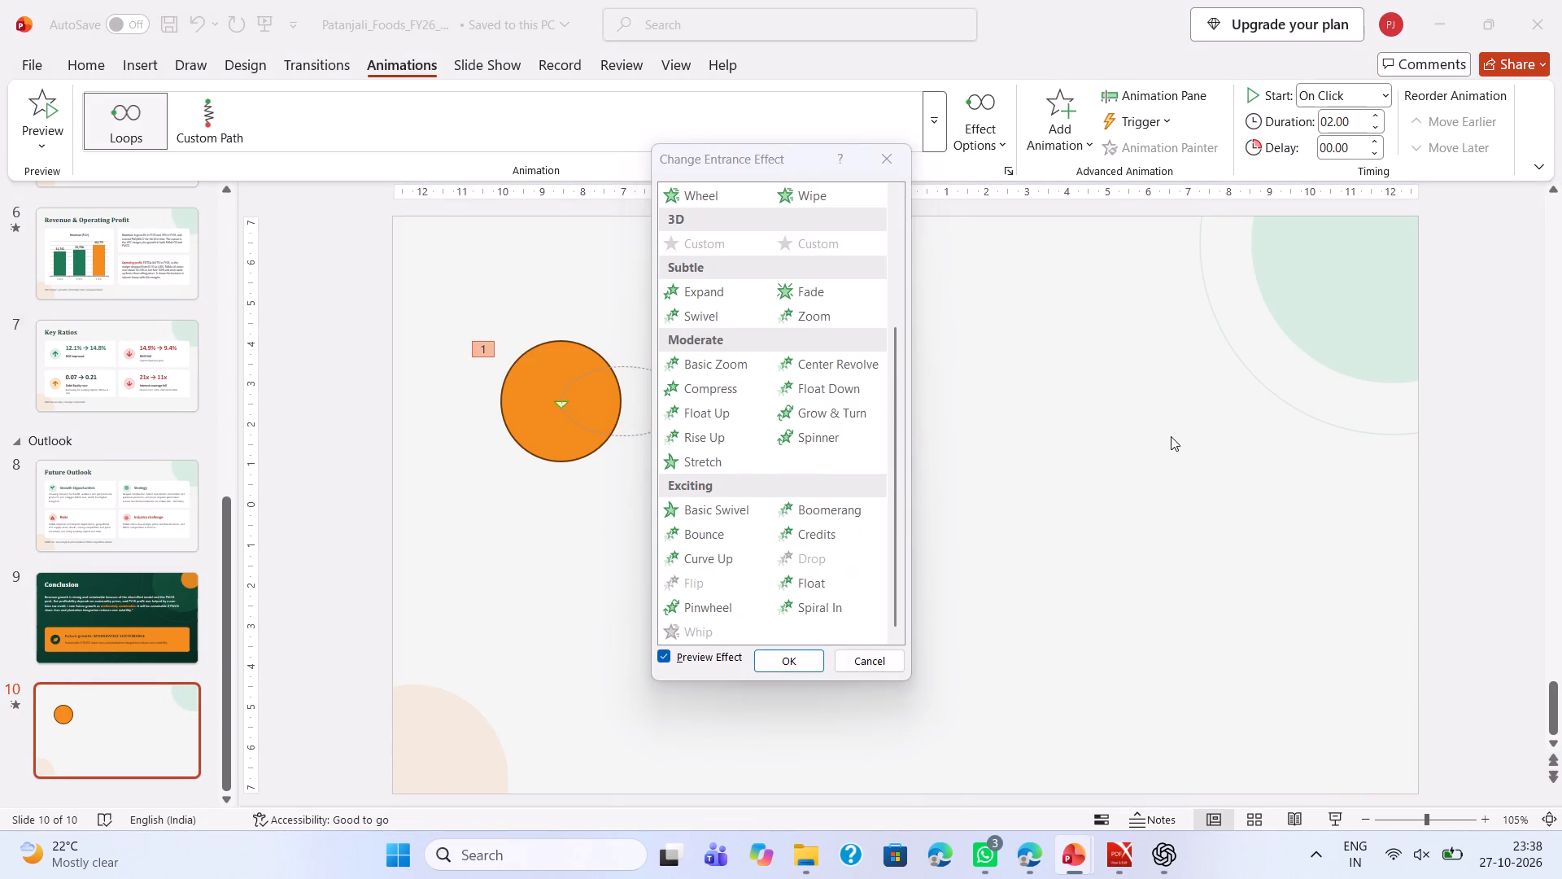
{"action": "left_click", "coordinate": [884, 163]}
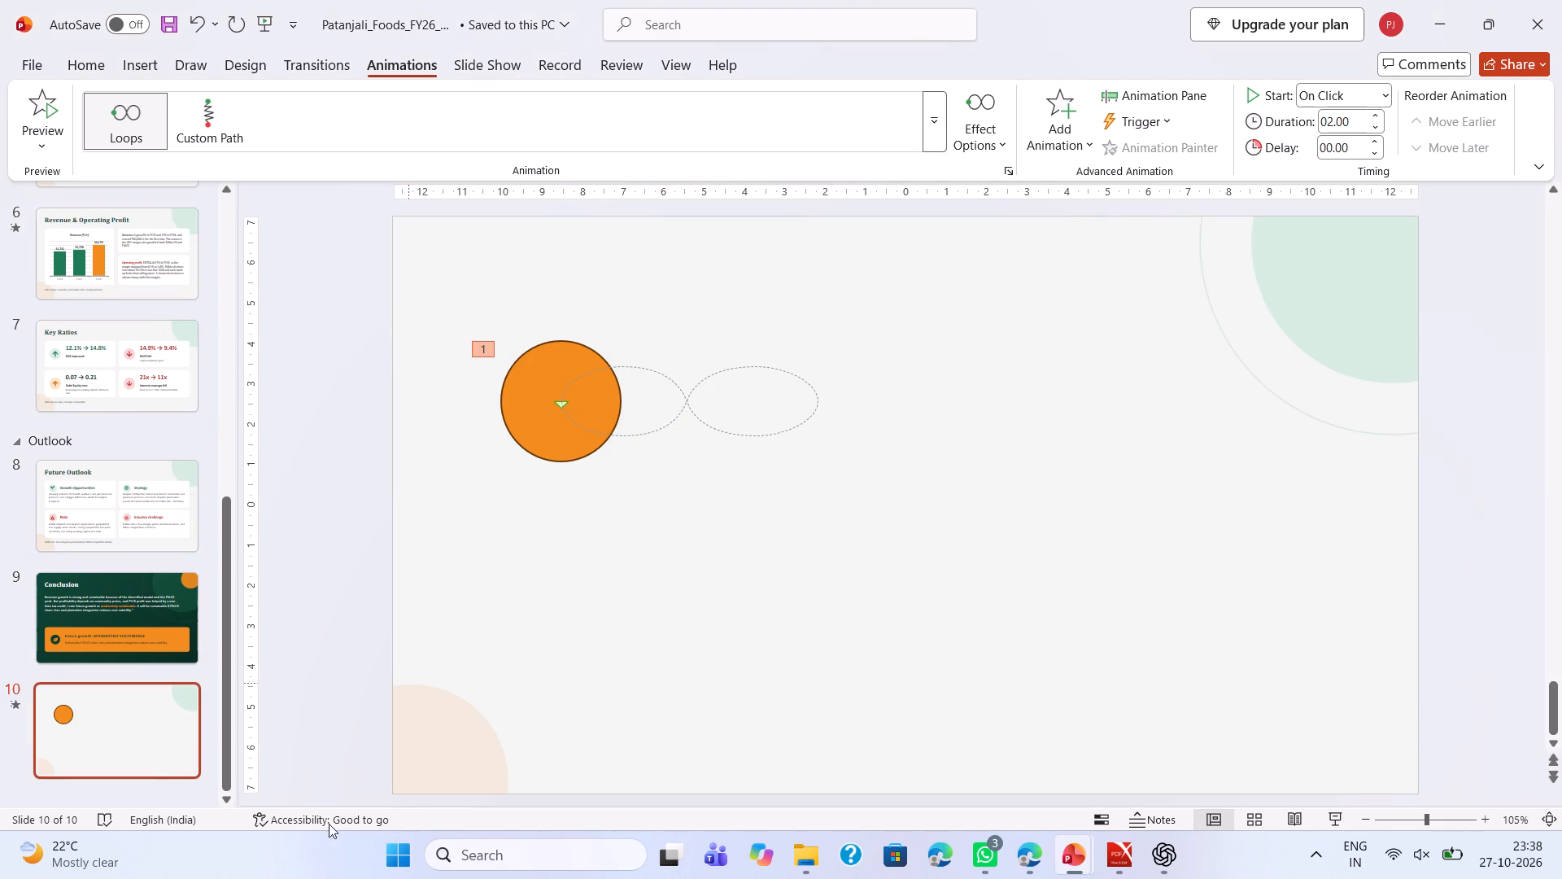
Delete slide 10 containing the animated circle and save the presentation.
{"action": "left_click", "coordinate": [152, 759]}
{"action": "key", "text": "Delete"}
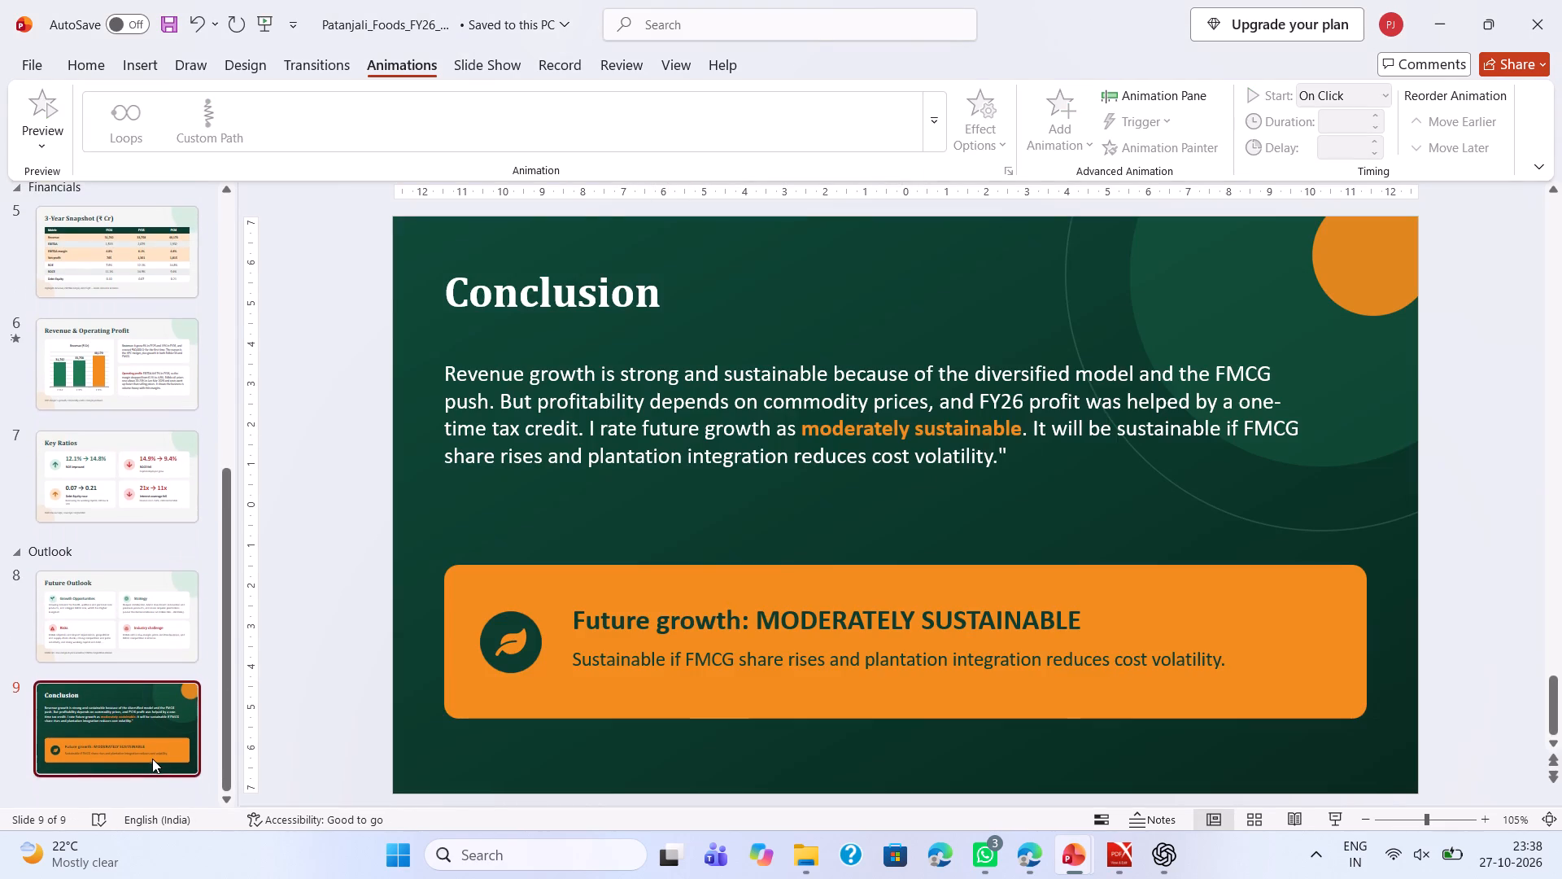
{"action": "key", "text": "ctrl+s"}
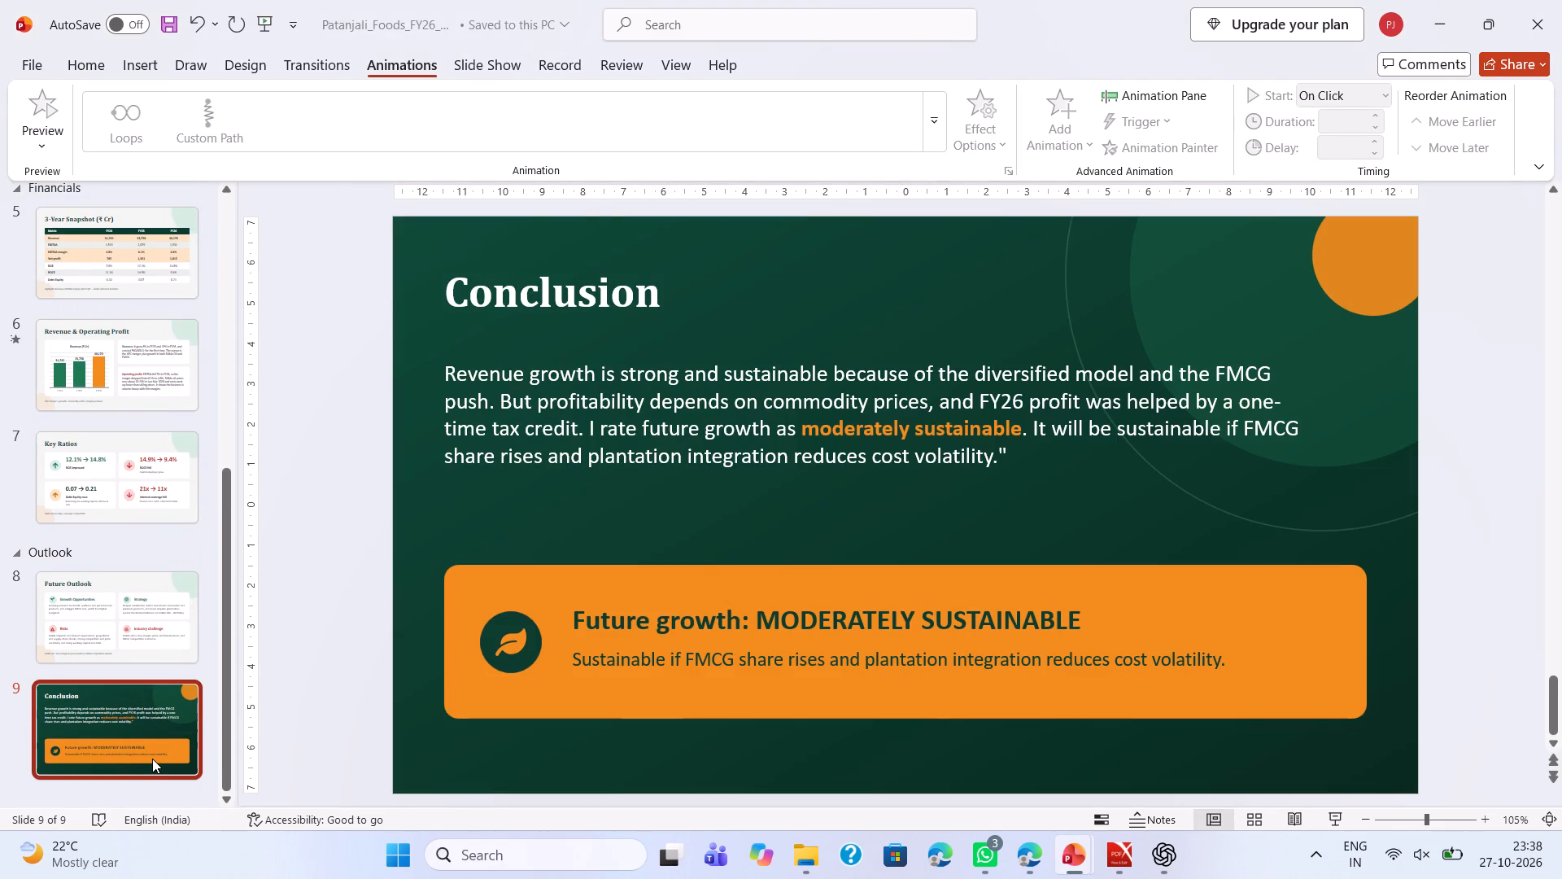
Review the remaining slides, including Cost structure & Competitive Advantage, Key Ratios, Revenue & Operating Profit and the 3-Year Snapshot.
{"action": "scroll", "coordinate": [130, 647], "scroll_direction": "up", "scroll_amount": 5}
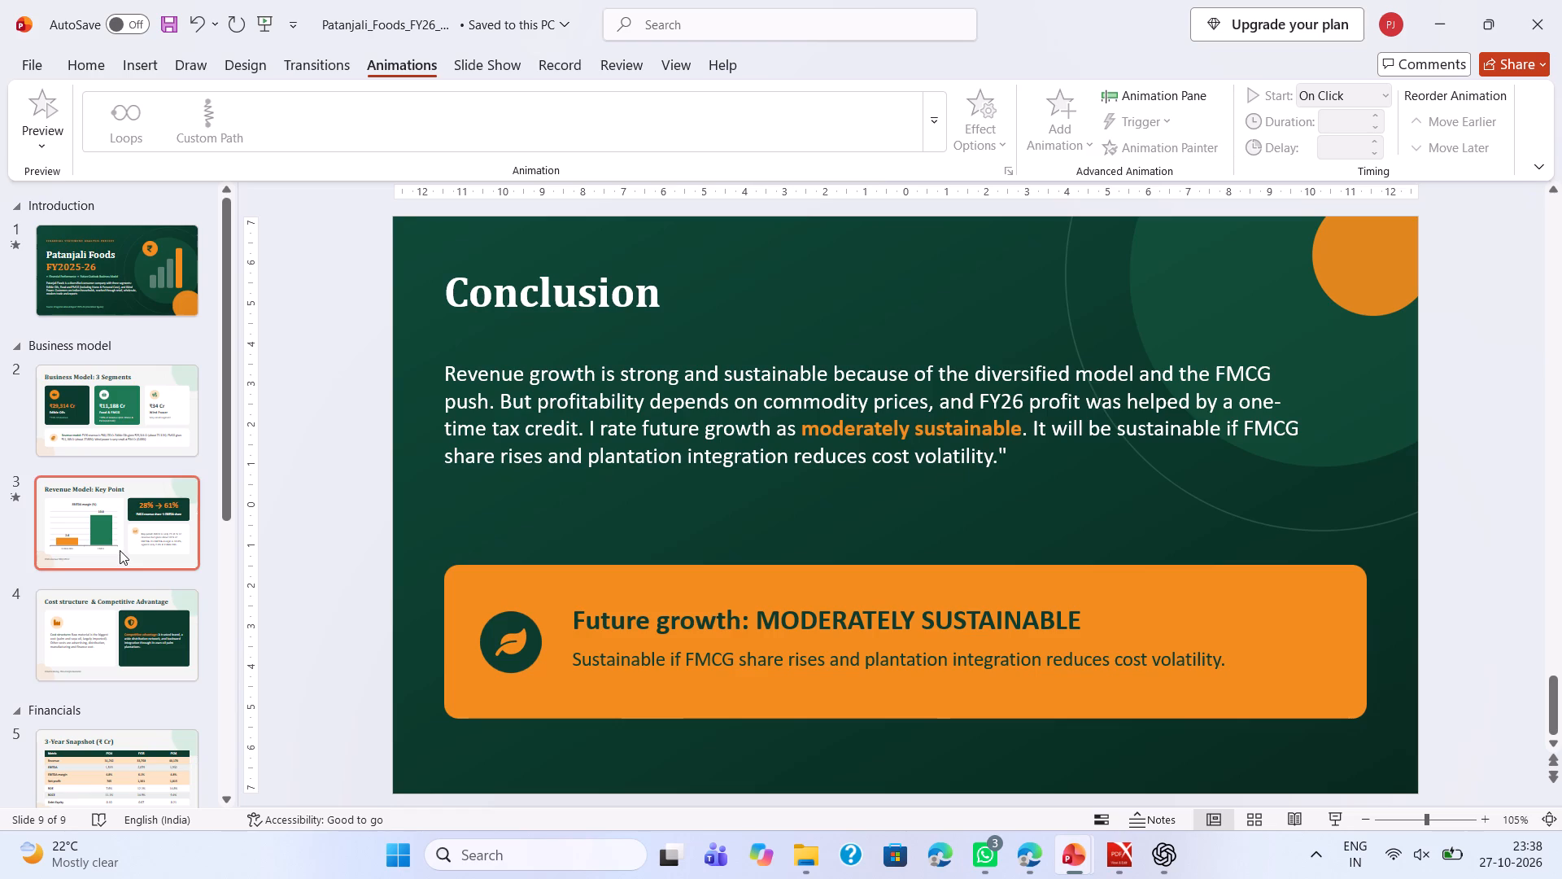
{"action": "left_click", "coordinate": [120, 550]}
{"action": "left_click", "coordinate": [118, 612]}
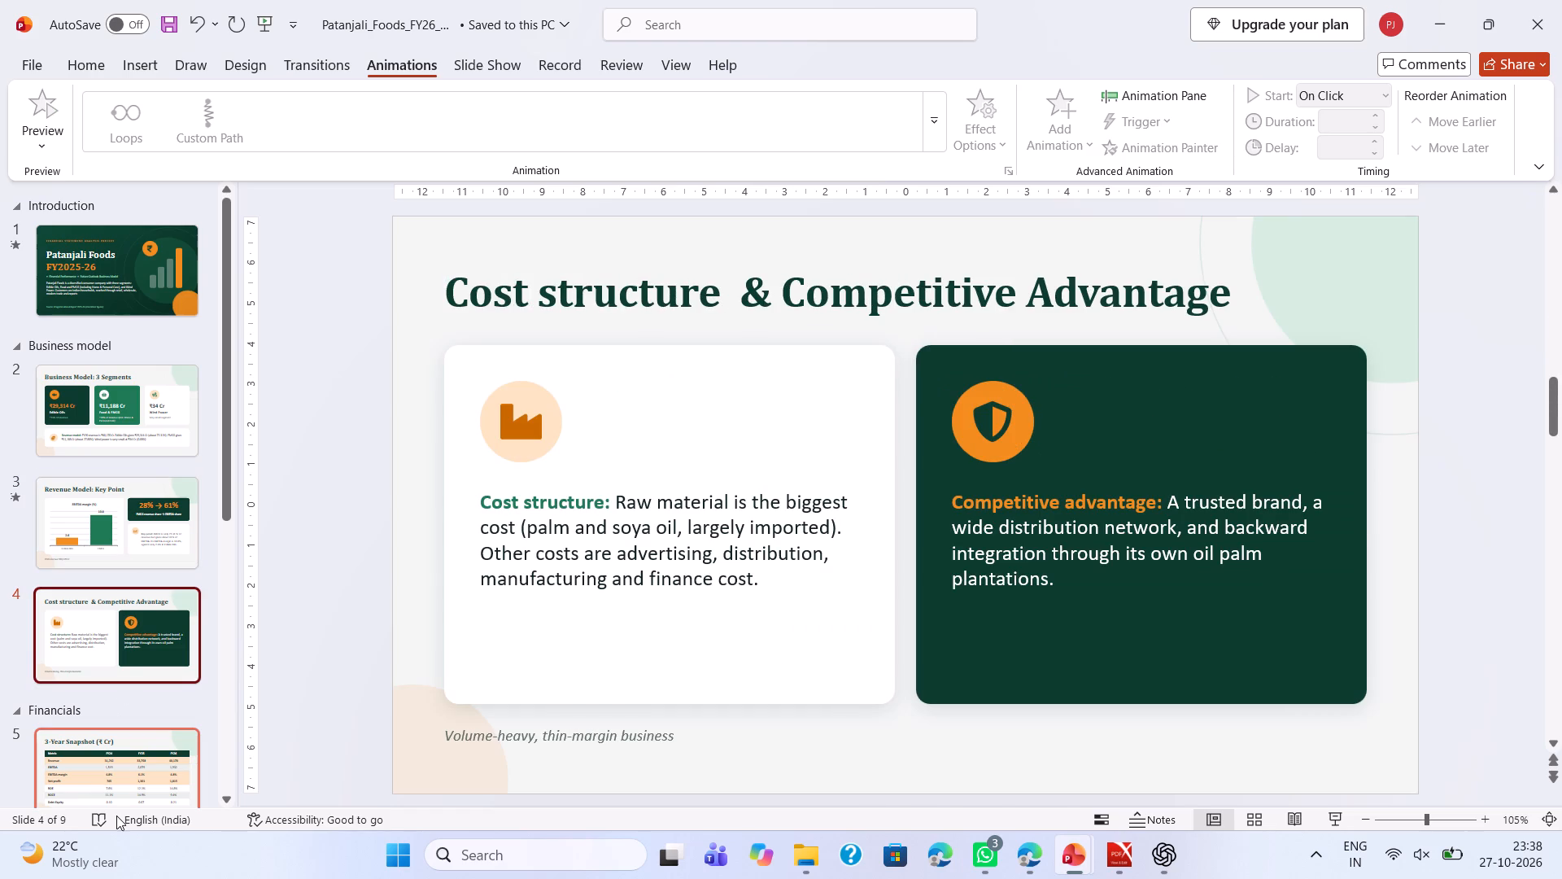
{"action": "scroll", "coordinate": [116, 816], "scroll_direction": "down", "scroll_amount": 2}
{"action": "scroll", "coordinate": [129, 698], "scroll_direction": "down", "scroll_amount": 1}
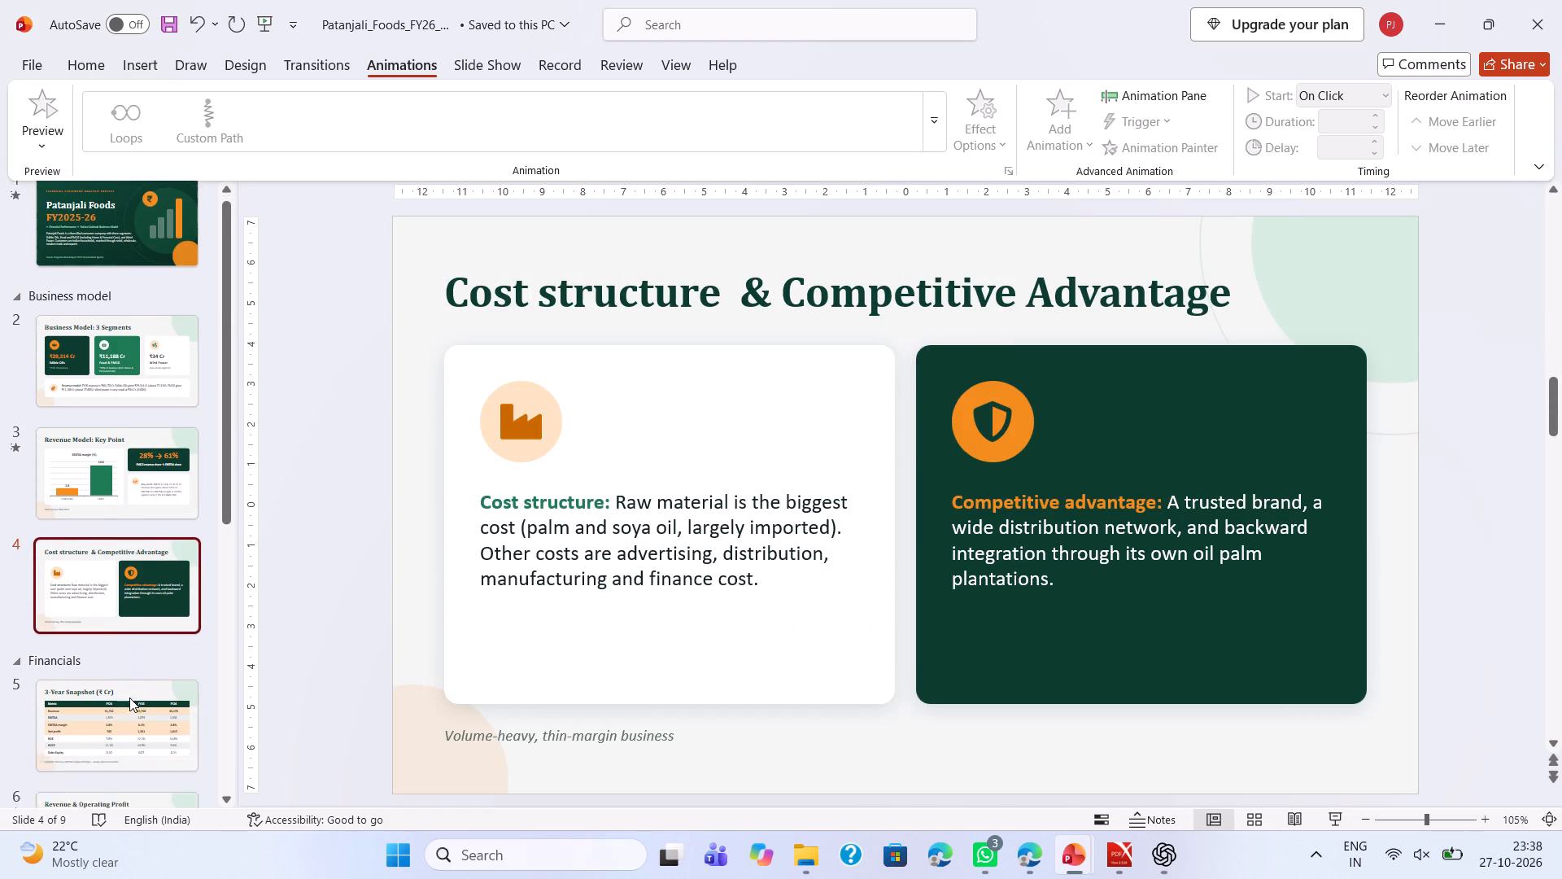
{"action": "scroll", "coordinate": [129, 698], "scroll_direction": "down", "scroll_amount": 1}
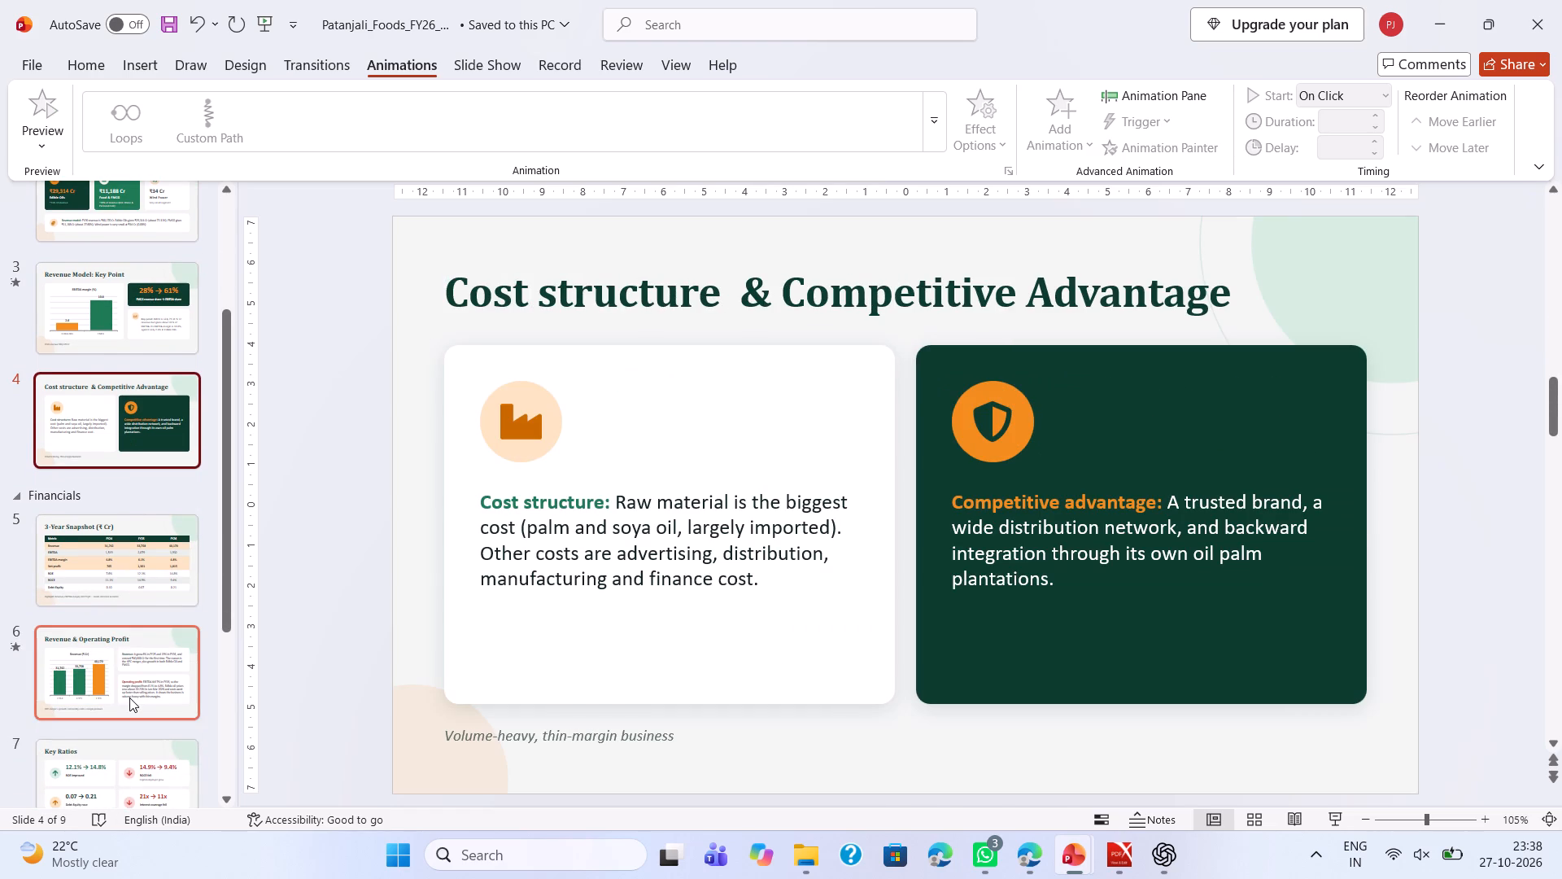
{"action": "left_click", "coordinate": [124, 750]}
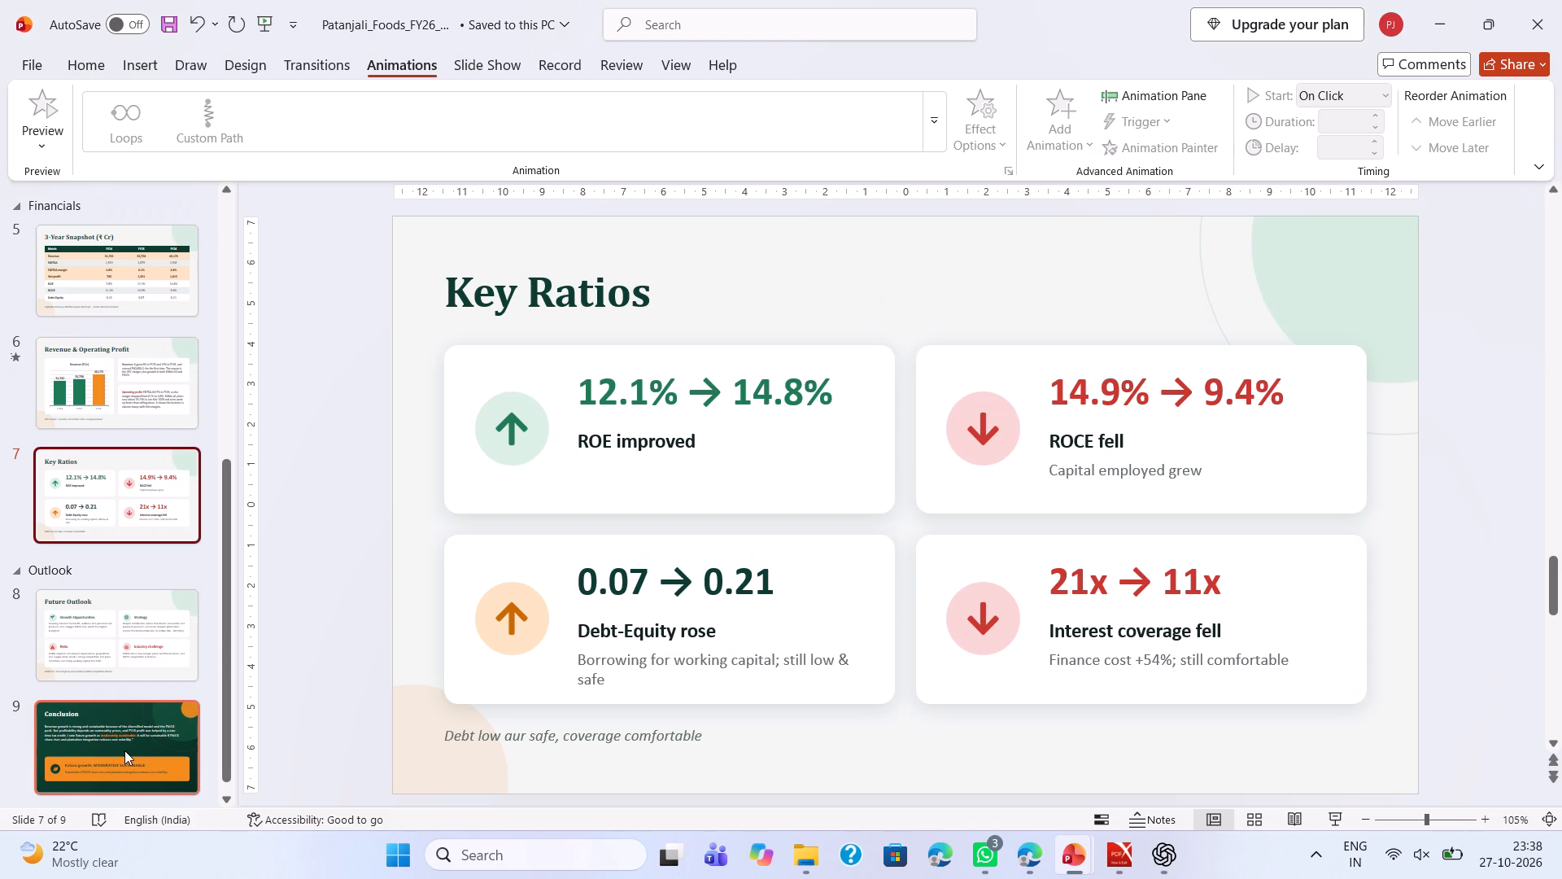
{"action": "scroll", "coordinate": [120, 702], "scroll_direction": "down", "scroll_amount": 2}
{"action": "left_click", "coordinate": [120, 702]}
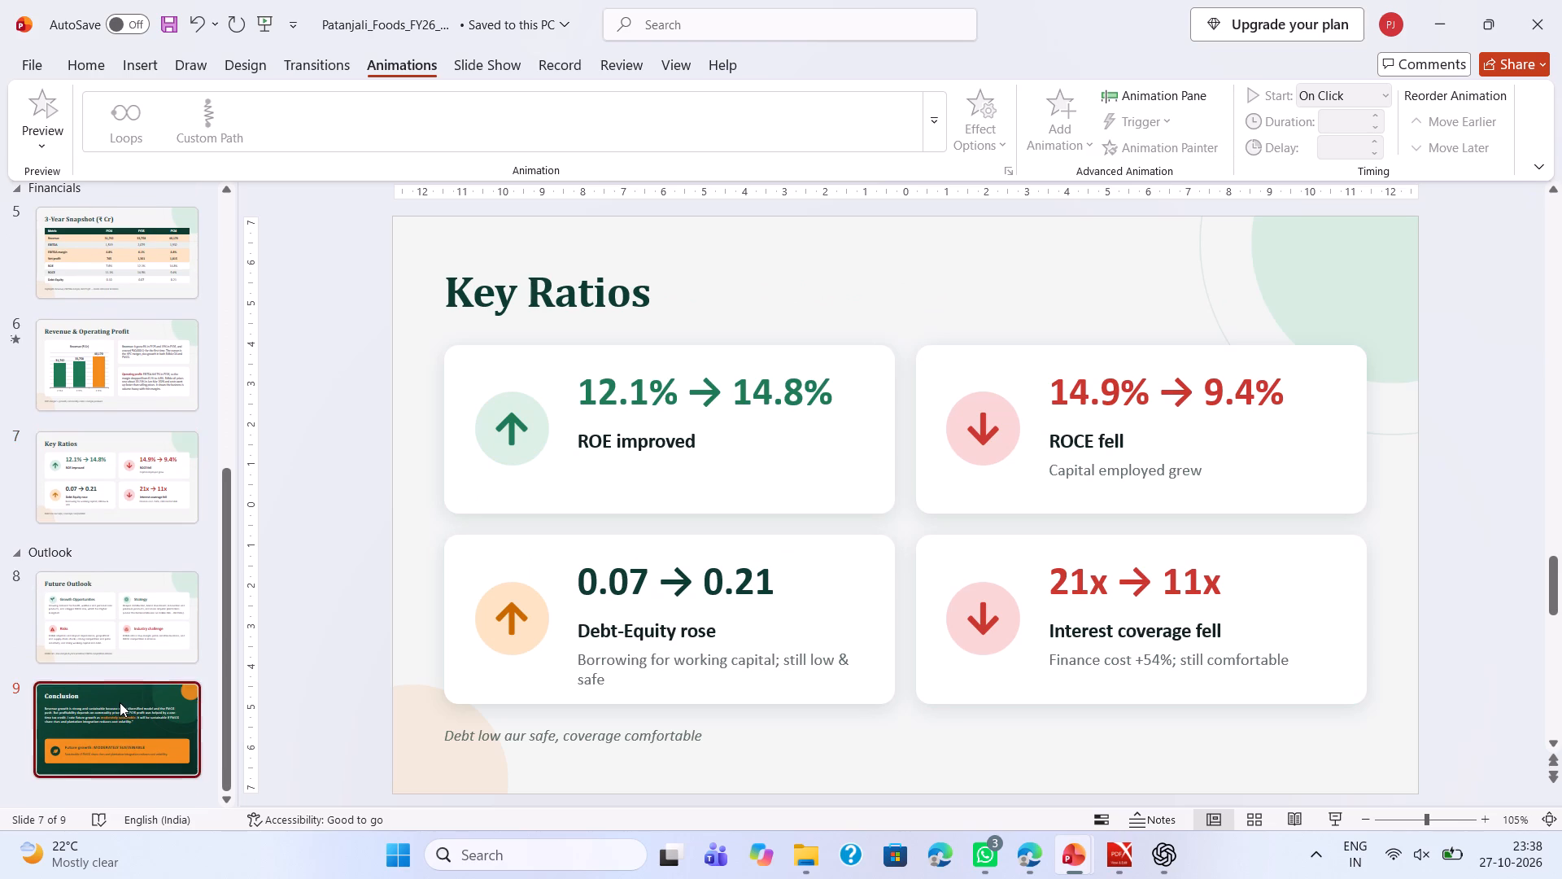
{"action": "left_click", "coordinate": [135, 343]}
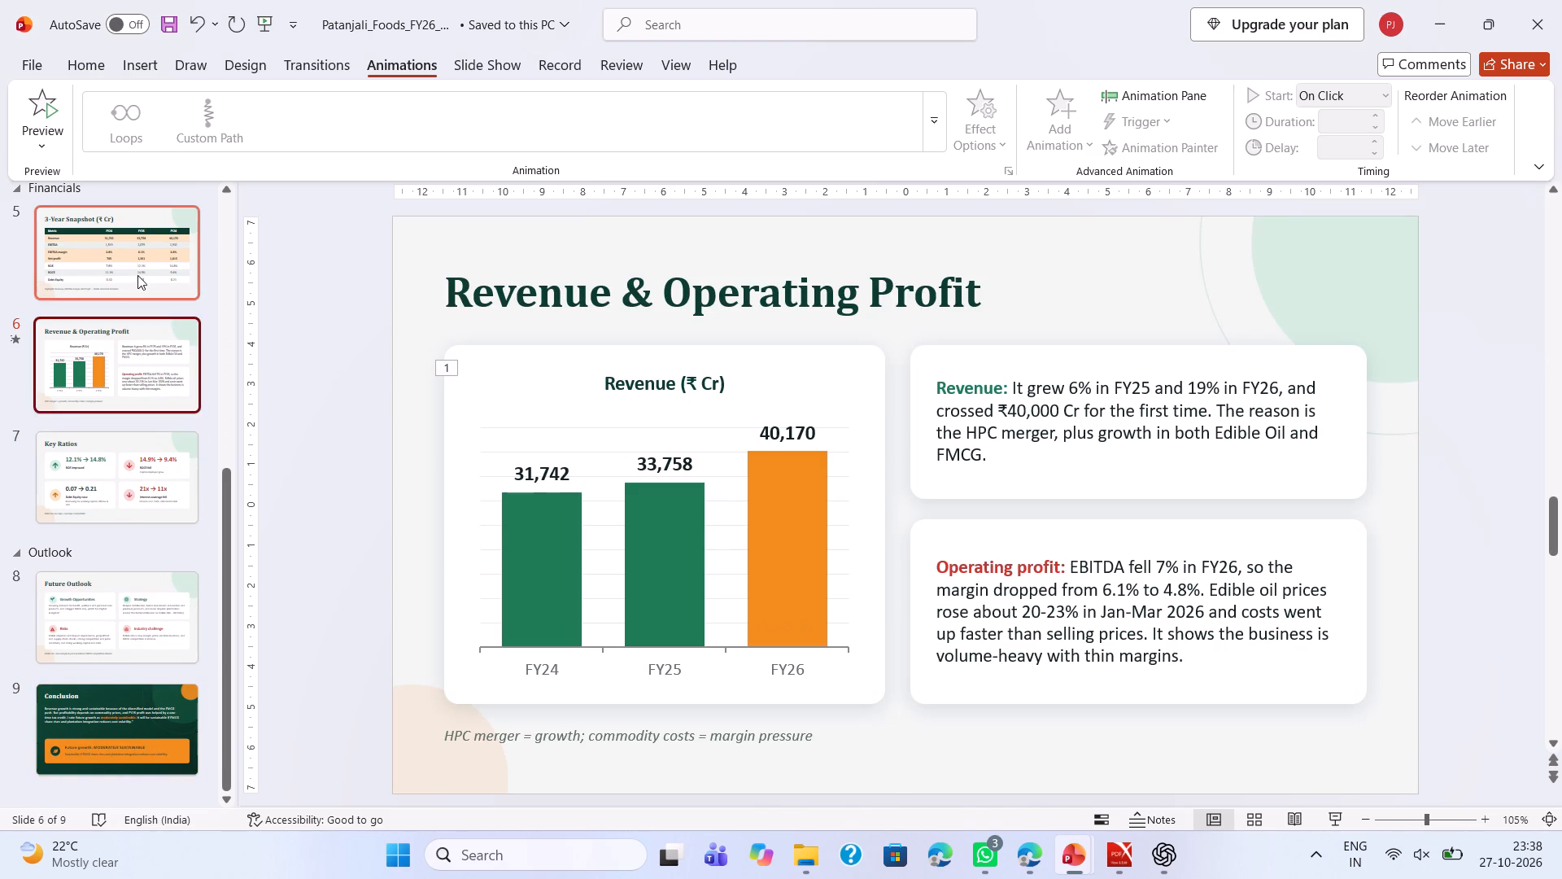
{"action": "left_click", "coordinate": [138, 268]}
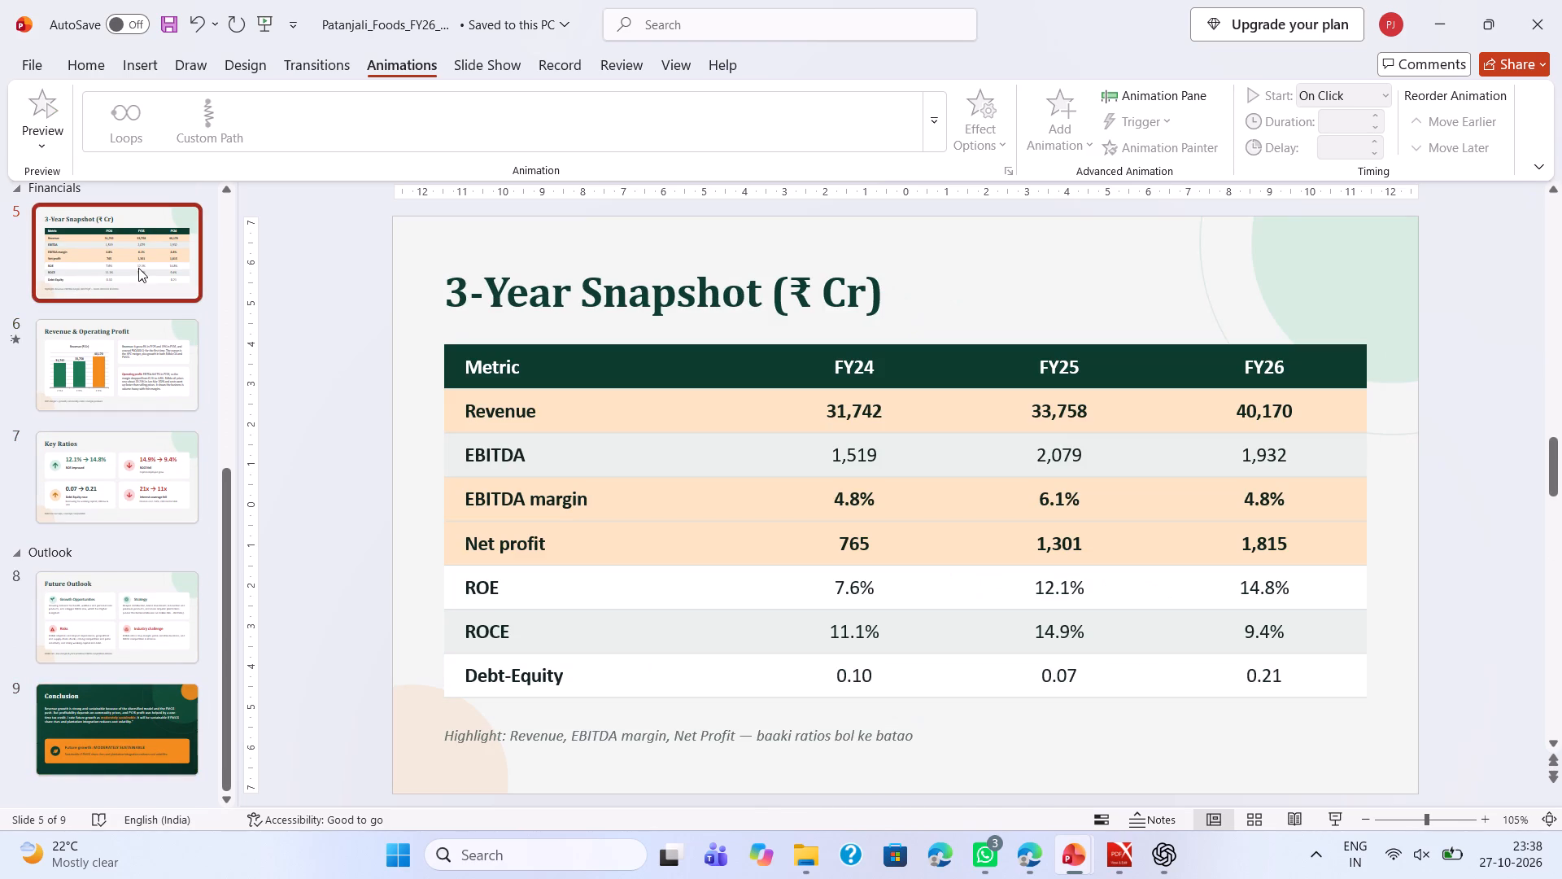
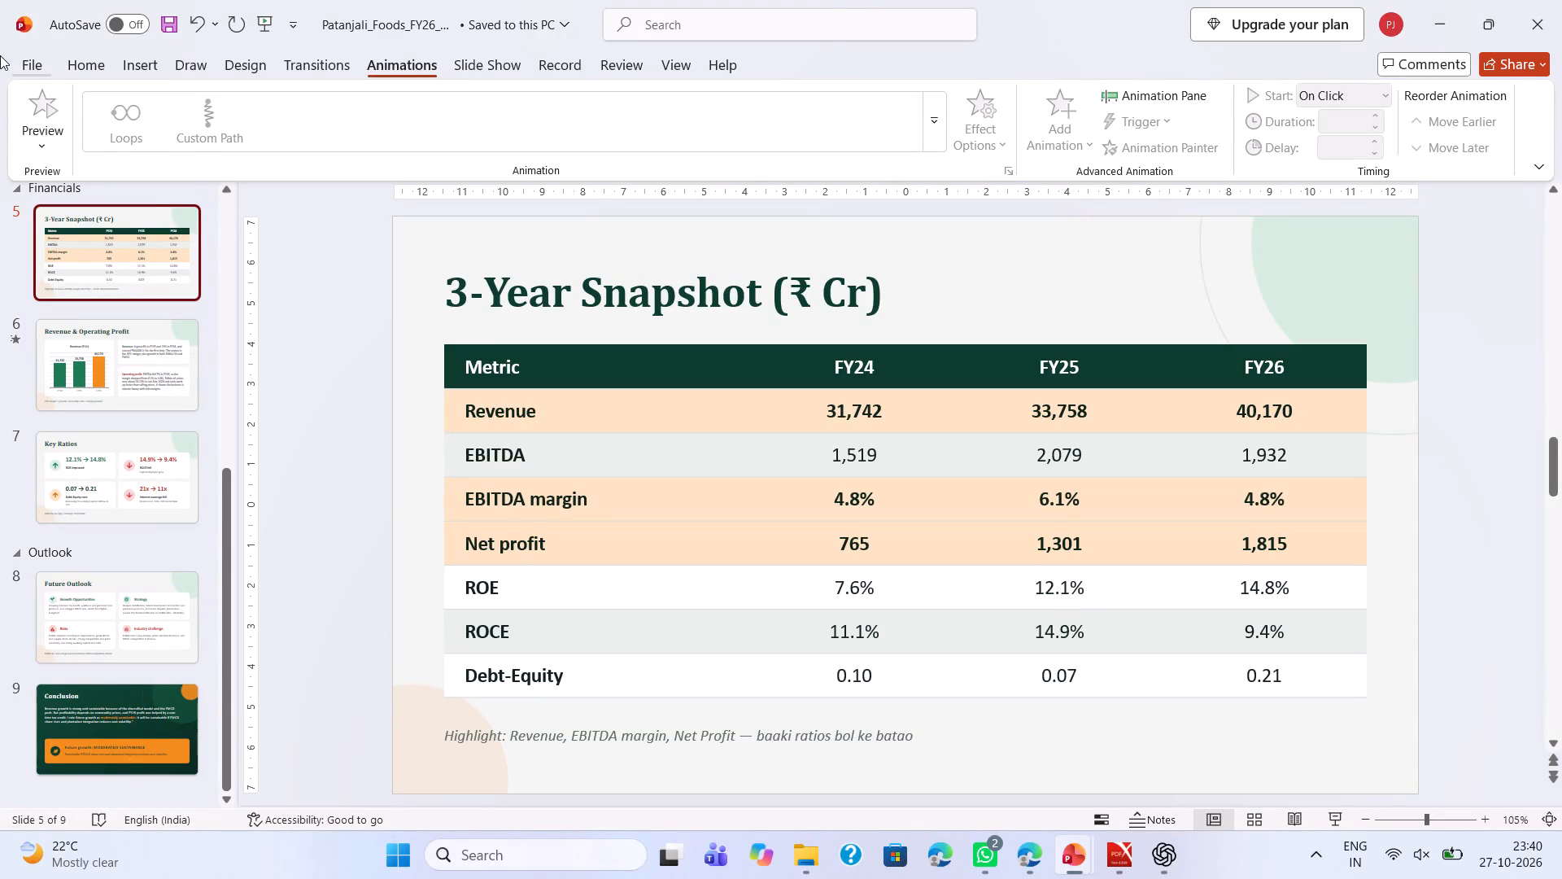
Review the slides from 3-Year Snapshot and Revenue & Operating Profit through to the Conclusion.
{"action": "left_click", "coordinate": [143, 254]}
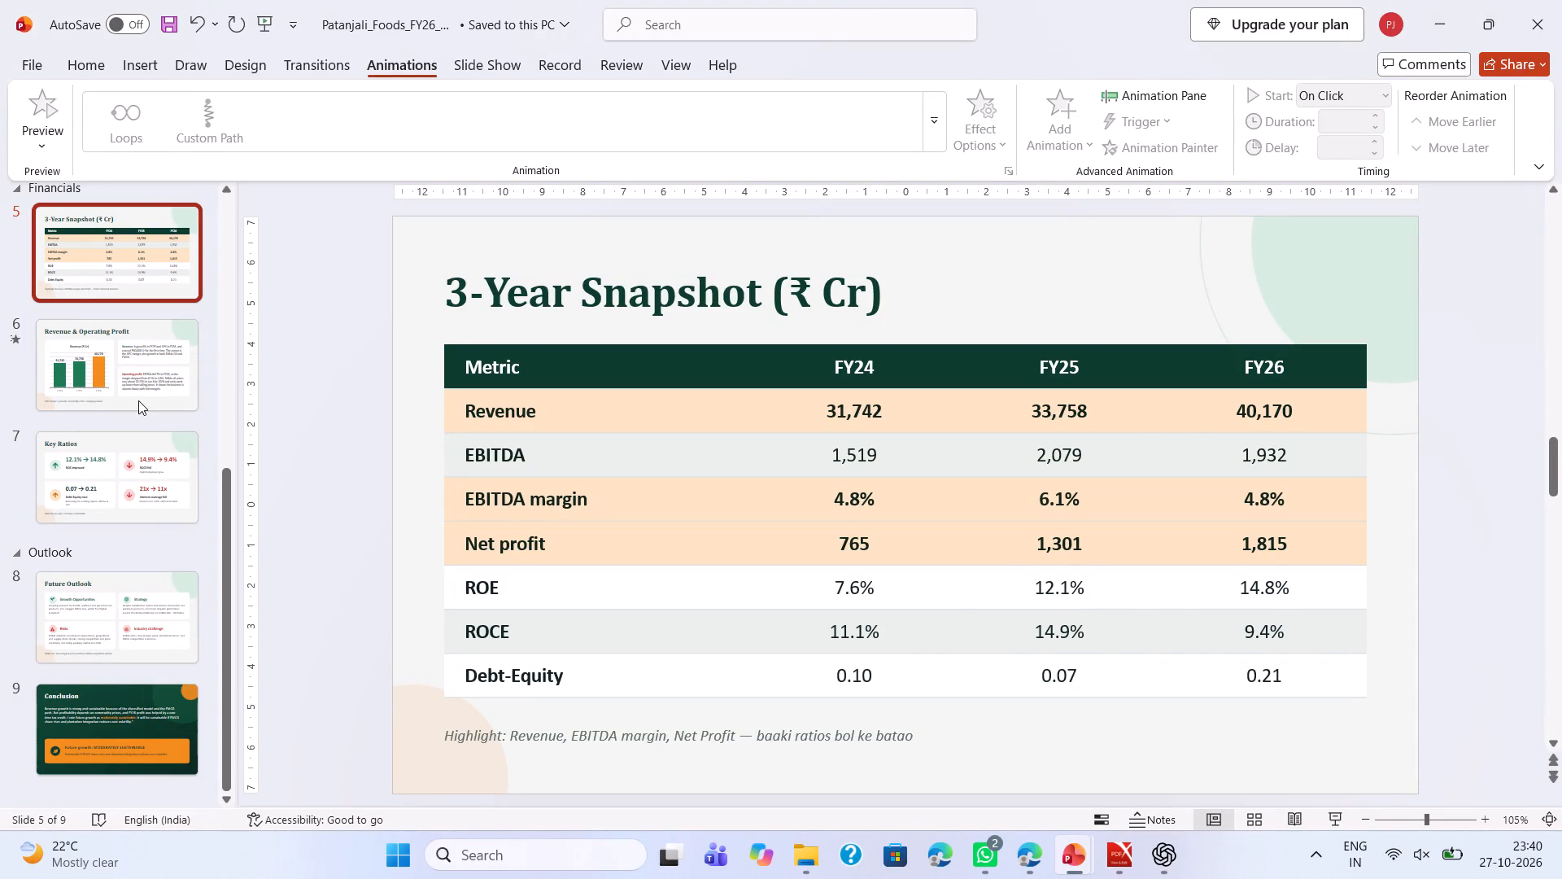
{"action": "left_click", "coordinate": [138, 400]}
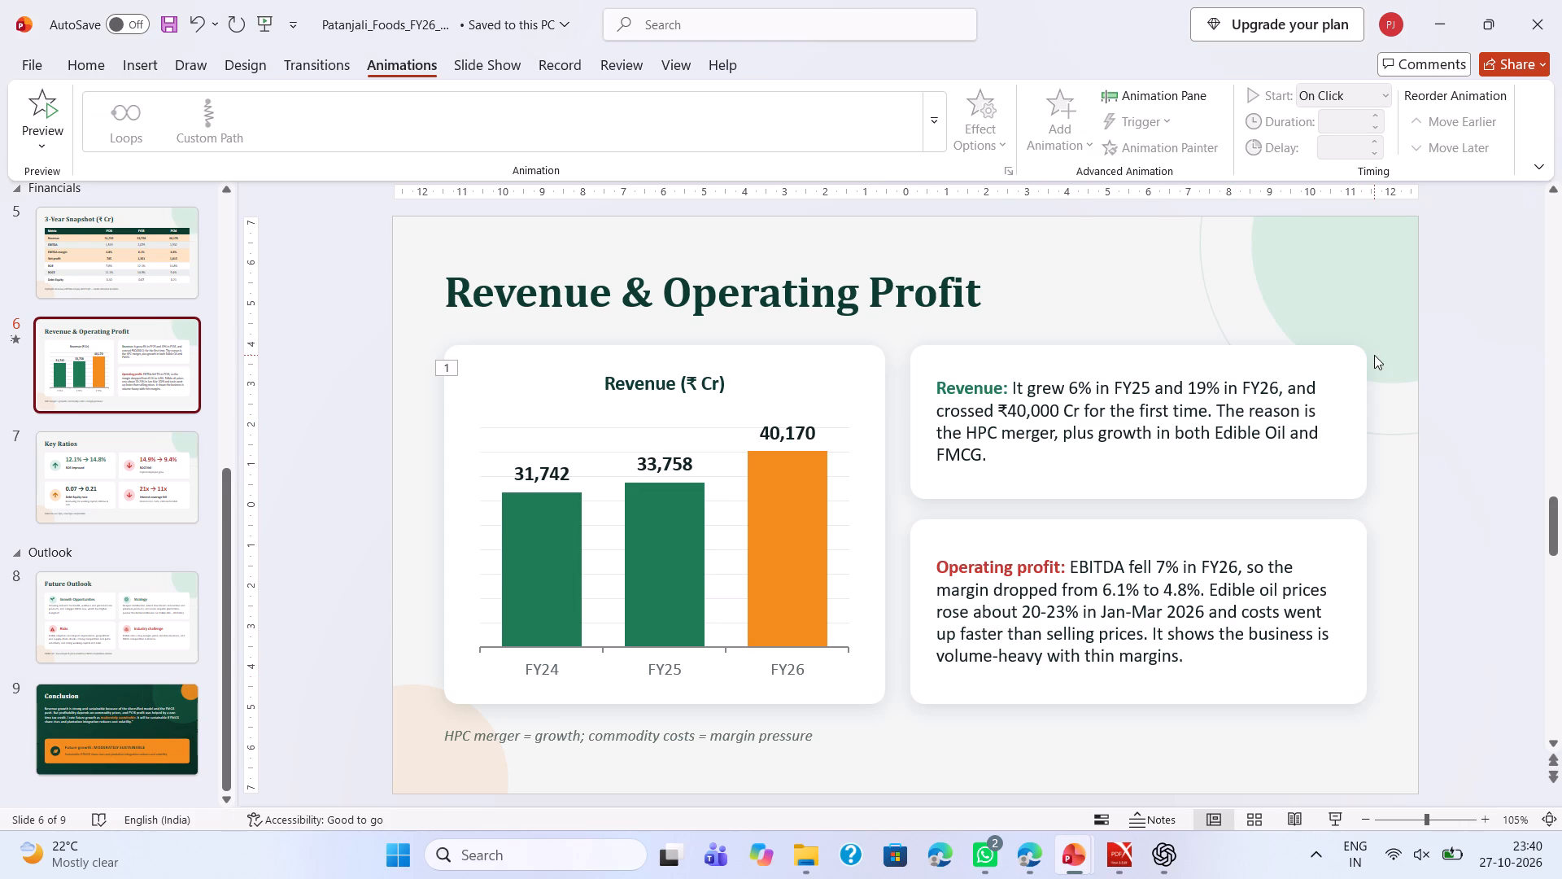
{"action": "left_click", "coordinate": [1391, 281]}
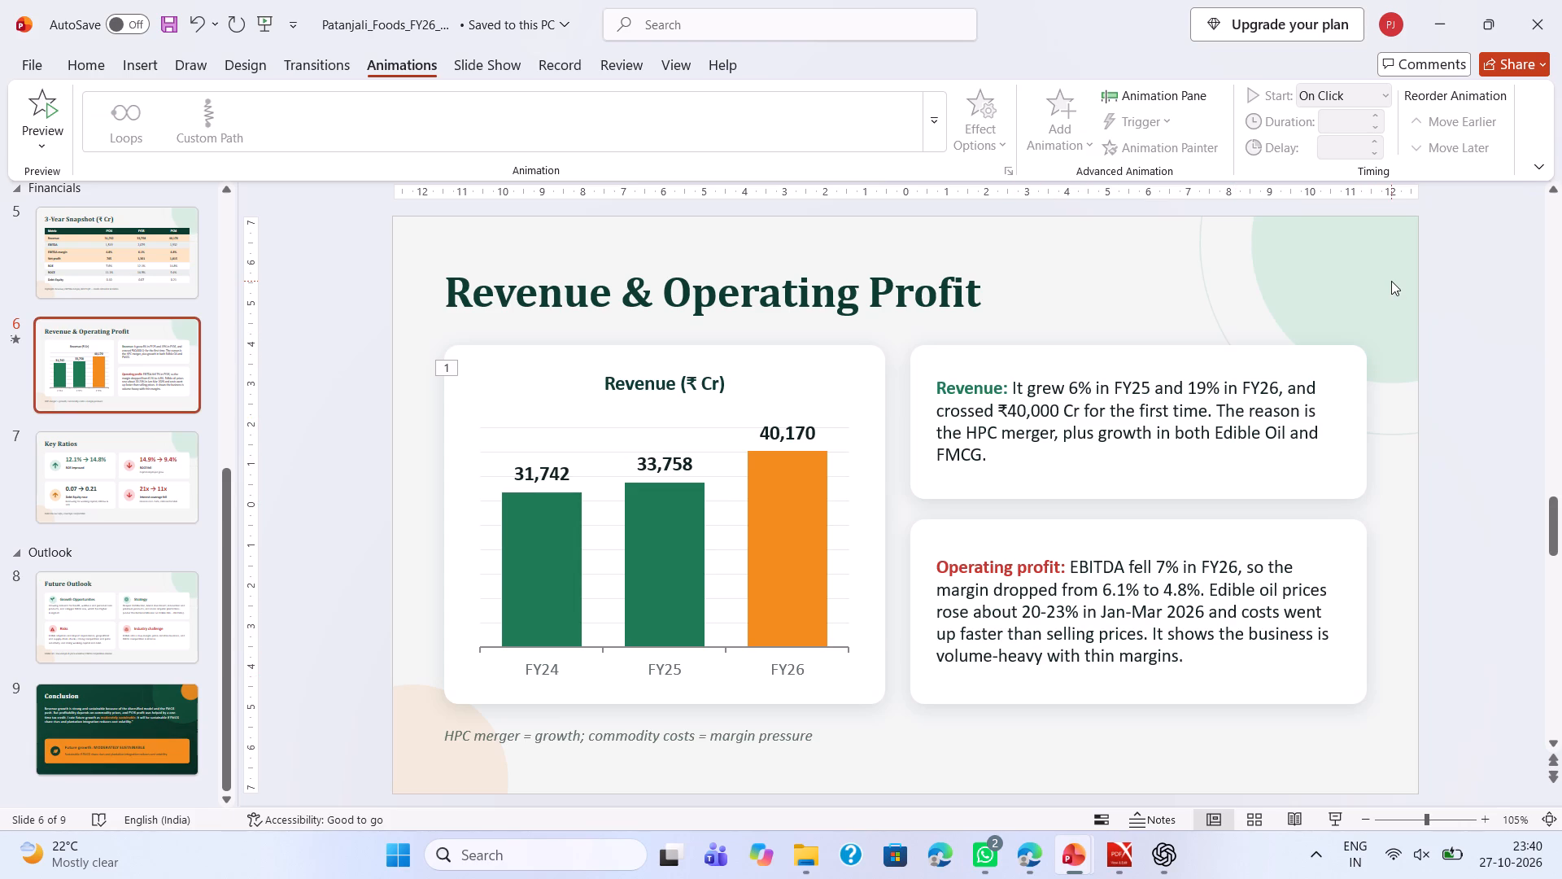
{"action": "scroll", "coordinate": [1391, 281], "scroll_direction": "down", "scroll_amount": 1}
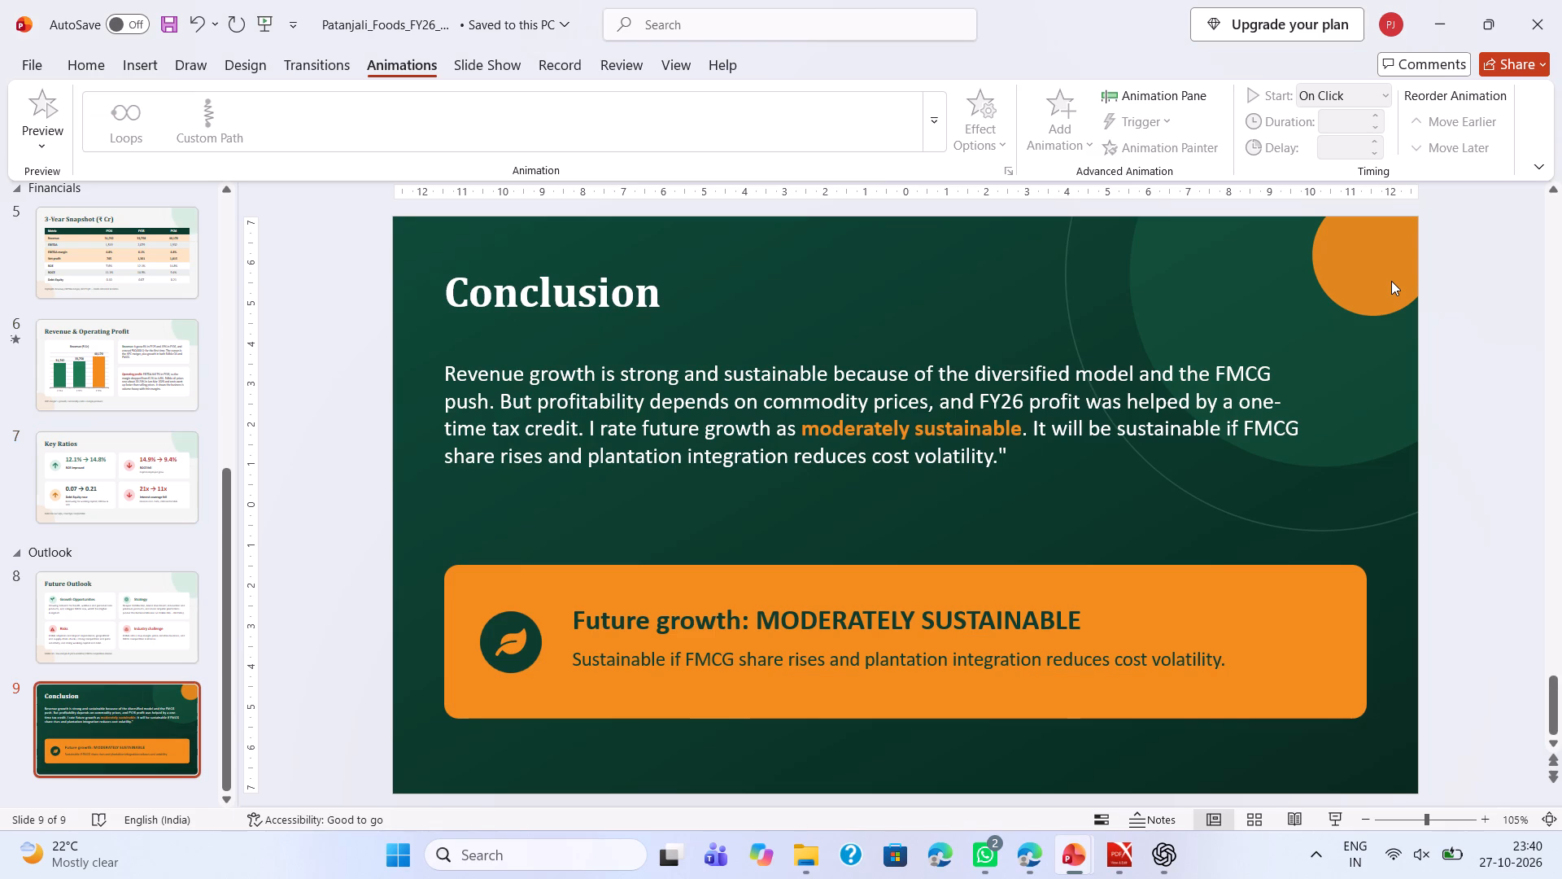
{"action": "scroll", "coordinate": [1391, 281], "scroll_direction": "up", "scroll_amount": 2}
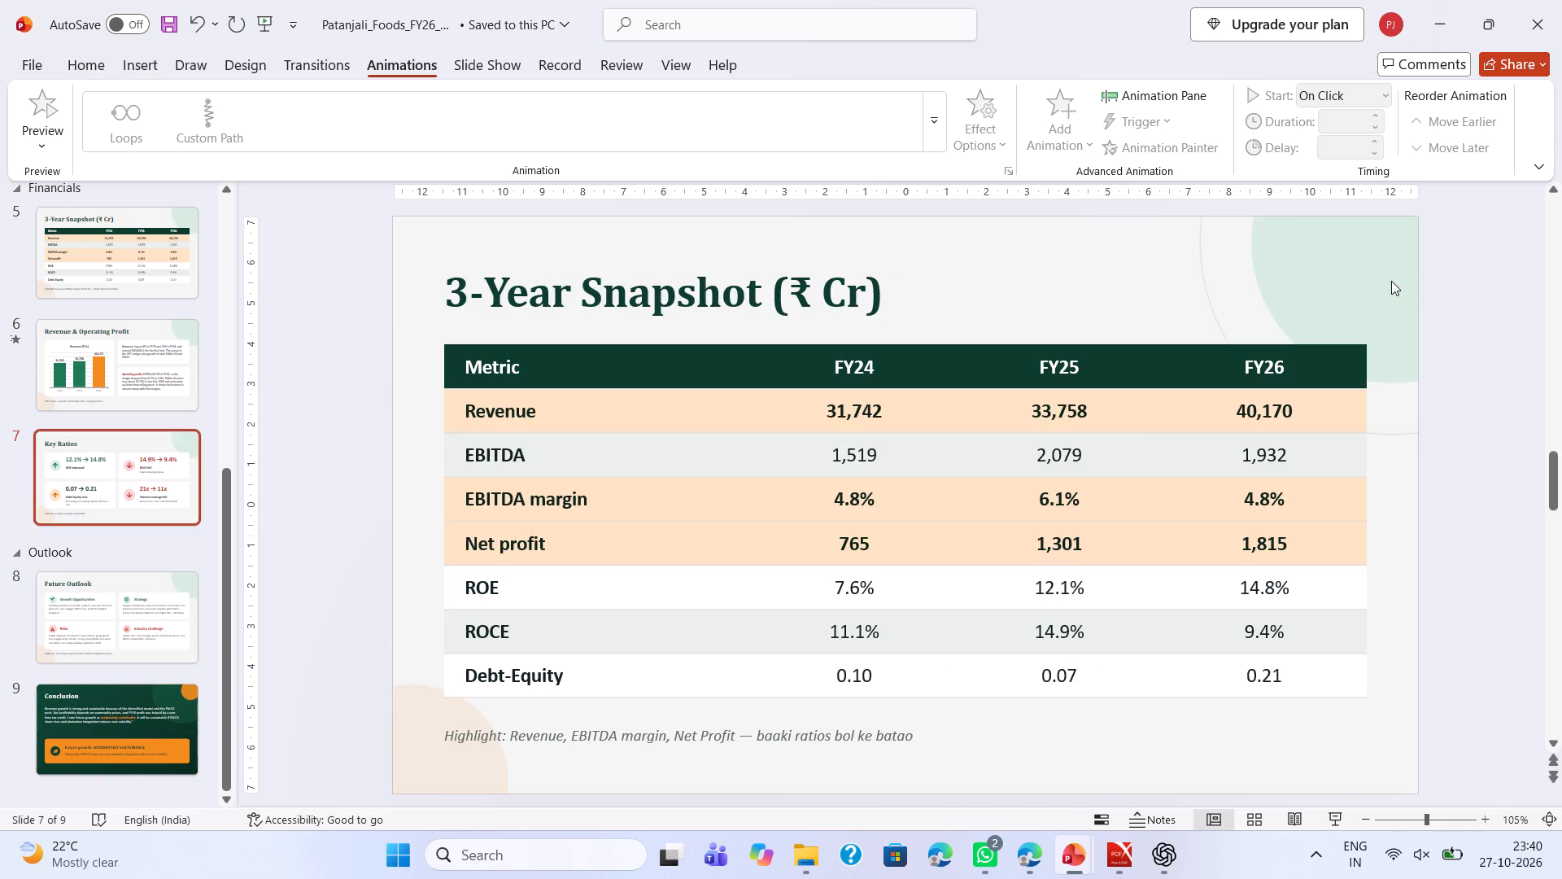
{"action": "scroll", "coordinate": [1391, 281], "scroll_direction": "down", "scroll_amount": 2}
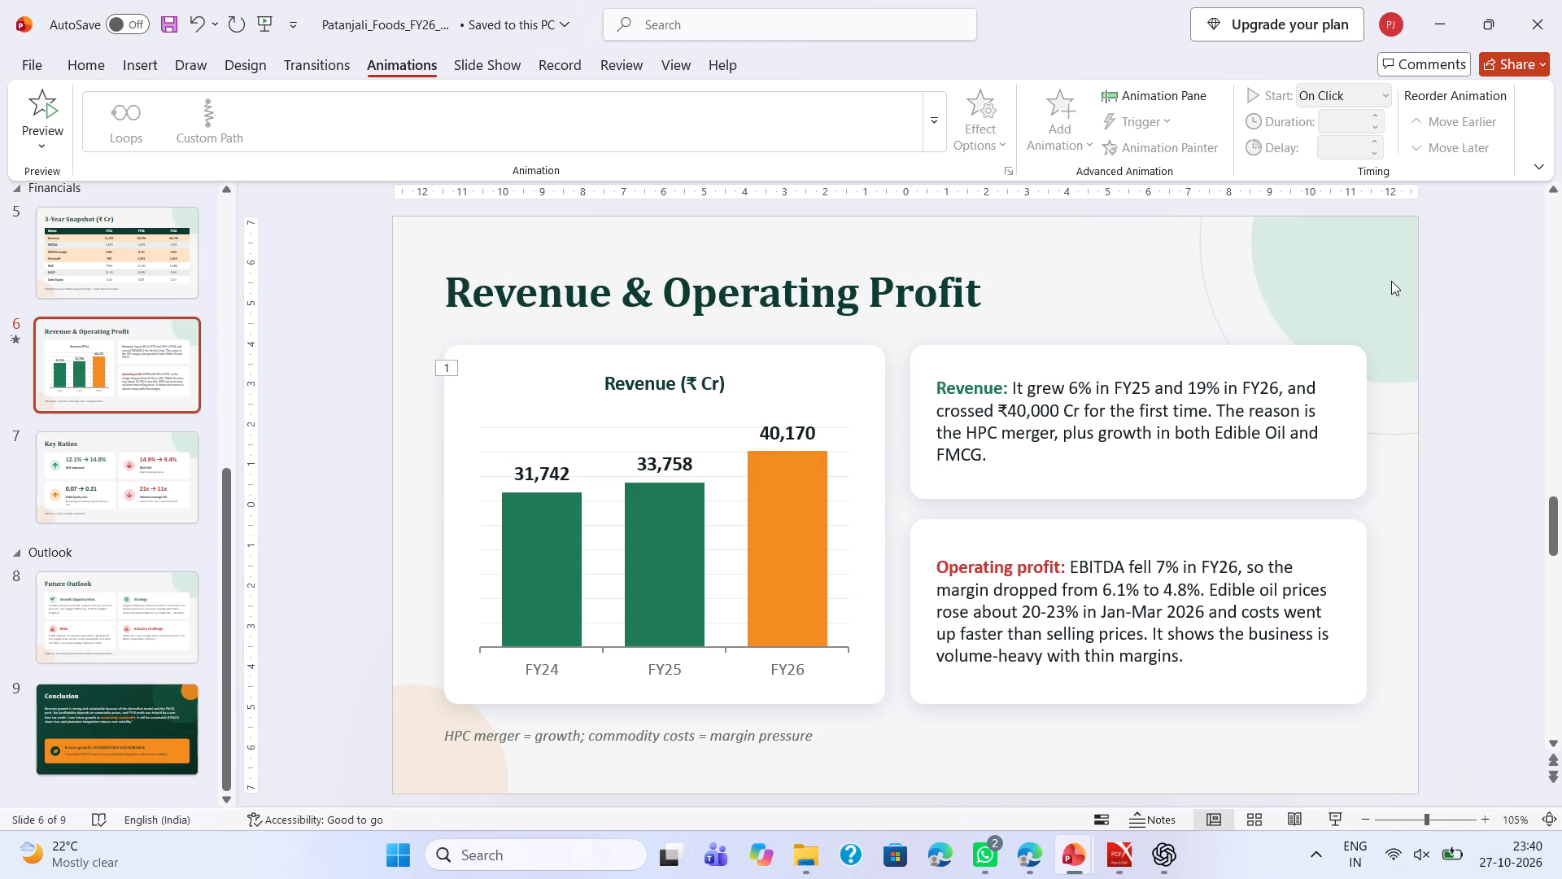
{"action": "scroll", "coordinate": [1391, 281], "scroll_direction": "down", "scroll_amount": 1}
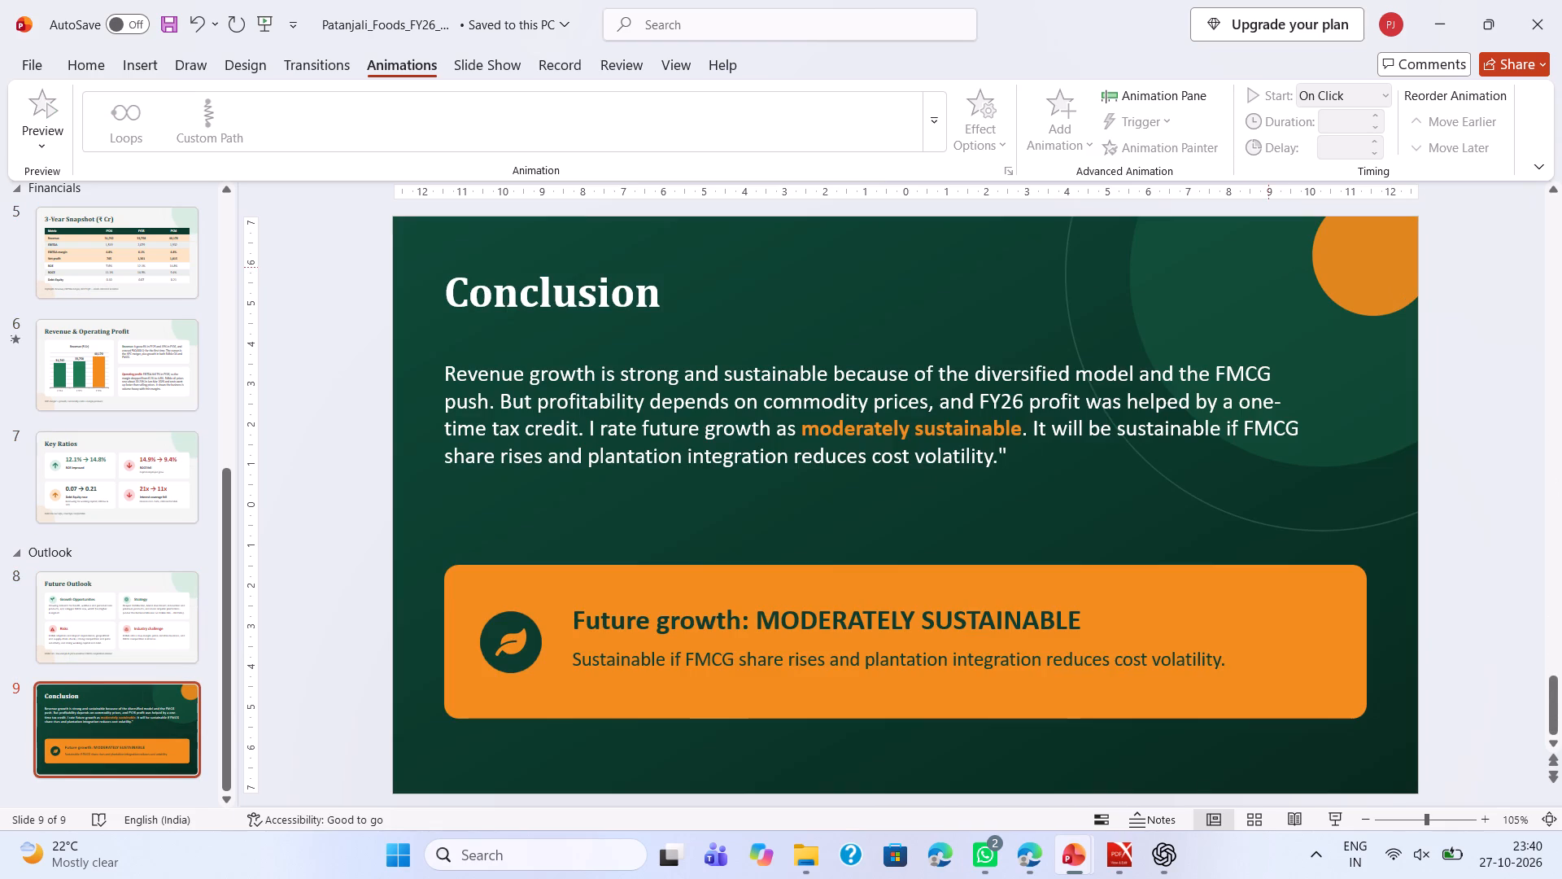
{"action": "left_click", "coordinate": [1155, 269]}
{"action": "left_click", "coordinate": [930, 263]}
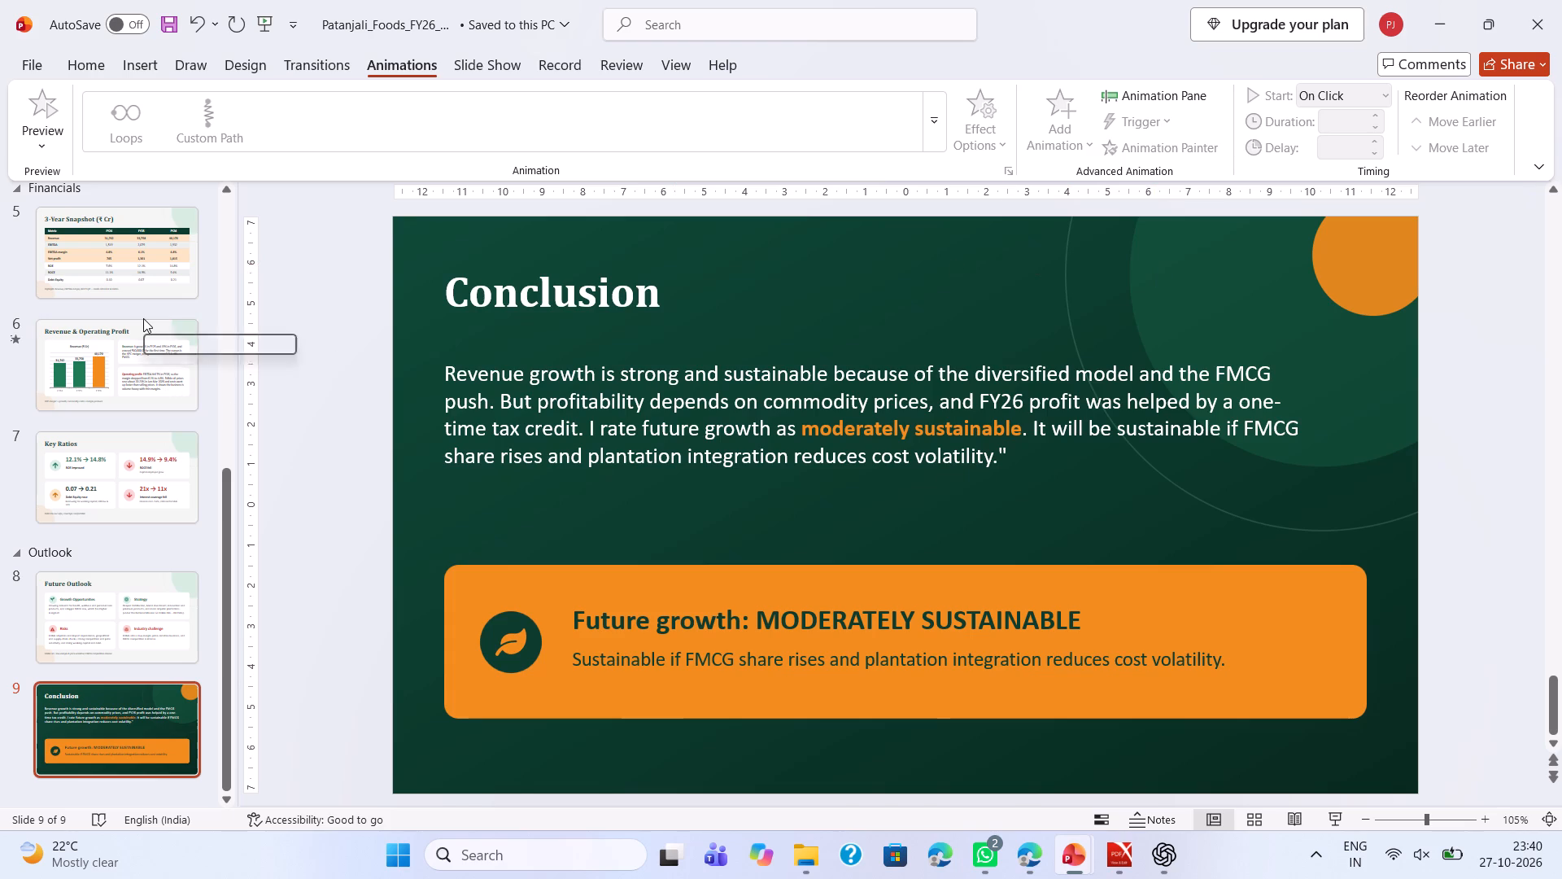
Go back over the Financials slides, comparing 3-Year Snapshot with Revenue & Operating Profit and Key Ratios.
{"action": "left_click", "coordinate": [143, 318]}
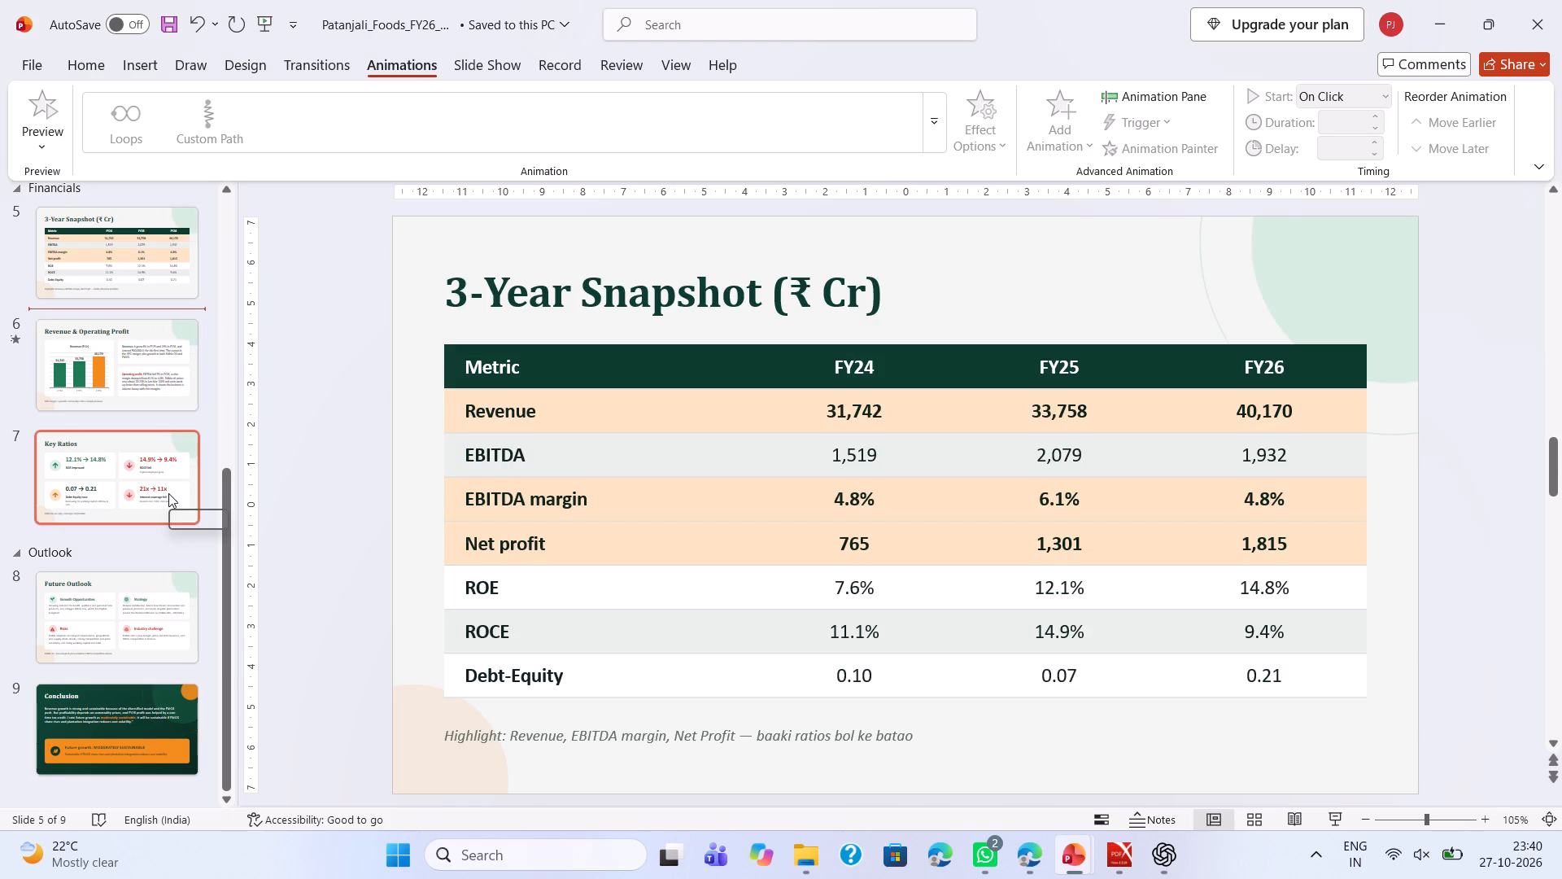
{"action": "left_click", "coordinate": [114, 271]}
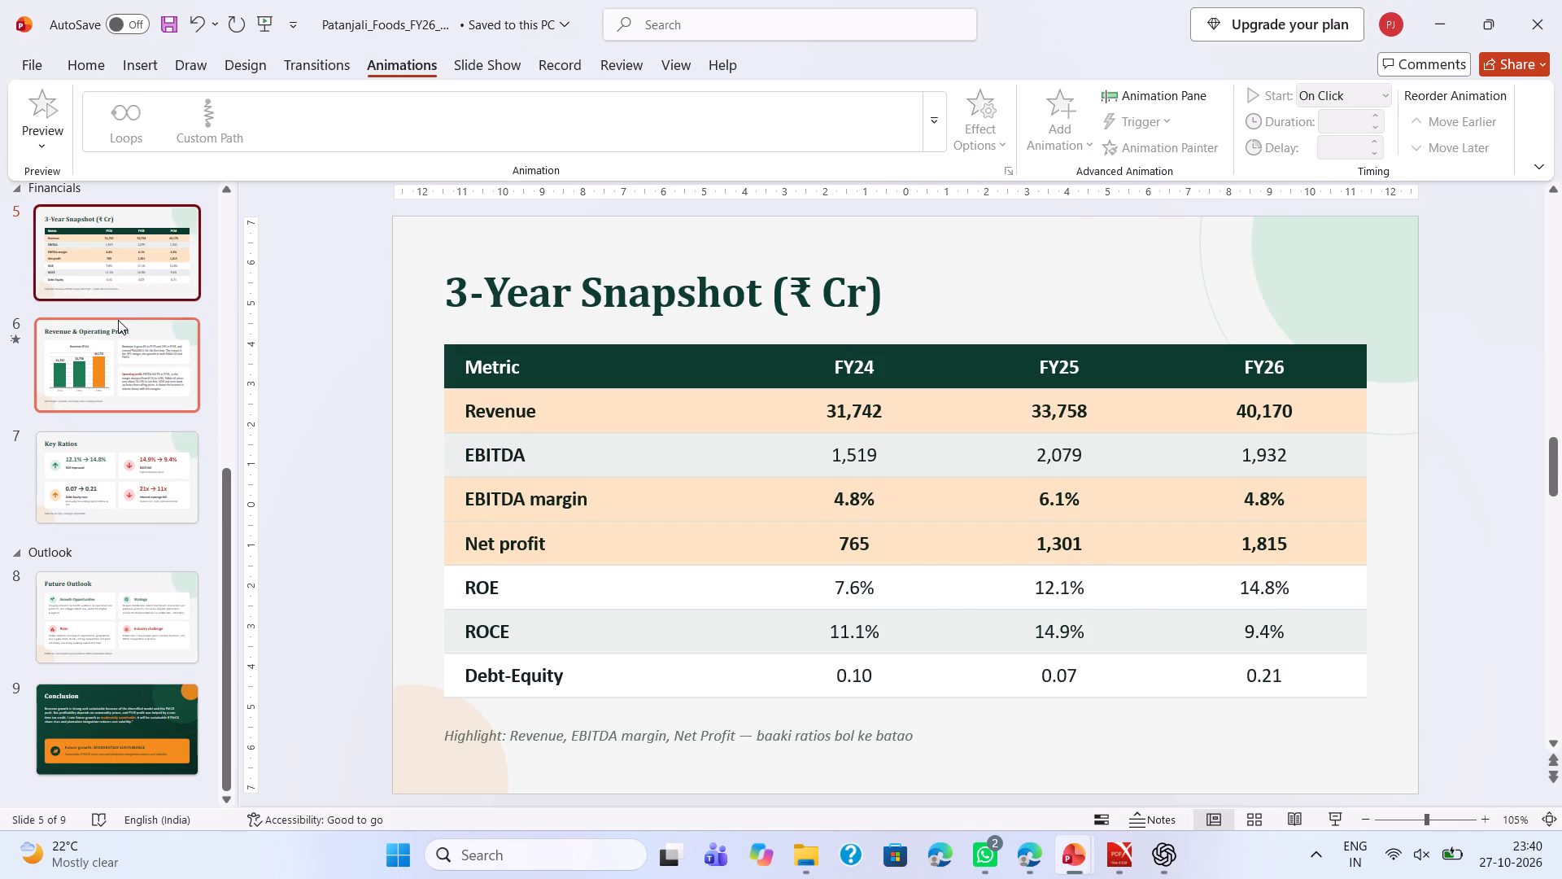
{"action": "left_click", "coordinate": [118, 320]}
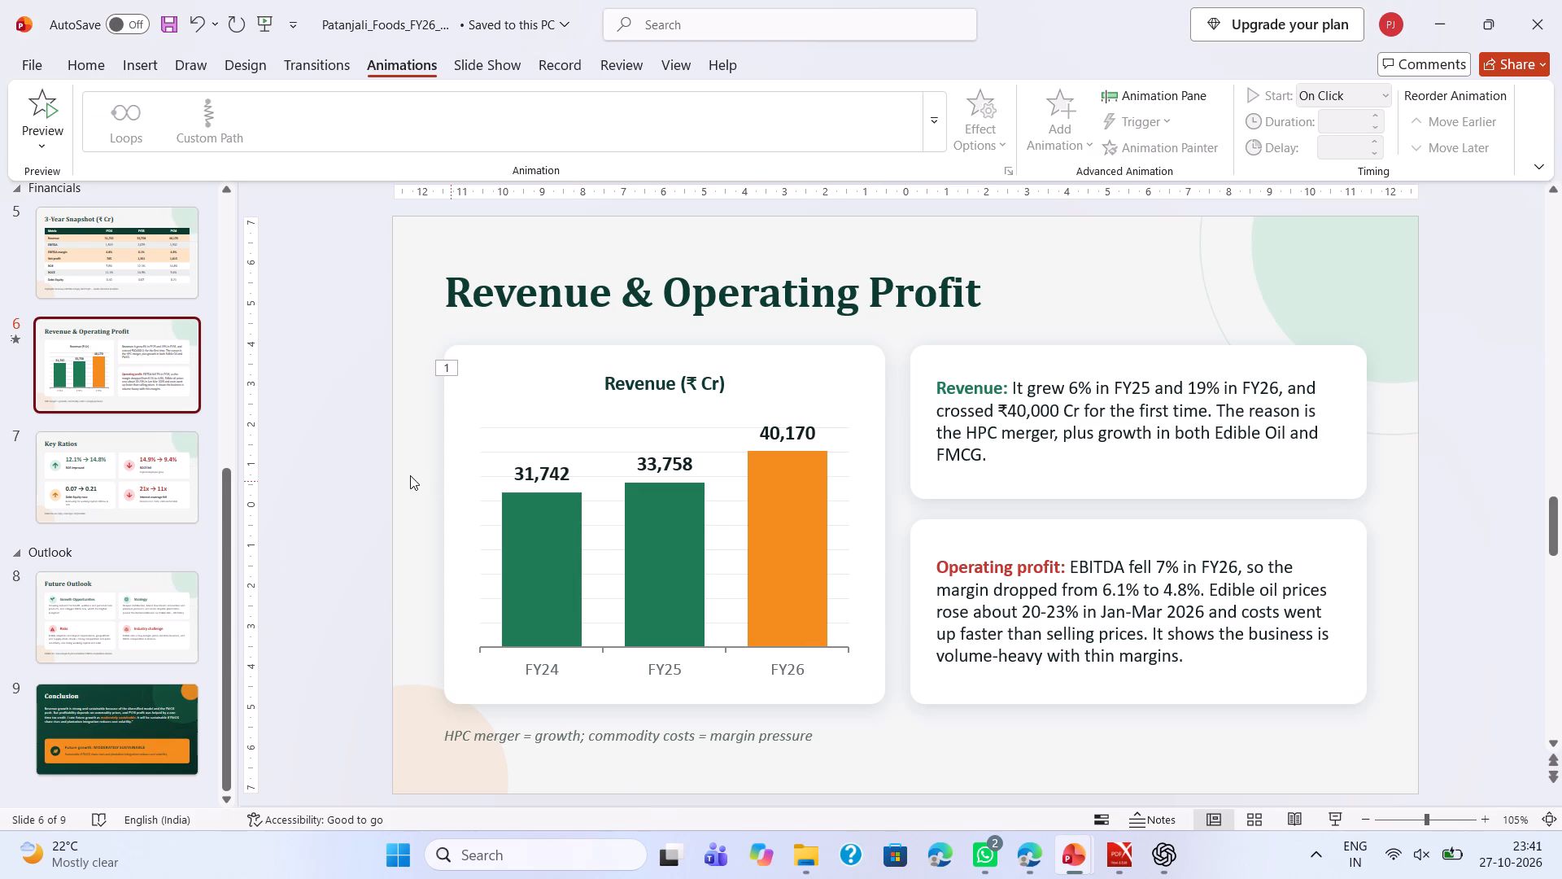
{"action": "left_click", "coordinate": [143, 273]}
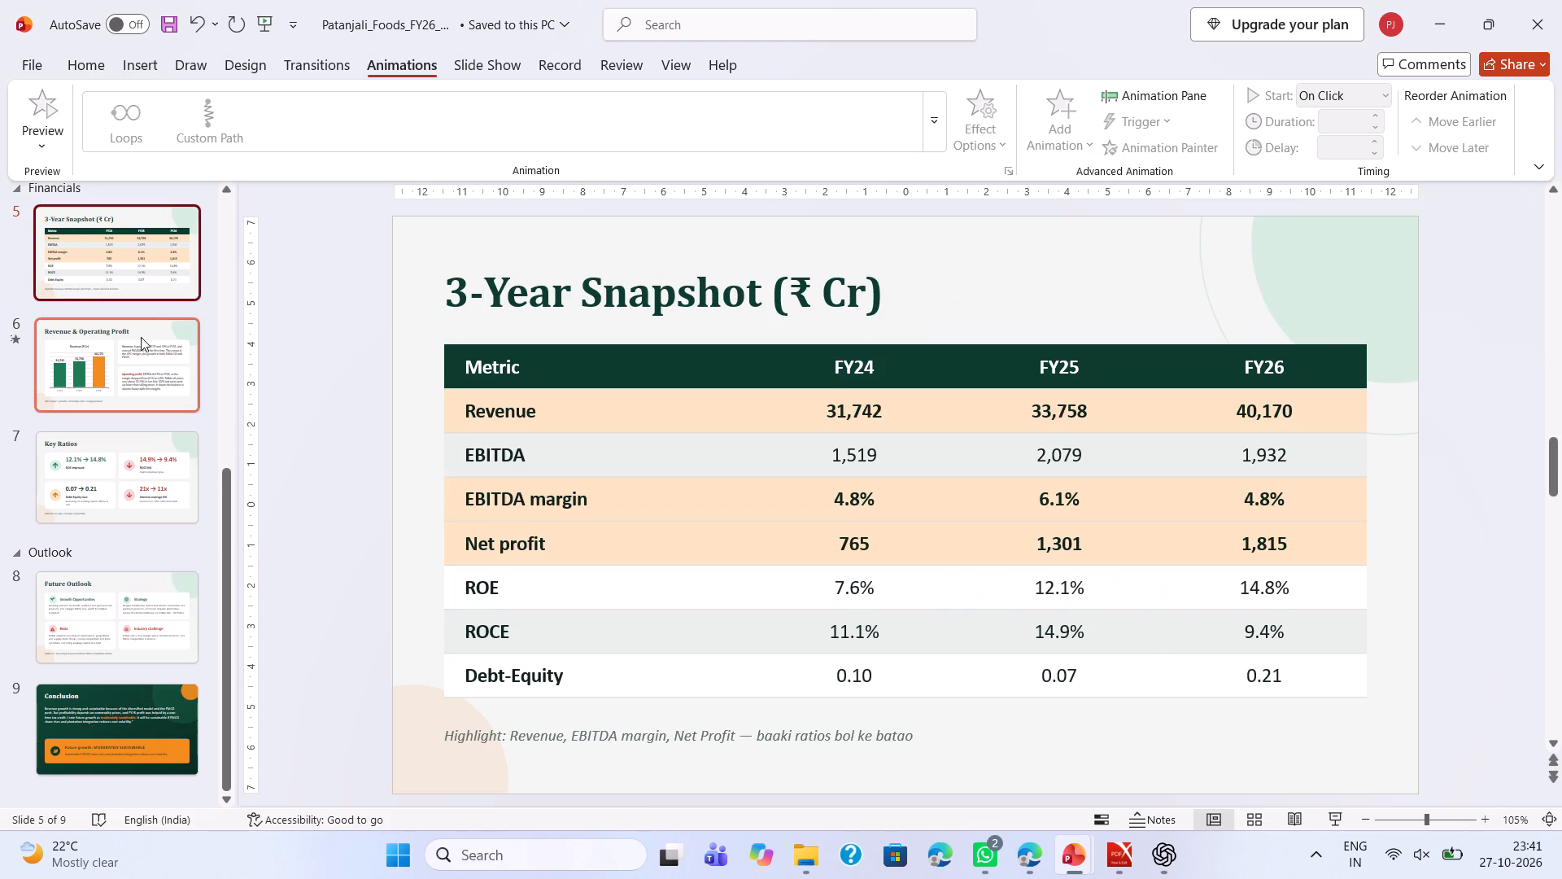
{"action": "left_click", "coordinate": [141, 337]}
{"action": "left_click", "coordinate": [154, 425]}
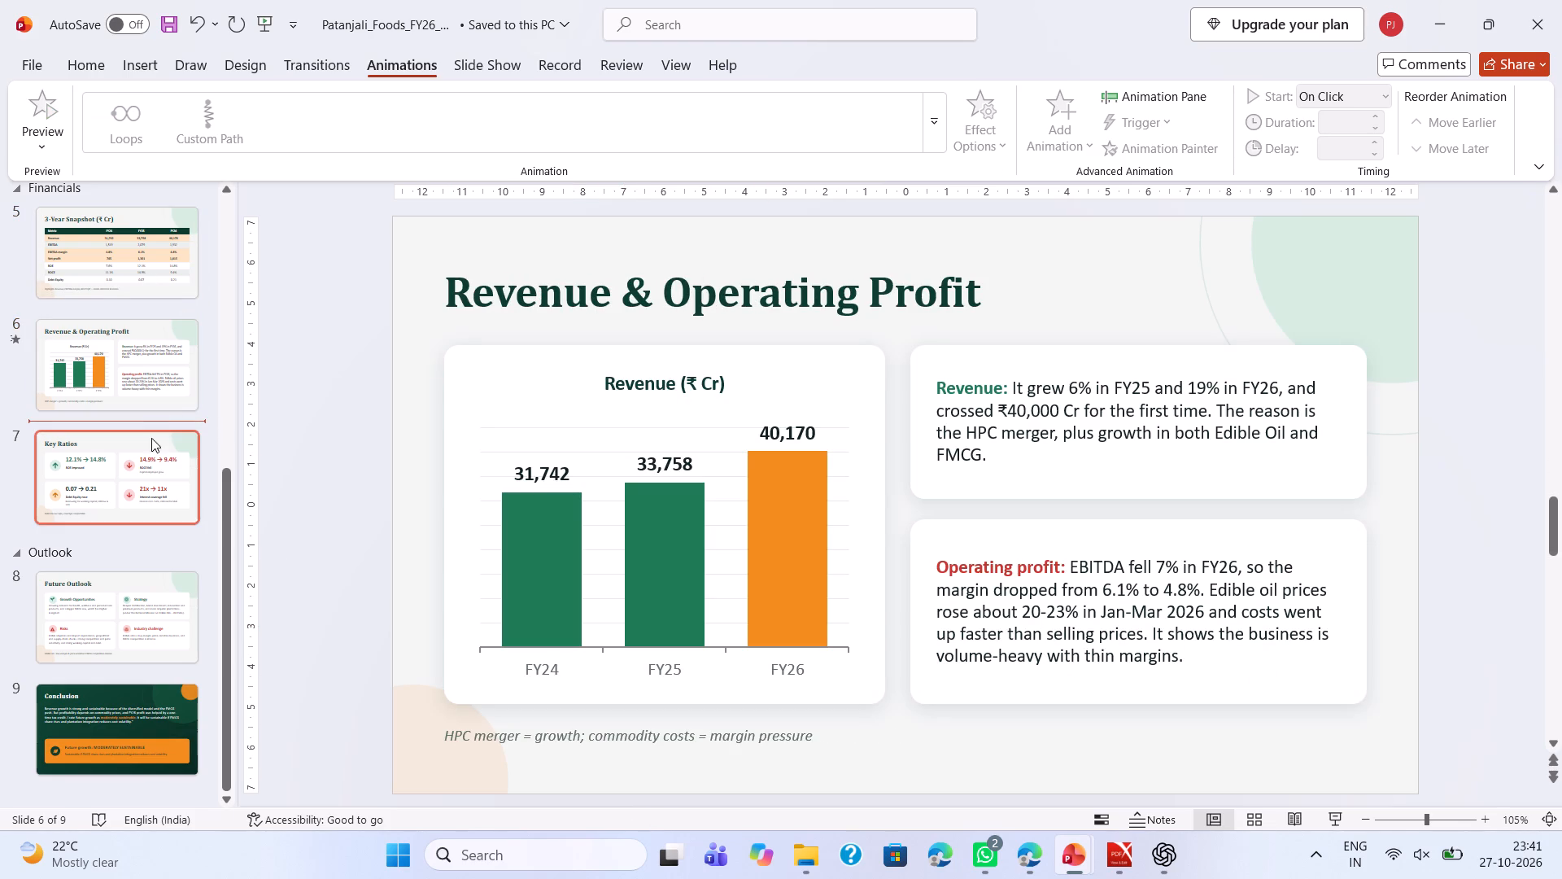
{"action": "left_click", "coordinate": [149, 448]}
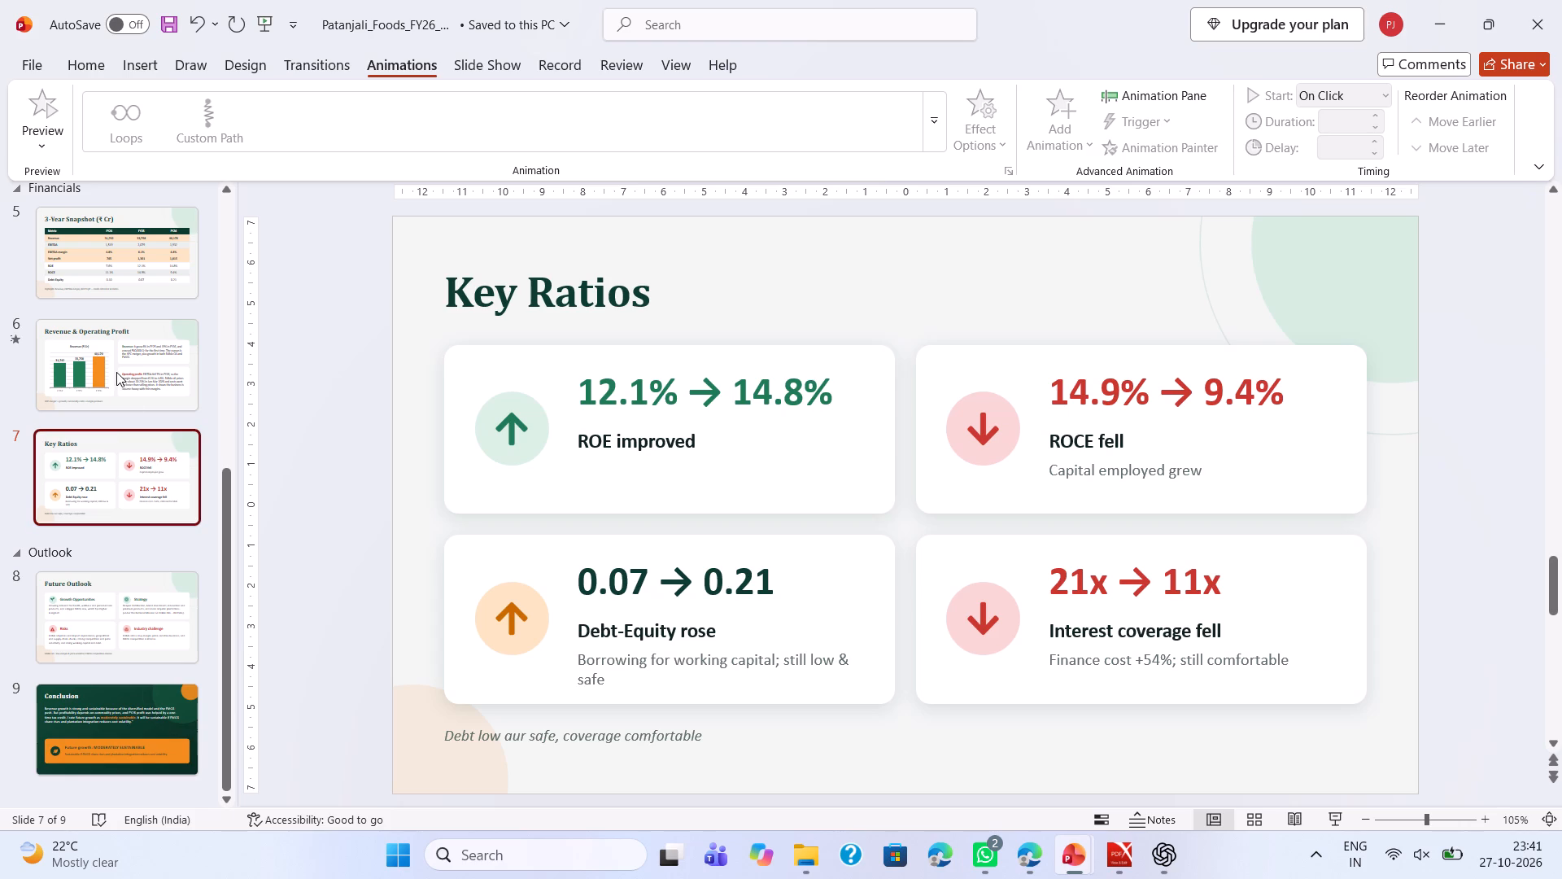
{"action": "left_click", "coordinate": [148, 266]}
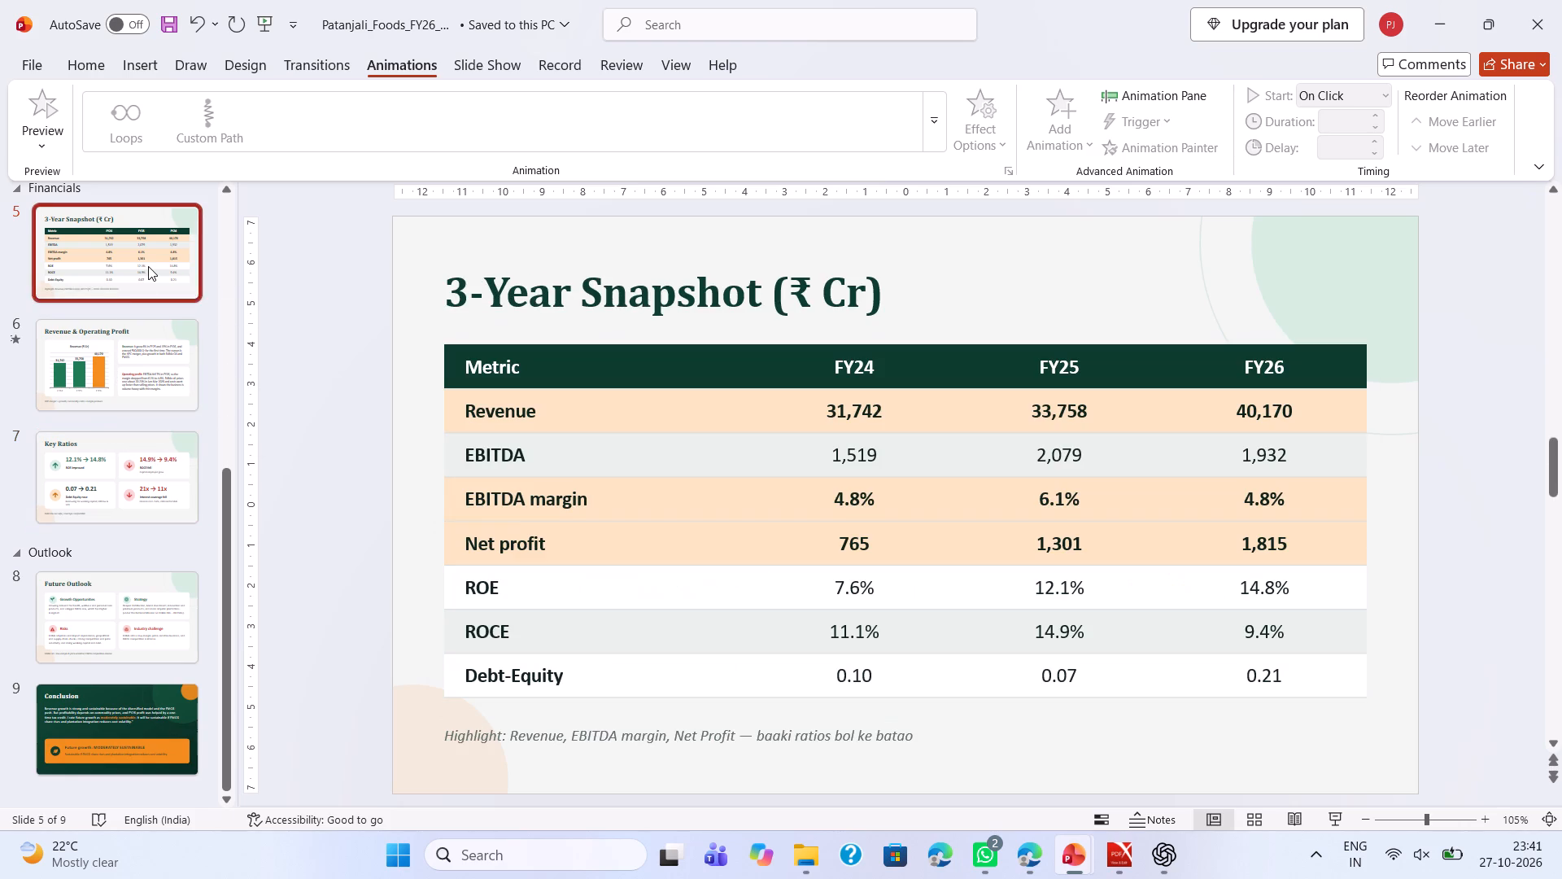
Delete the stray "0" after "margins" in the Growth Opportunities text on the Future Outlook slide and save the presentation.
{"action": "left_click", "coordinate": [120, 341]}
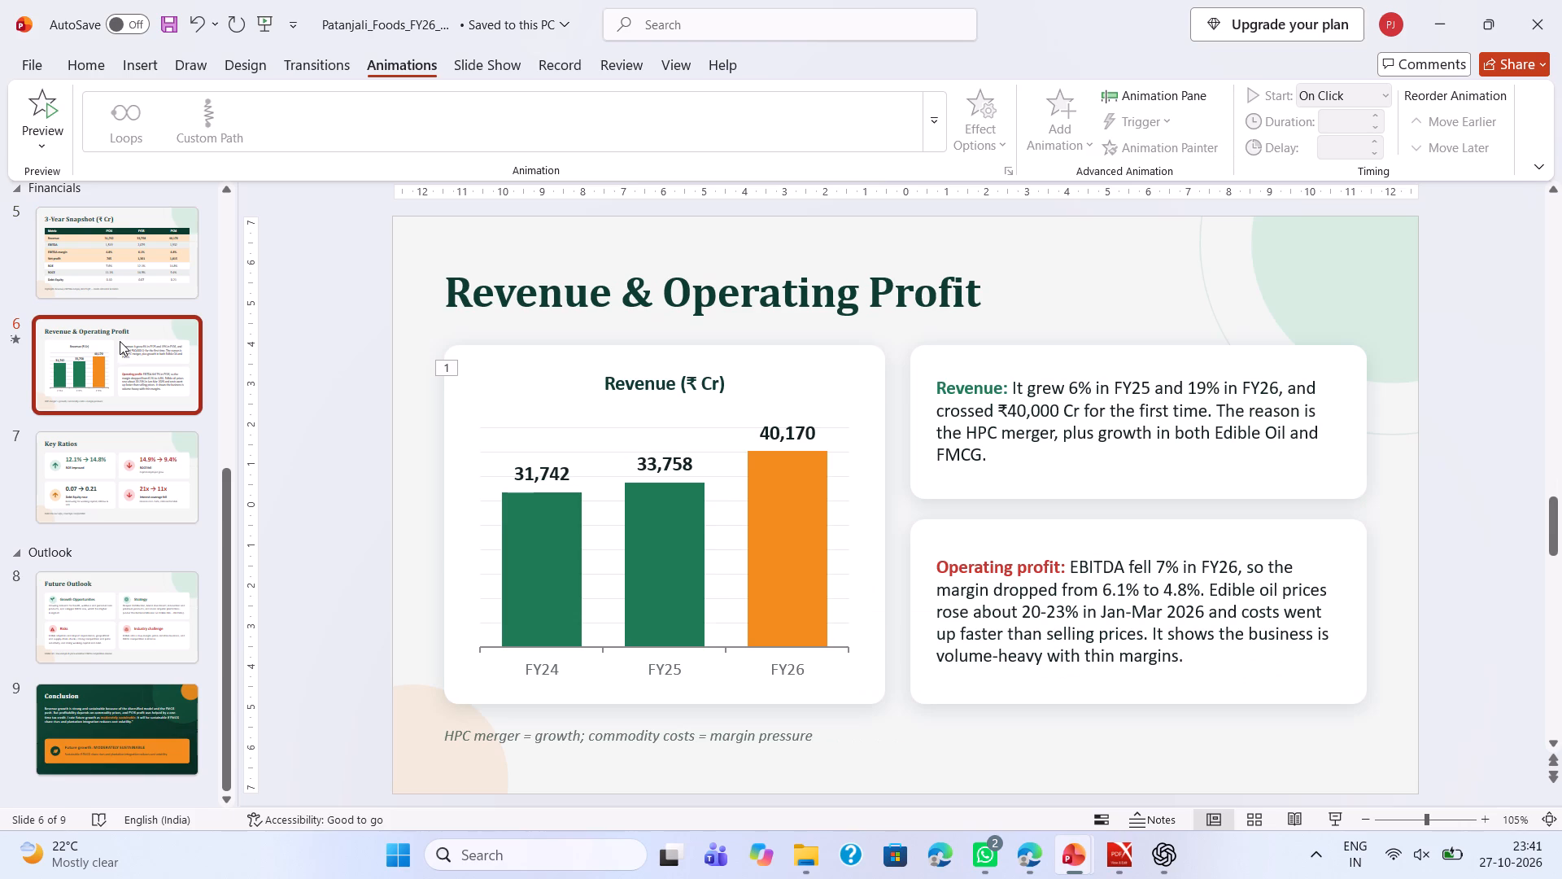
{"action": "left_click", "coordinate": [103, 457]}
{"action": "left_click", "coordinate": [135, 600]}
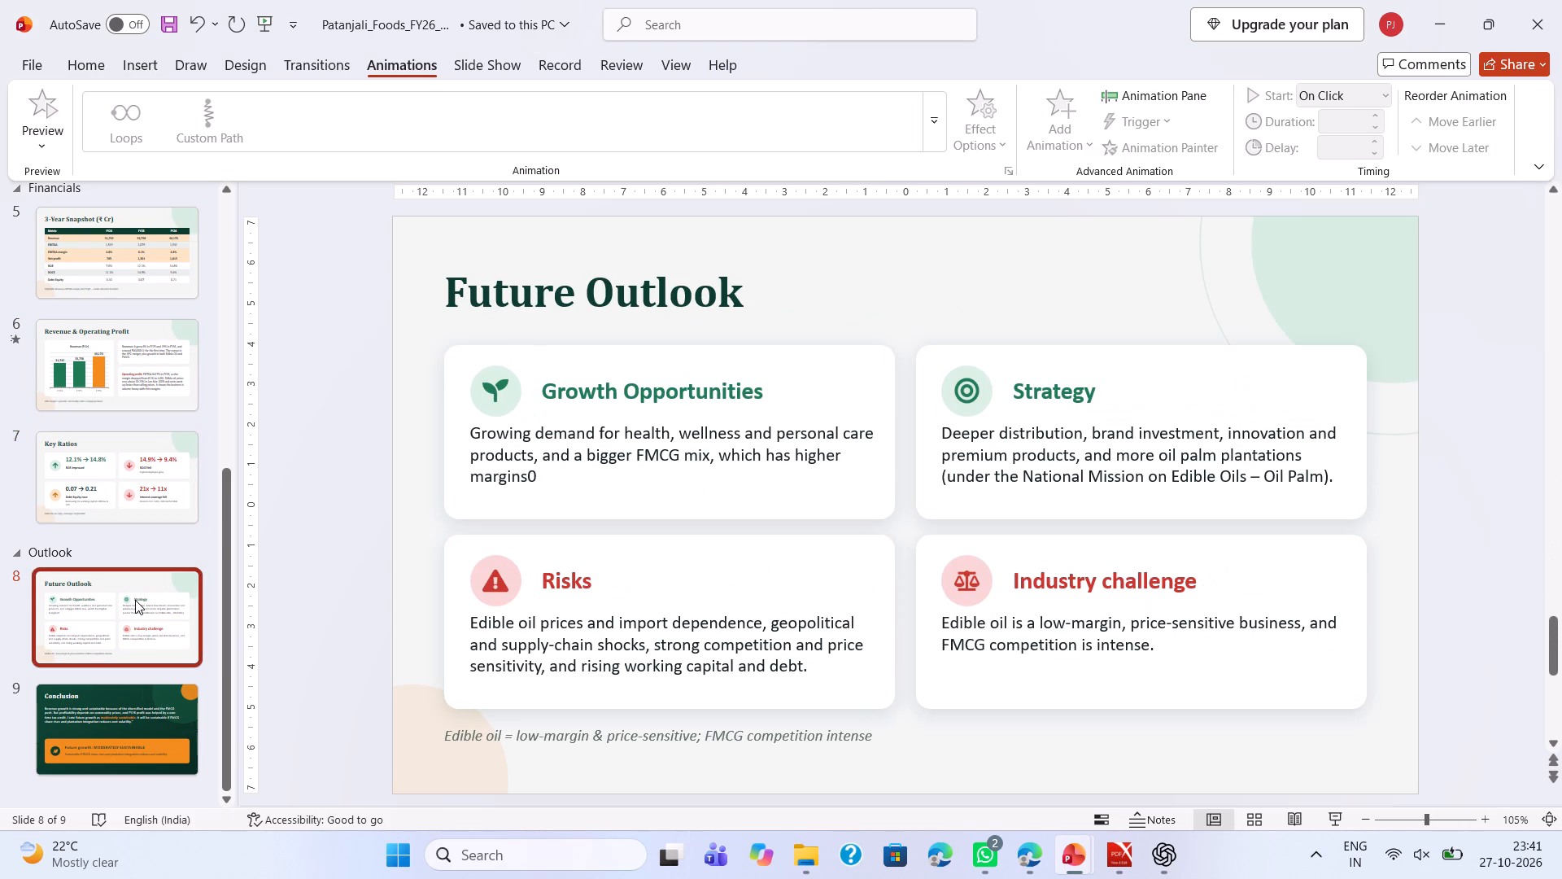
{"action": "scroll", "coordinate": [135, 600], "scroll_direction": "down", "scroll_amount": 1}
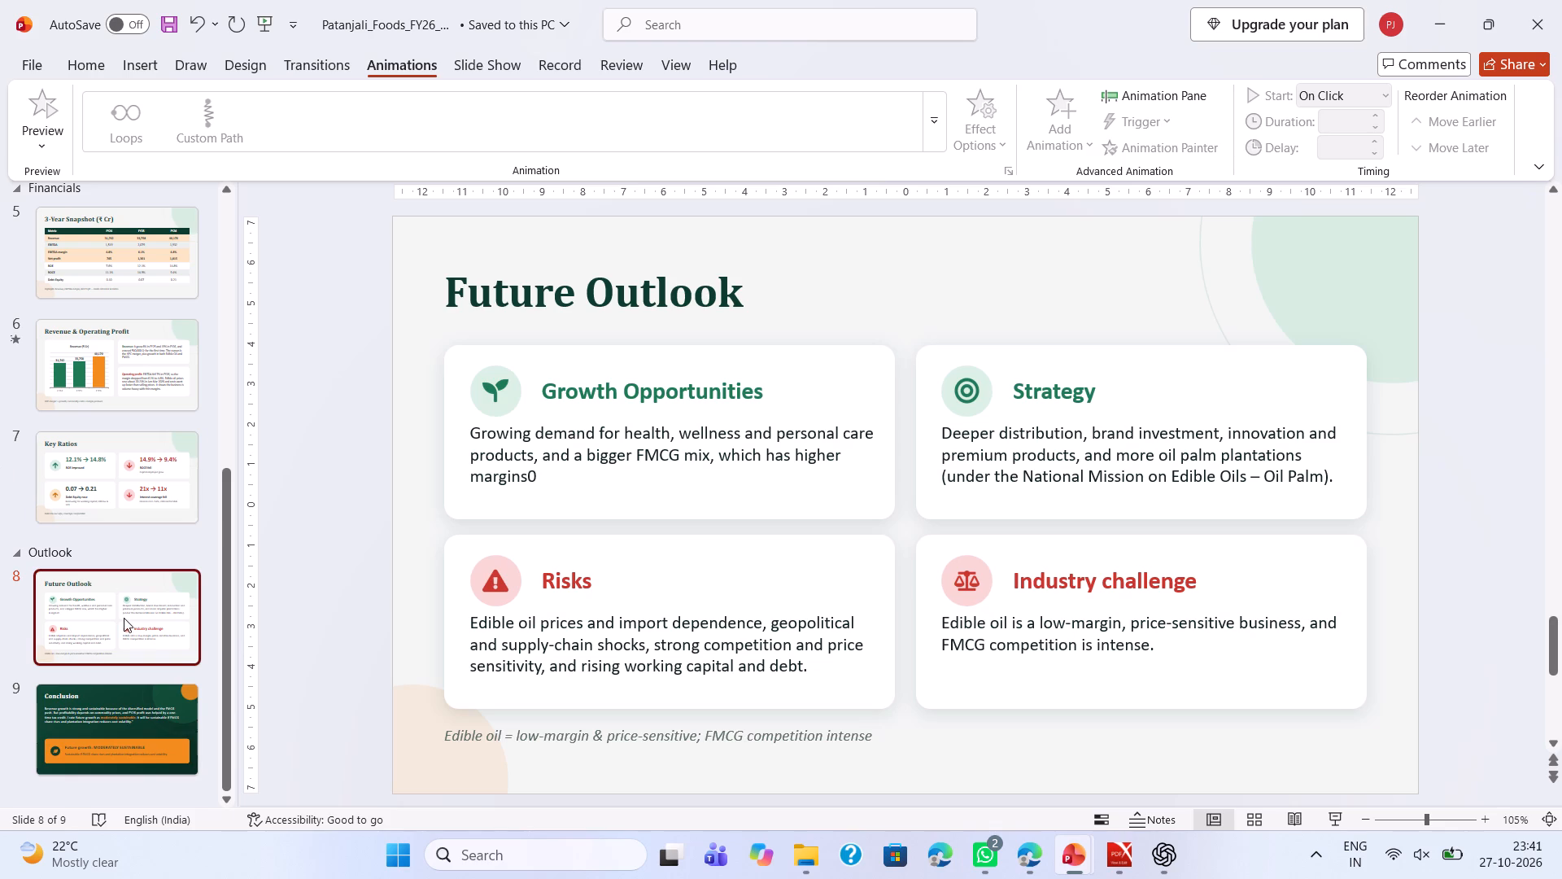
{"action": "left_click", "coordinate": [553, 488]}
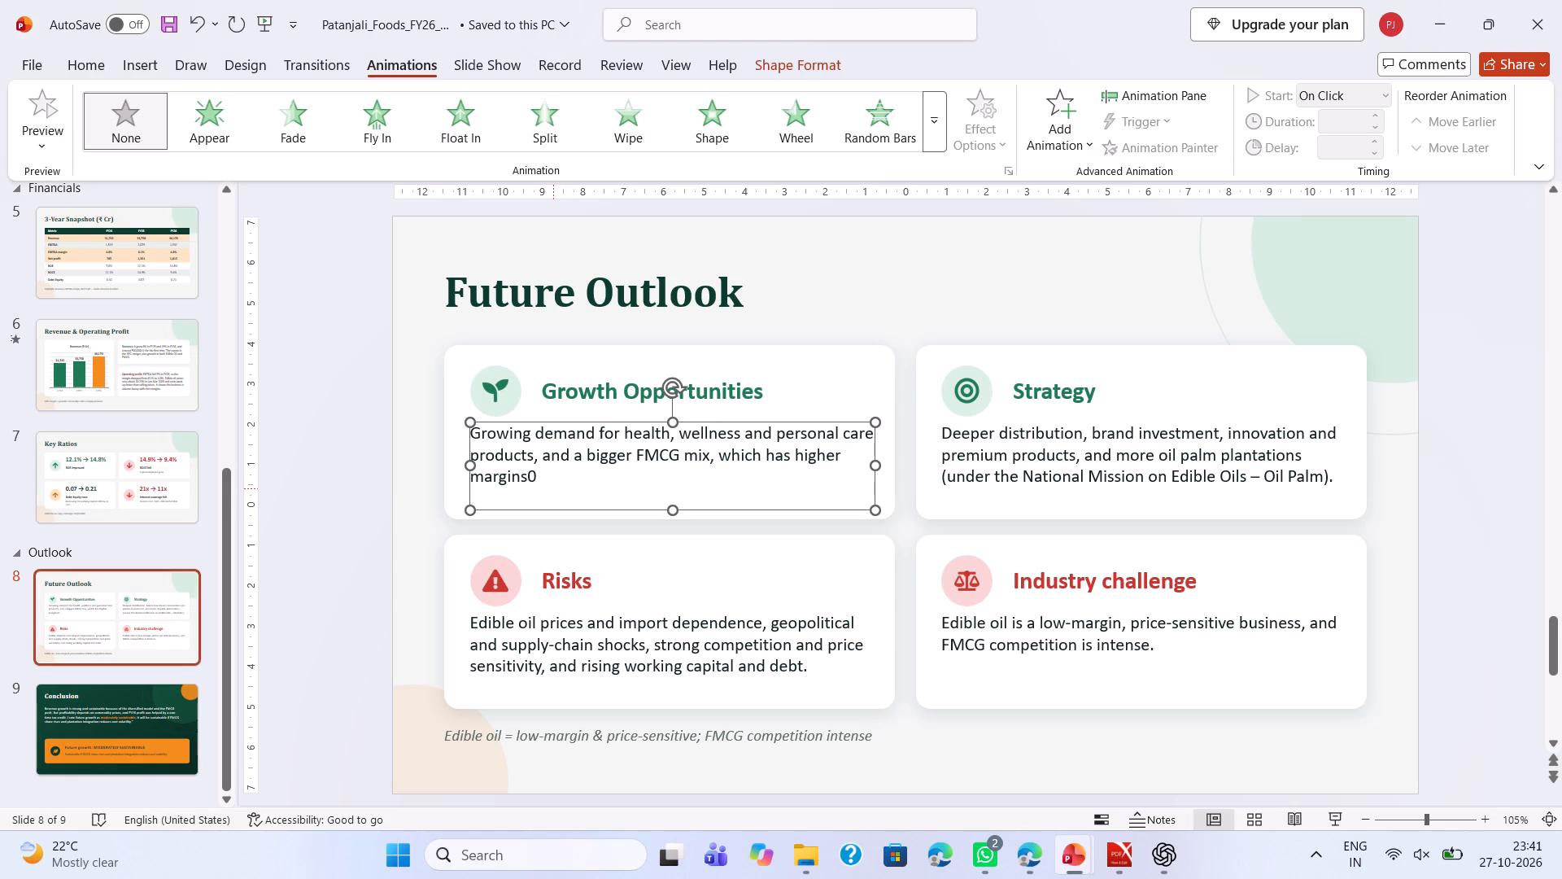
{"action": "left_click", "coordinate": [544, 474]}
{"action": "key", "text": "BackSpace"}
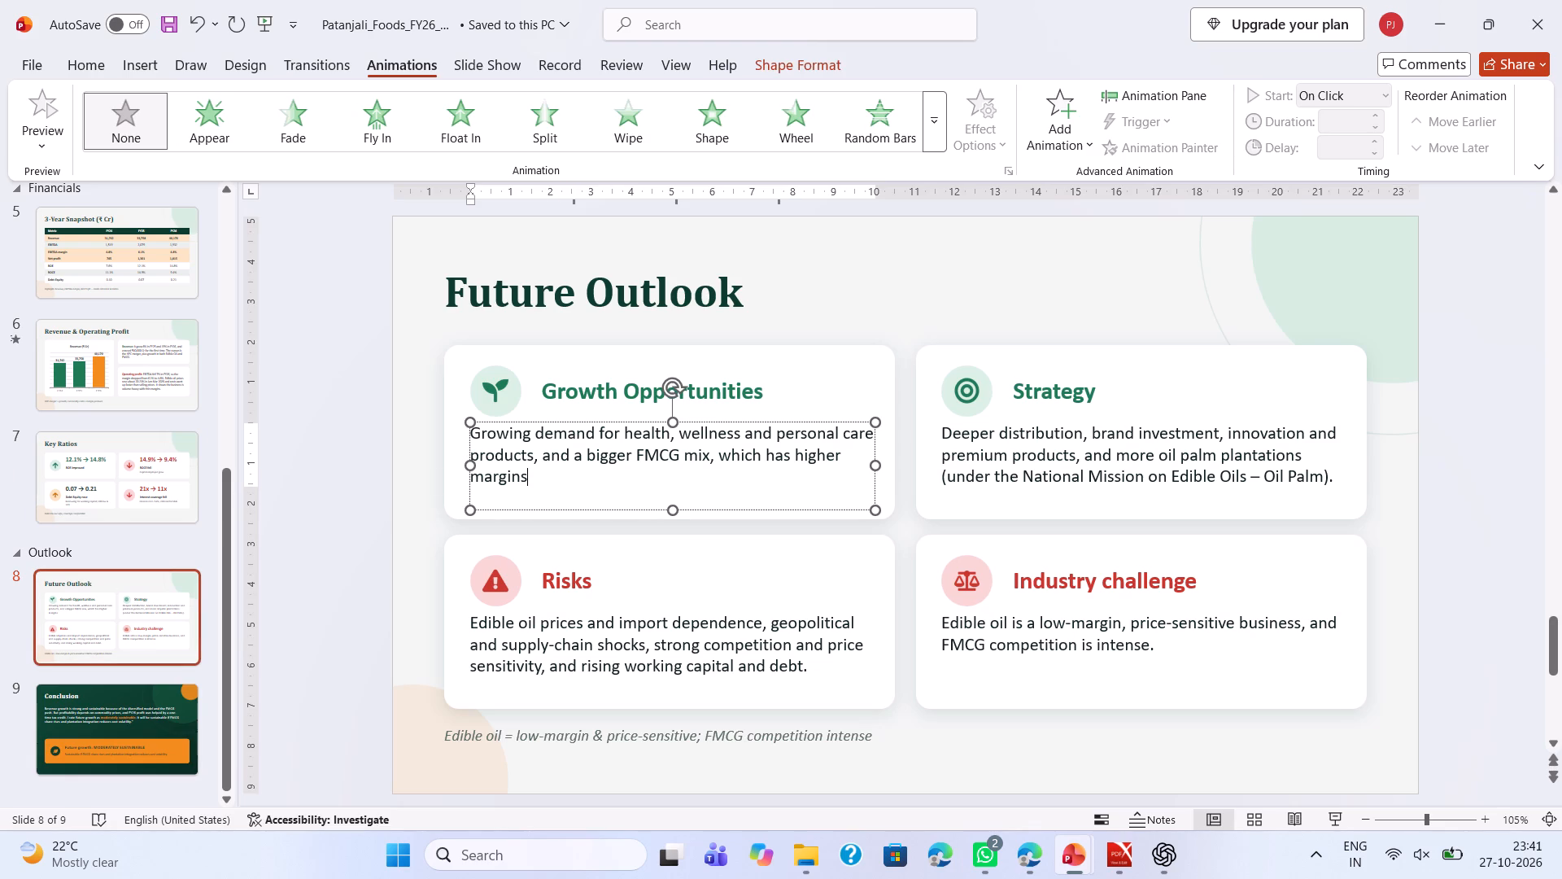
{"action": "key", "text": "ctrl+s"}
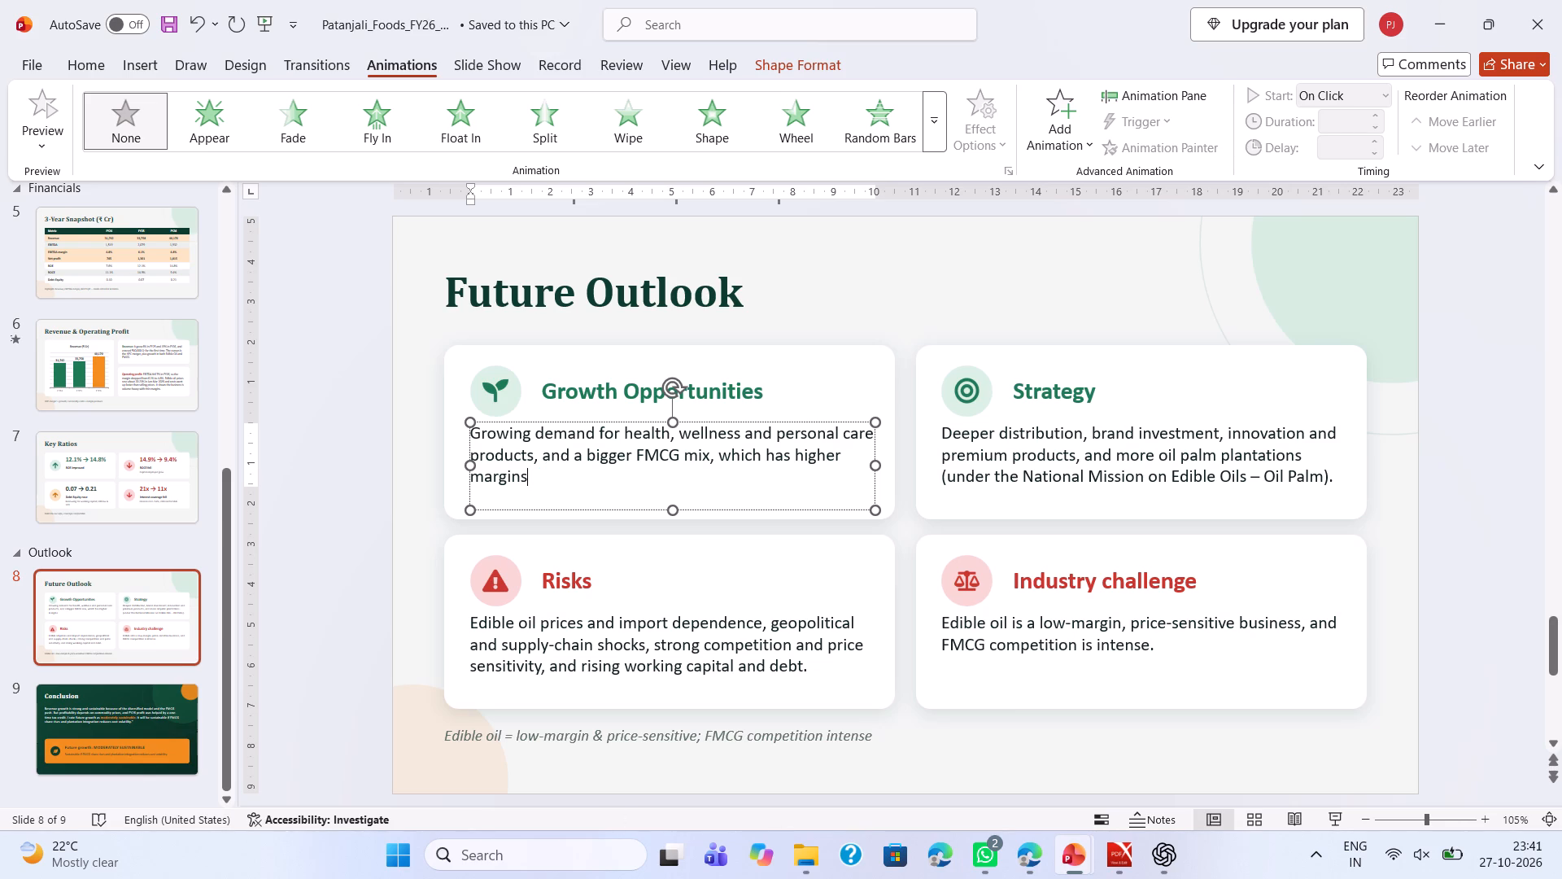
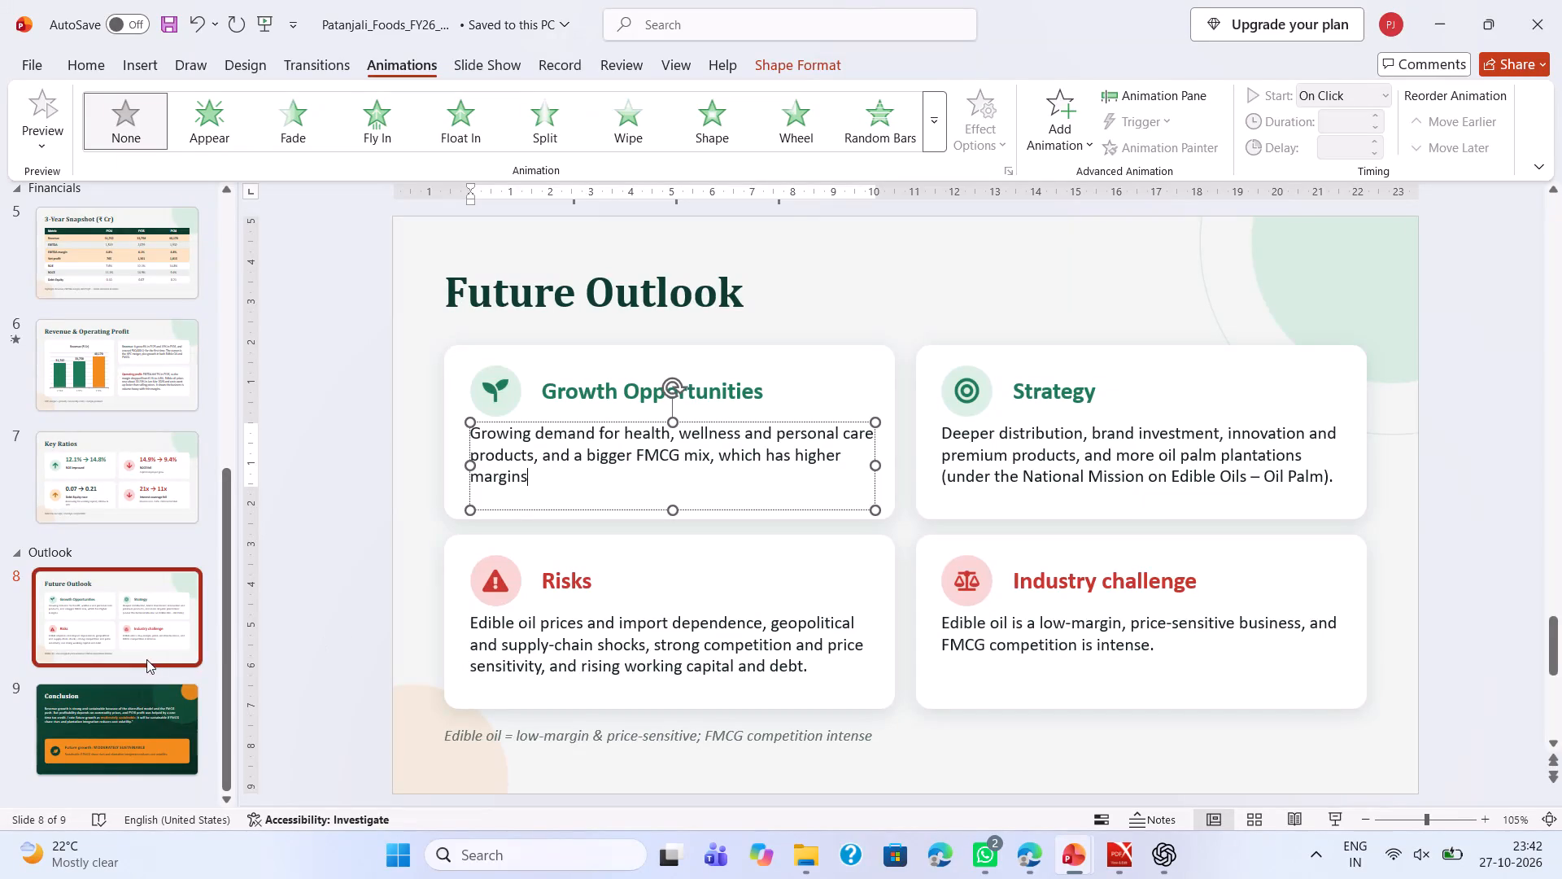
Read through the Conclusion slide on future growth, and return to the opening slides of the deck.
{"action": "left_click", "coordinate": [135, 703]}
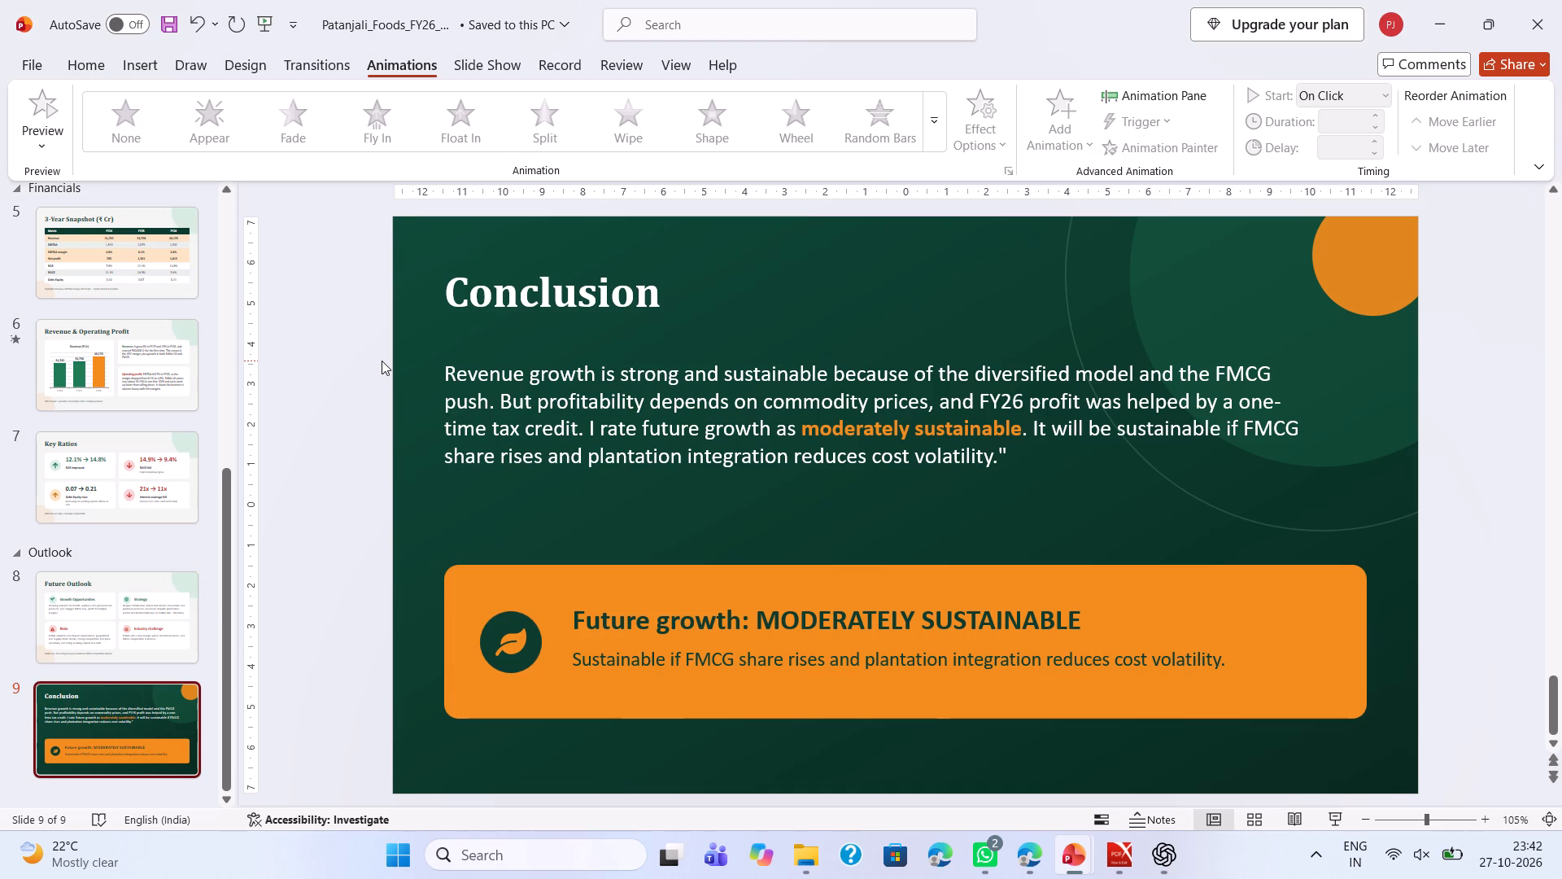
{"action": "scroll", "coordinate": [121, 435], "scroll_direction": "up", "scroll_amount": 4}
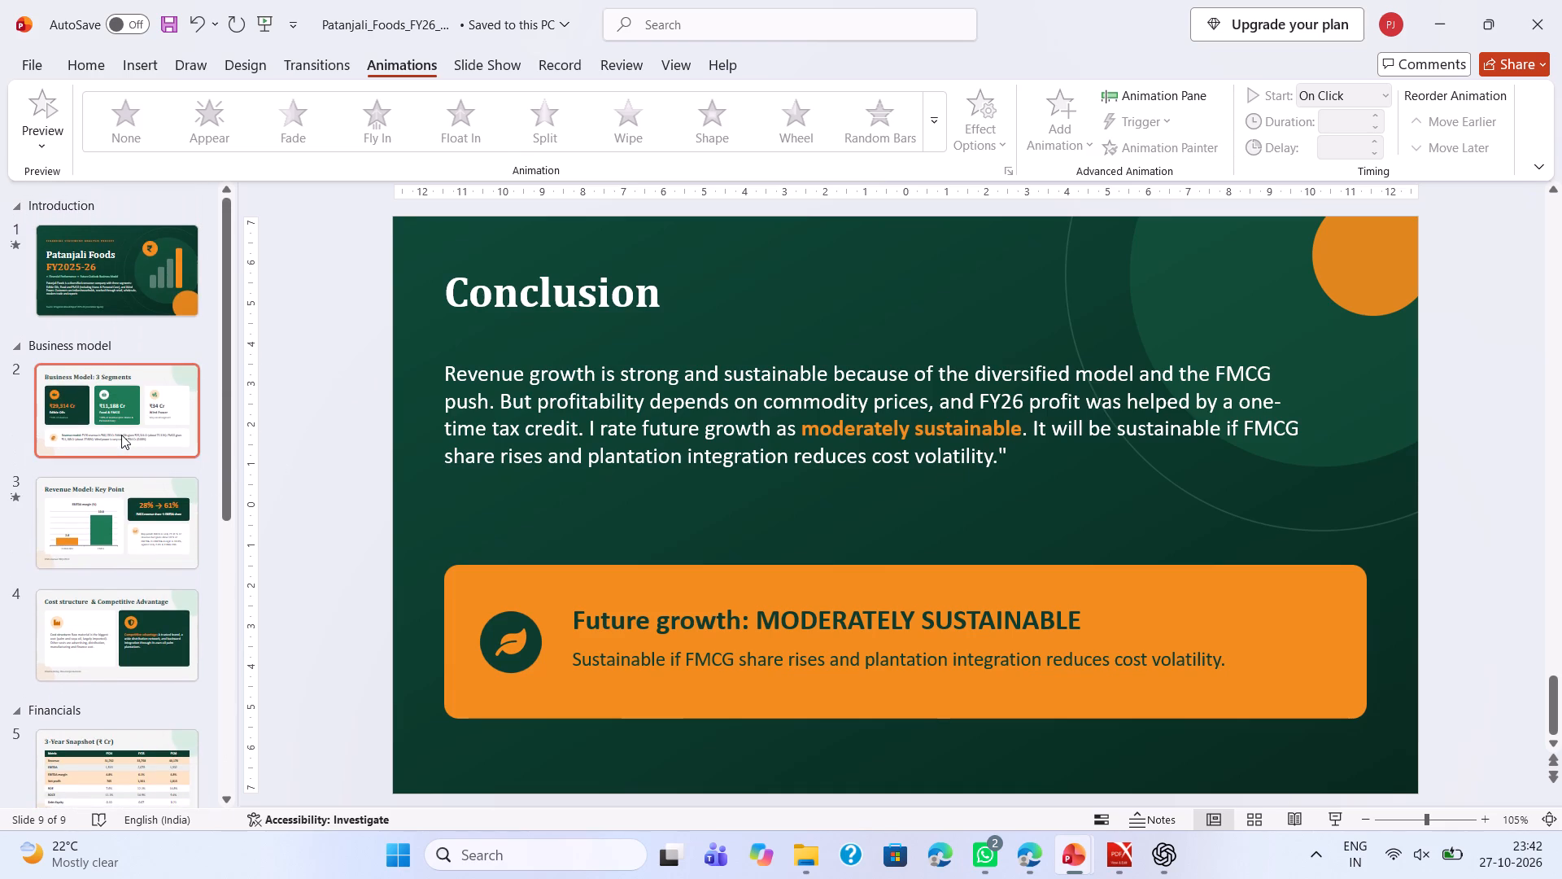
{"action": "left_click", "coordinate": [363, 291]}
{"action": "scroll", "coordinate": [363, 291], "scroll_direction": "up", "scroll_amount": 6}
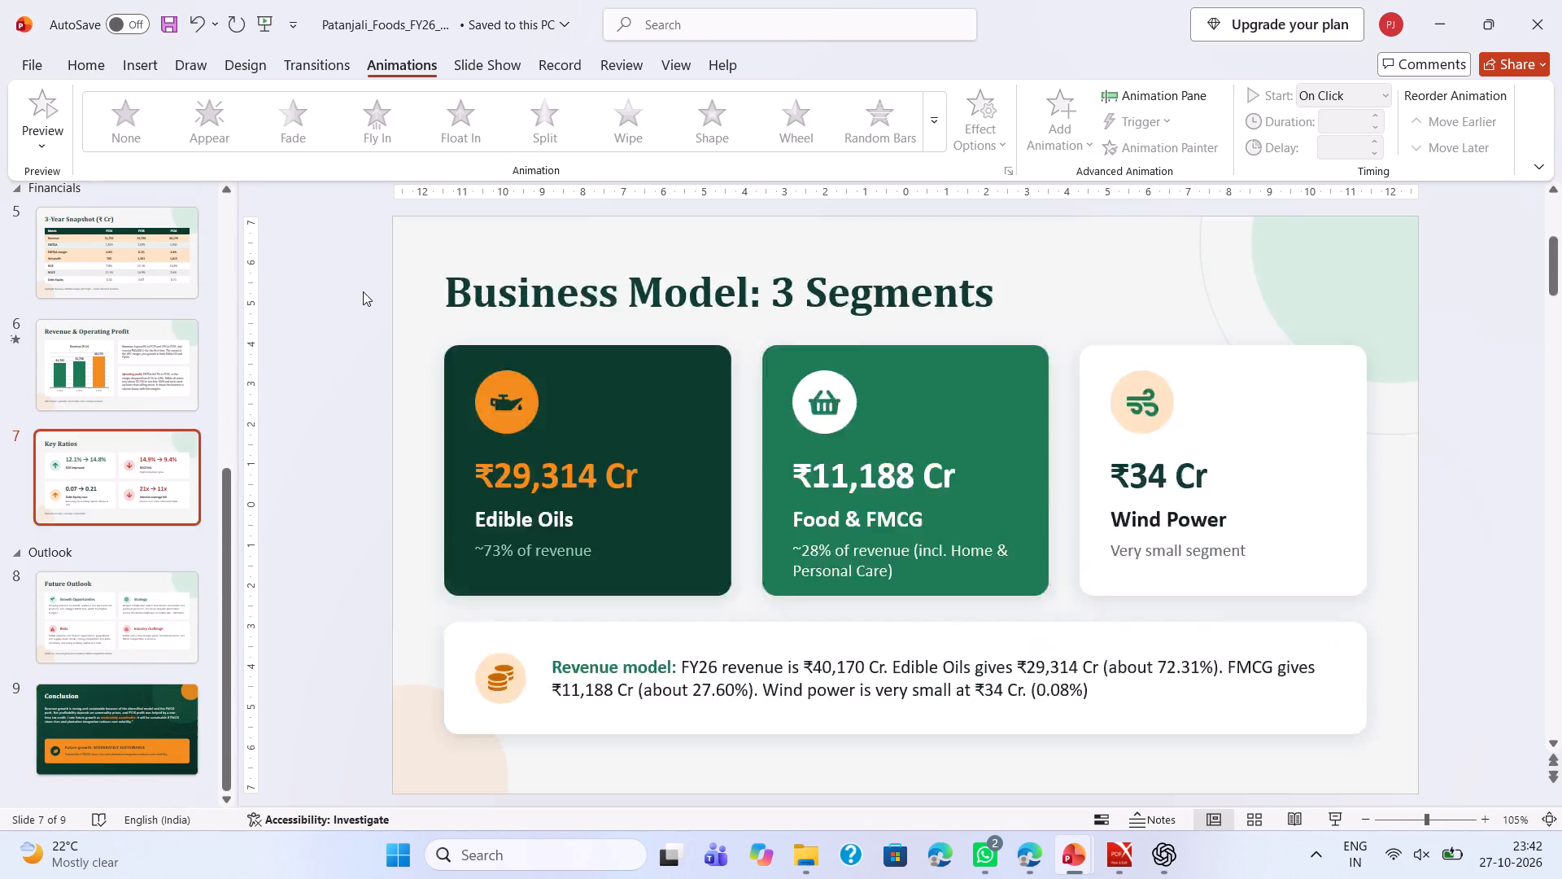
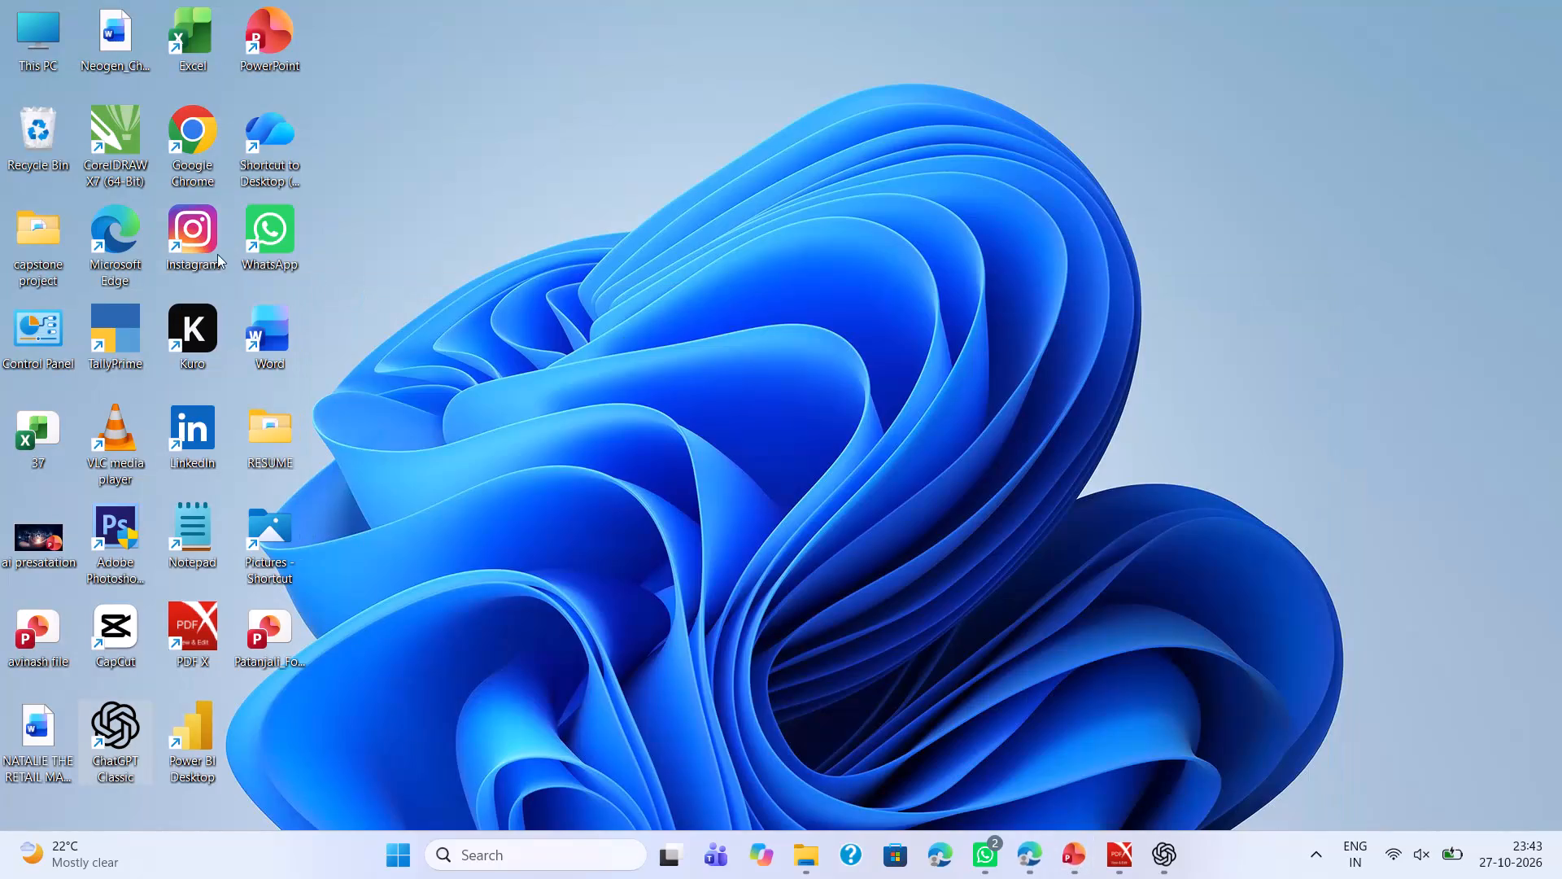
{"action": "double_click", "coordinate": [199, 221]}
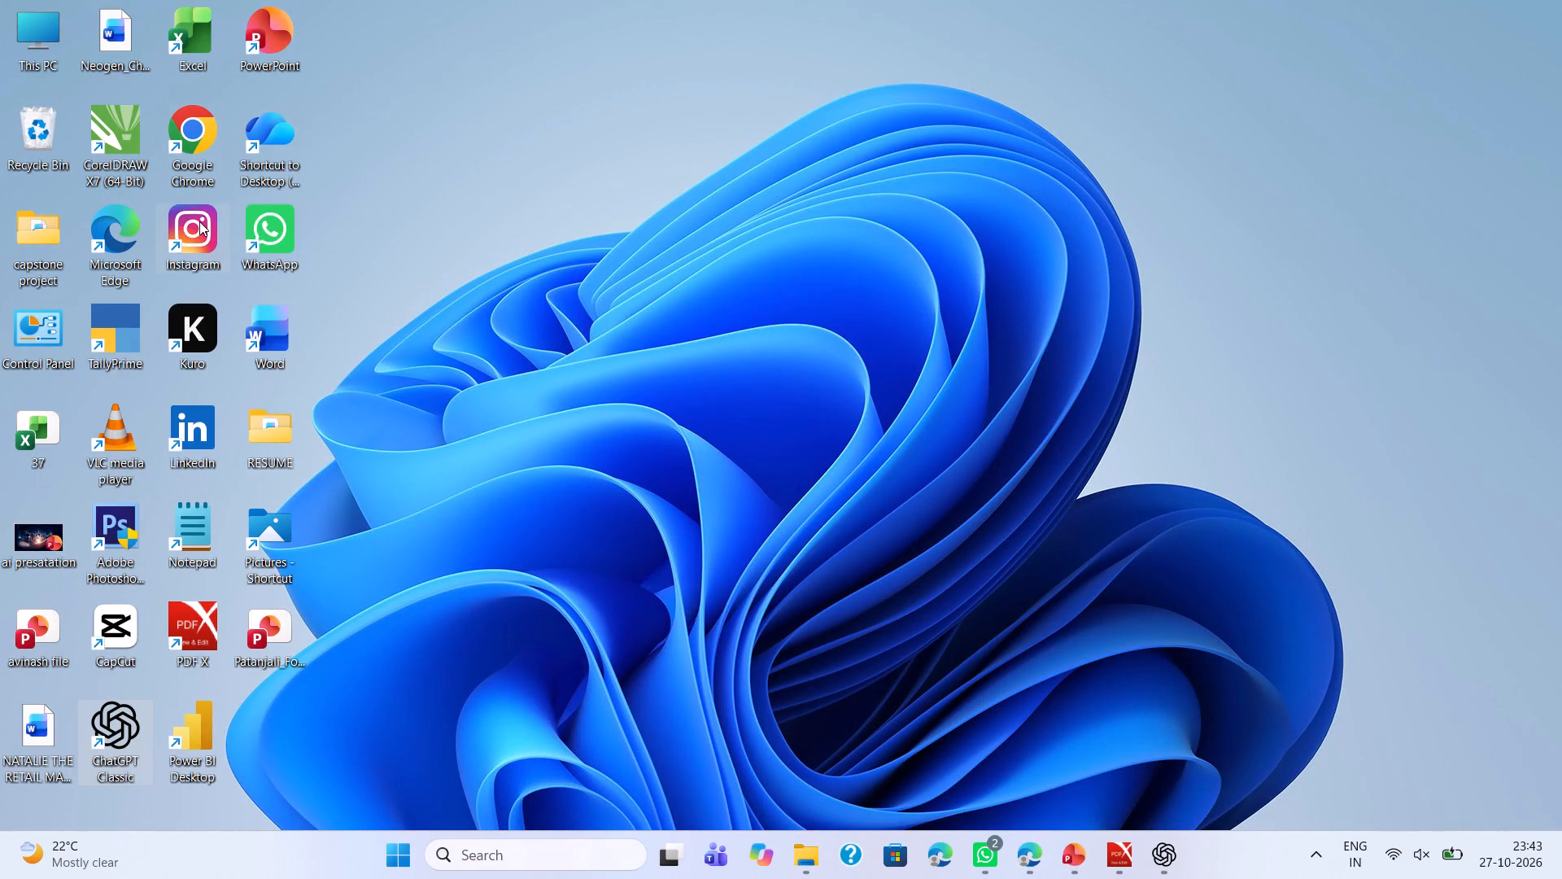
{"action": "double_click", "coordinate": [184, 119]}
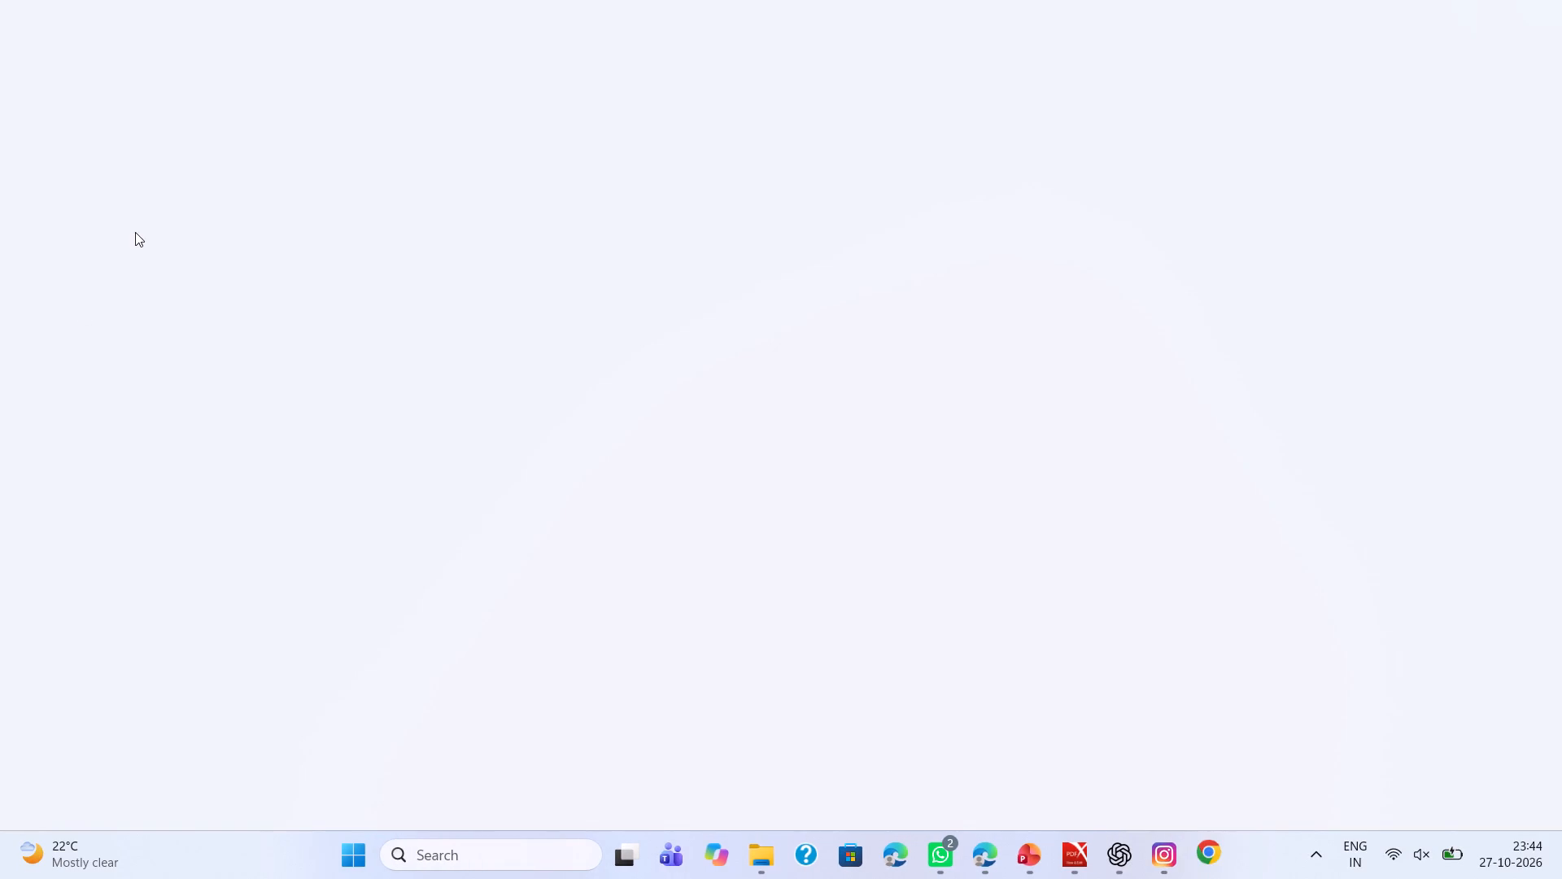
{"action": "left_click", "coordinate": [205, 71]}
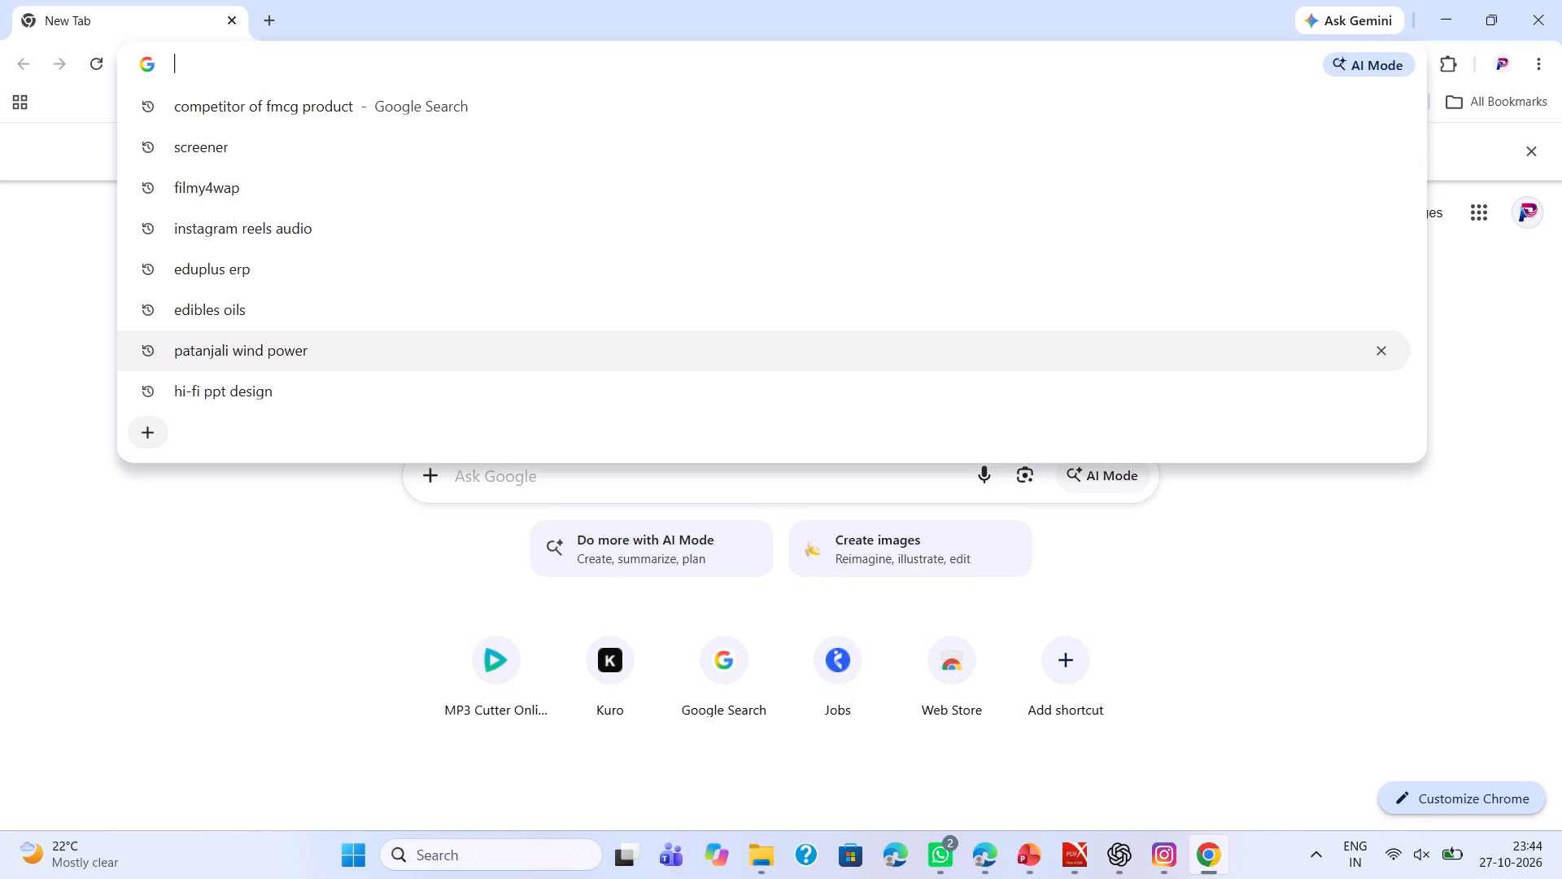
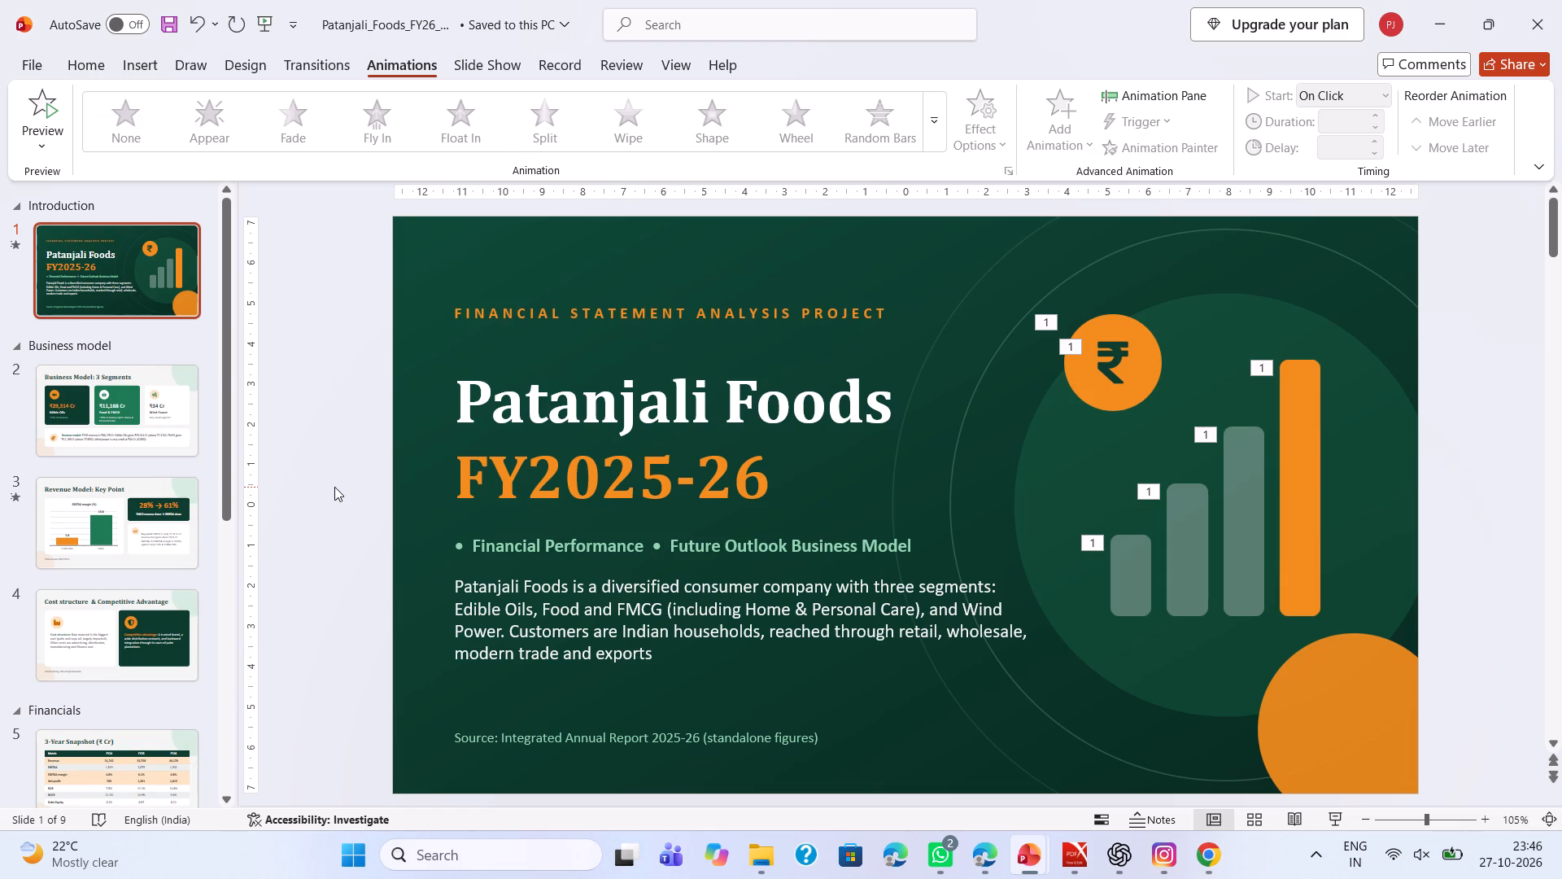
{"action": "key", "text": "ctrl+s"}
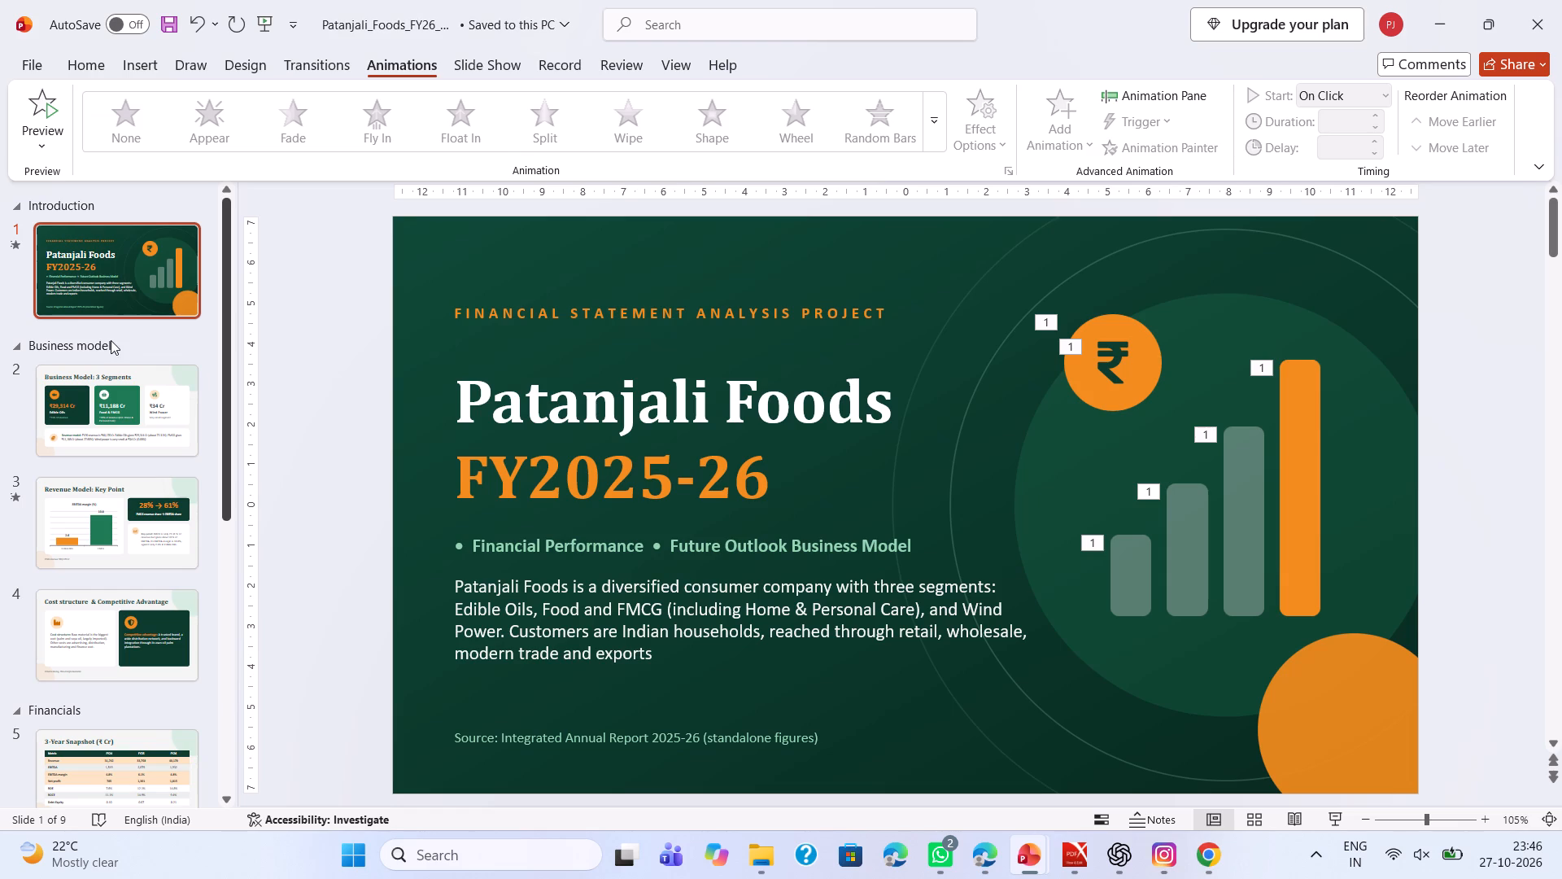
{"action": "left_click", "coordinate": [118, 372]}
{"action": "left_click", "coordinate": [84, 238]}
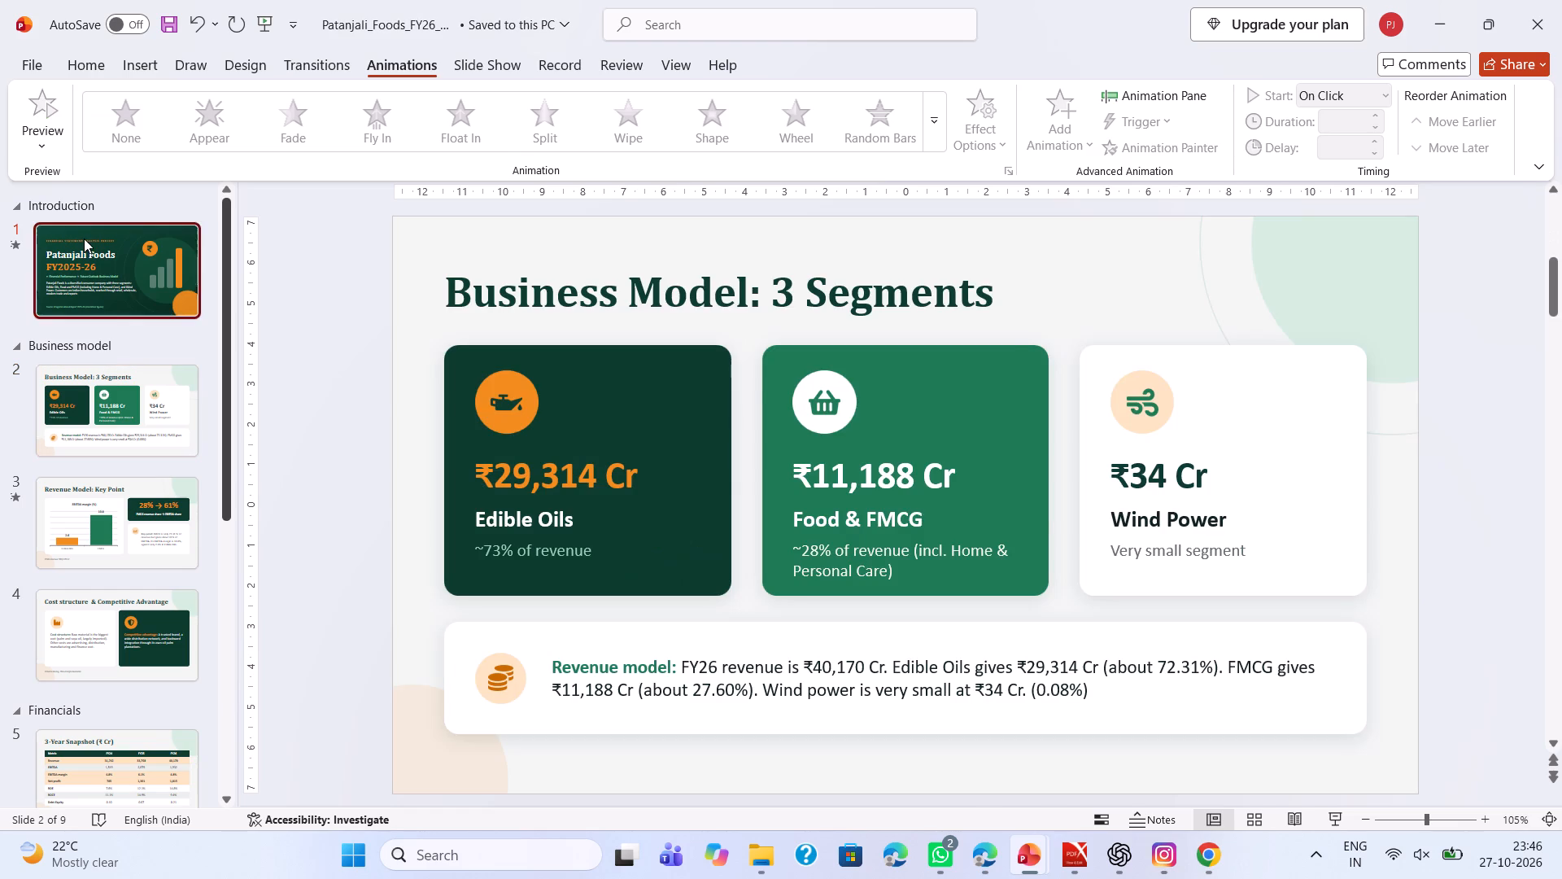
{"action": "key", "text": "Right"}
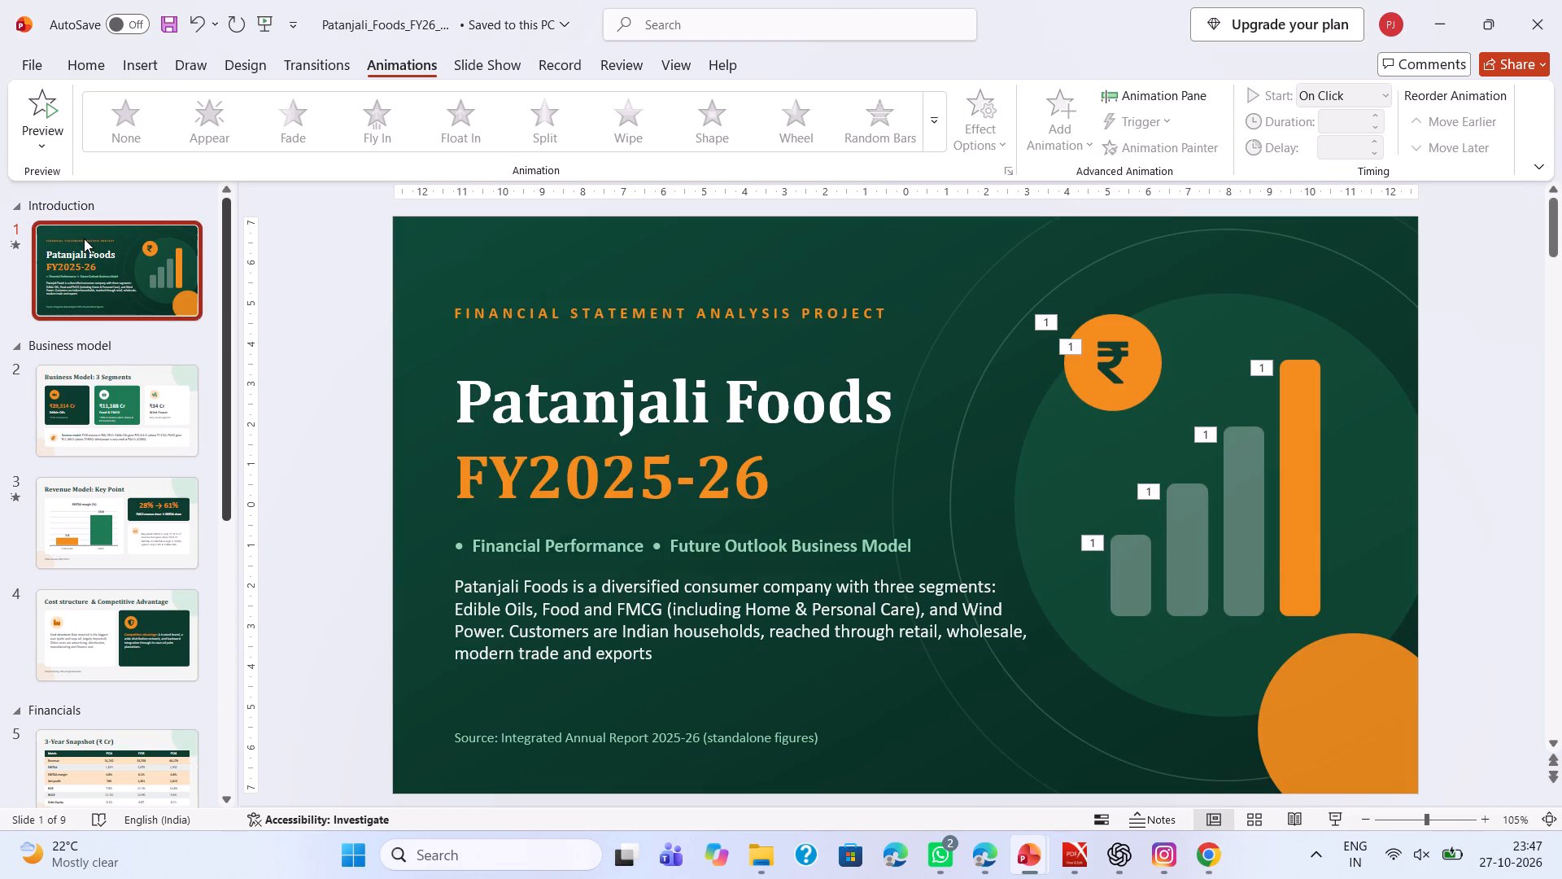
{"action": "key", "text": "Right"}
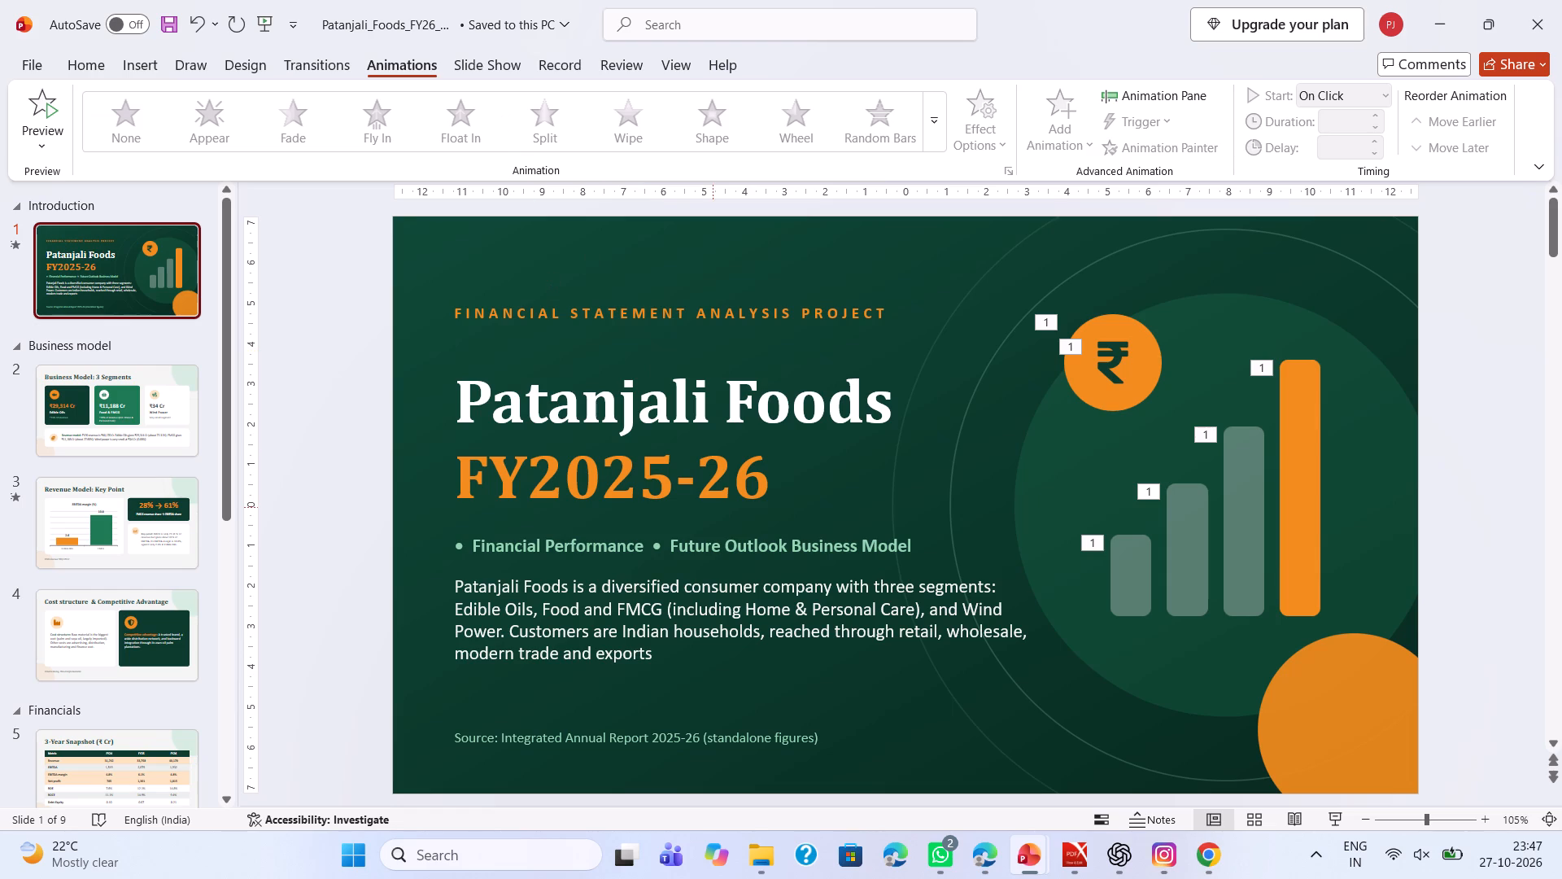
Save the Patanjali Foods presentation again with the title slide showing.
{"action": "key", "text": "ctrl+s"}
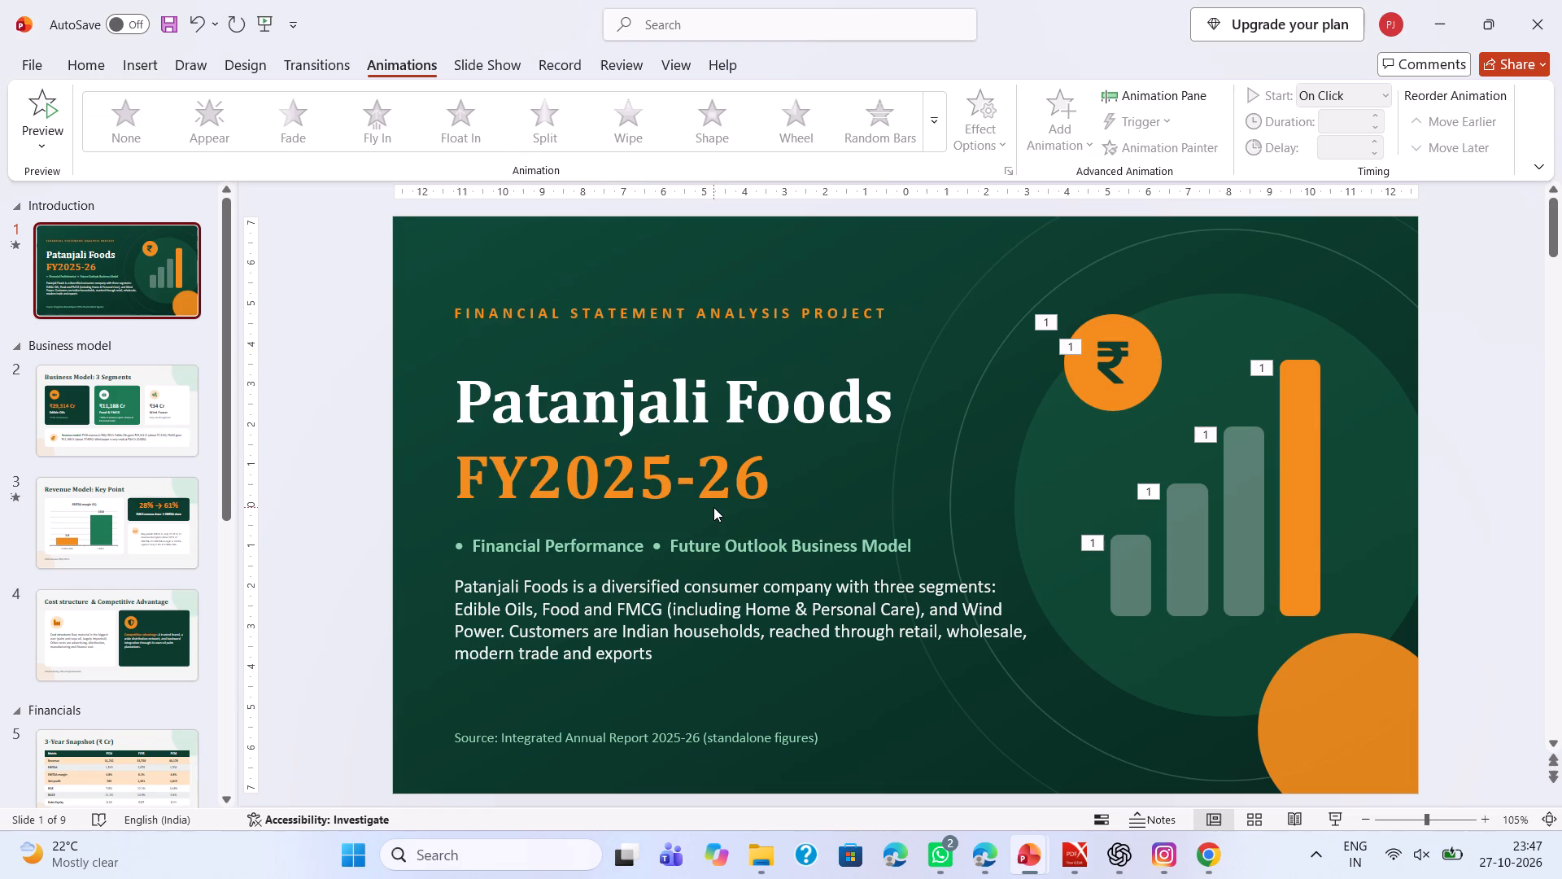
In File Explorer, share the Patanjali_Foods_FY26_Hi-Fi presentation from the Downloads folder through WhatsApp.
{"action": "triple_click", "coordinate": [40, 28]}
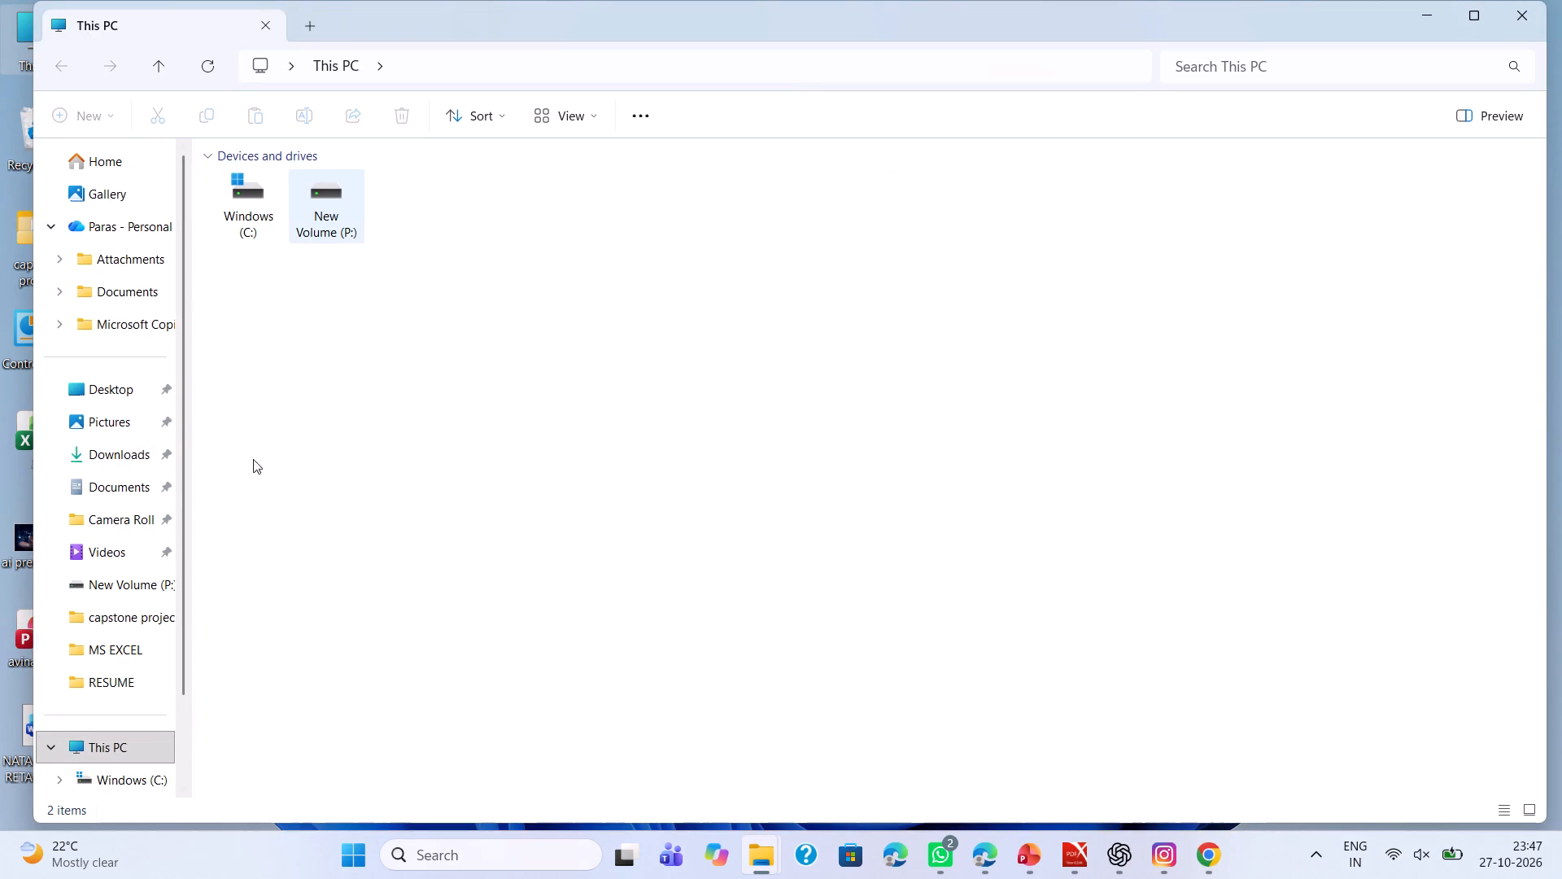
{"action": "left_click", "coordinate": [144, 610]}
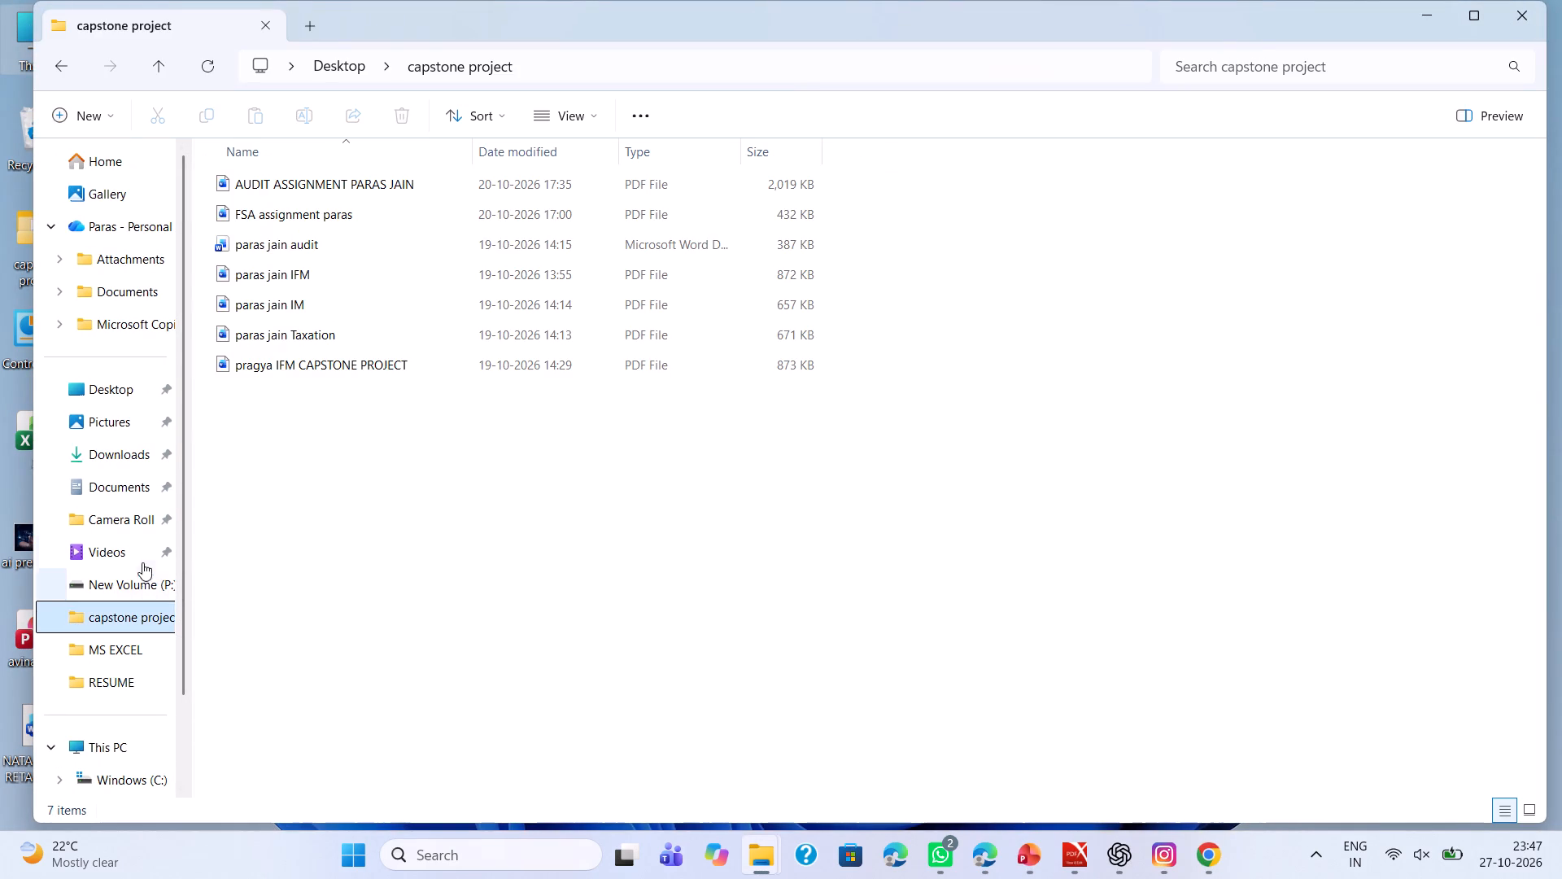
{"action": "left_click", "coordinate": [130, 456]}
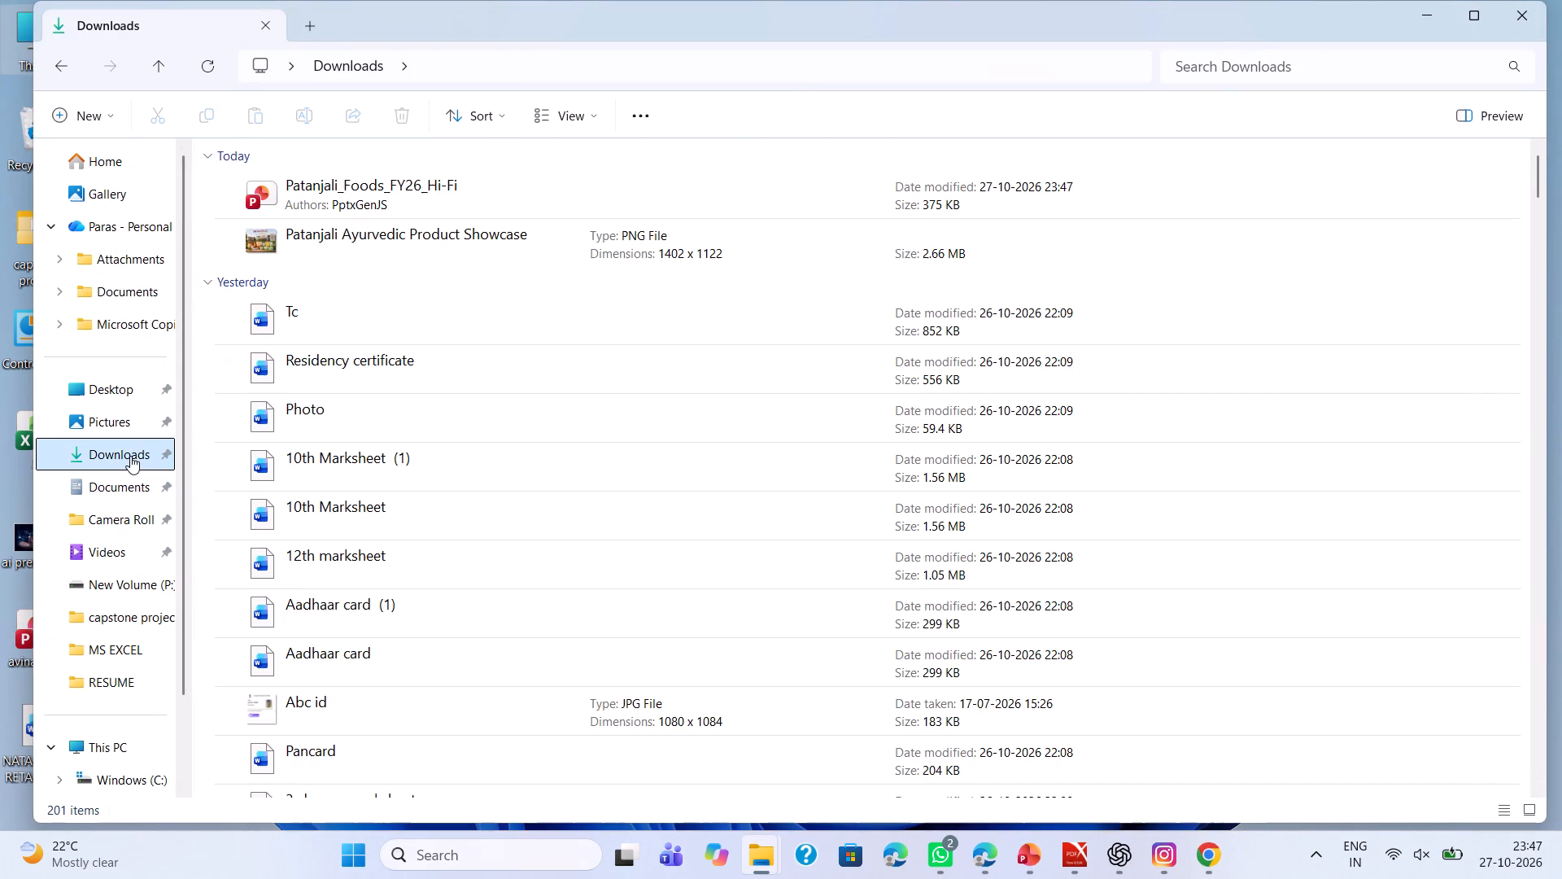
{"action": "left_click", "coordinate": [497, 184]}
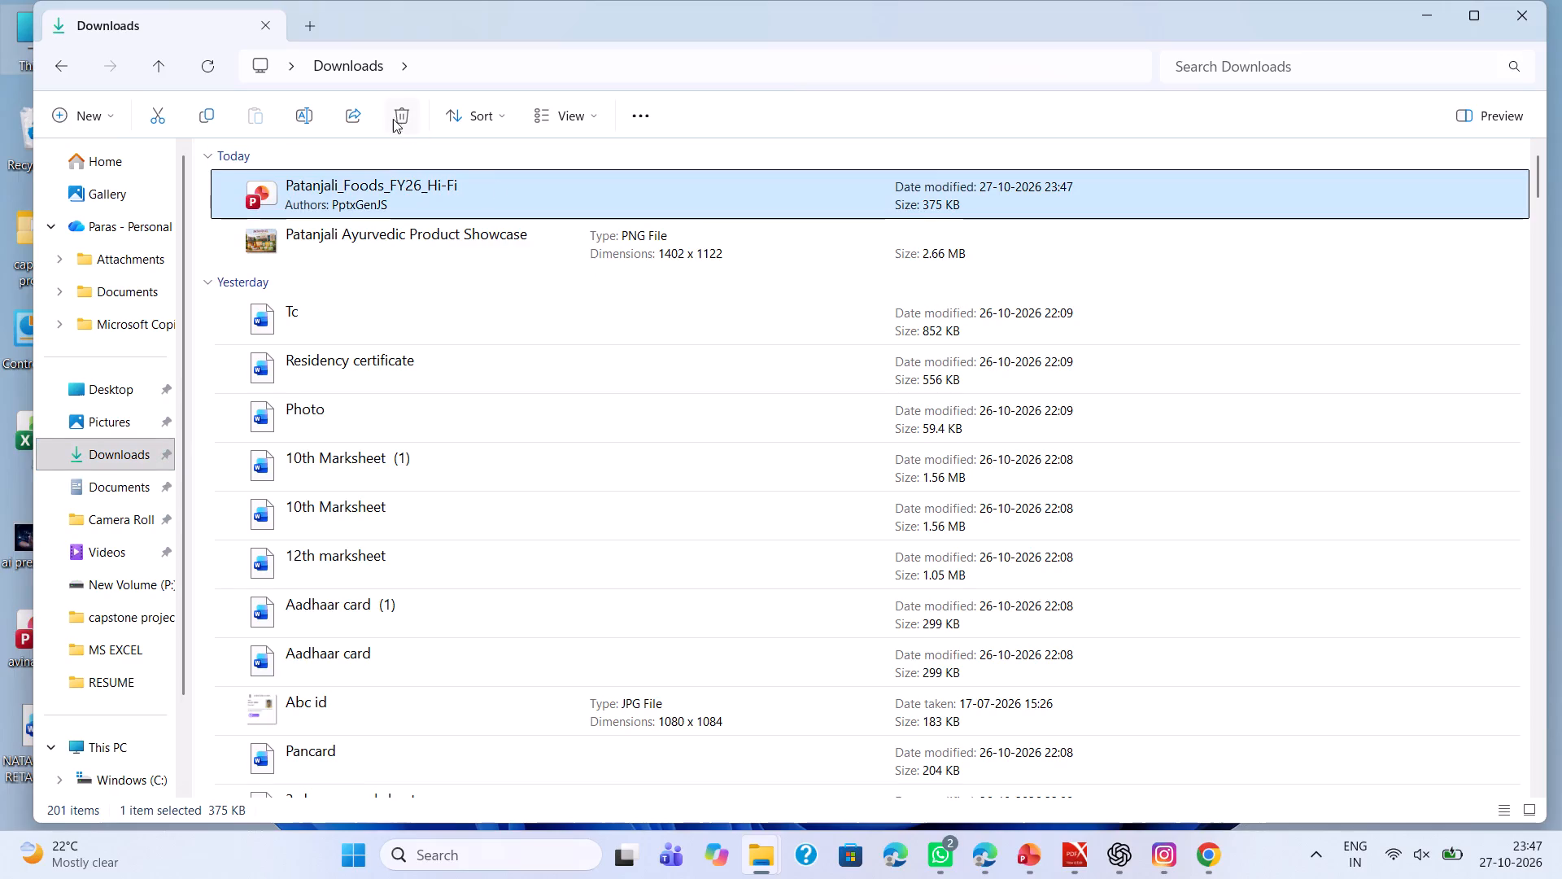
{"action": "left_click", "coordinate": [366, 113]}
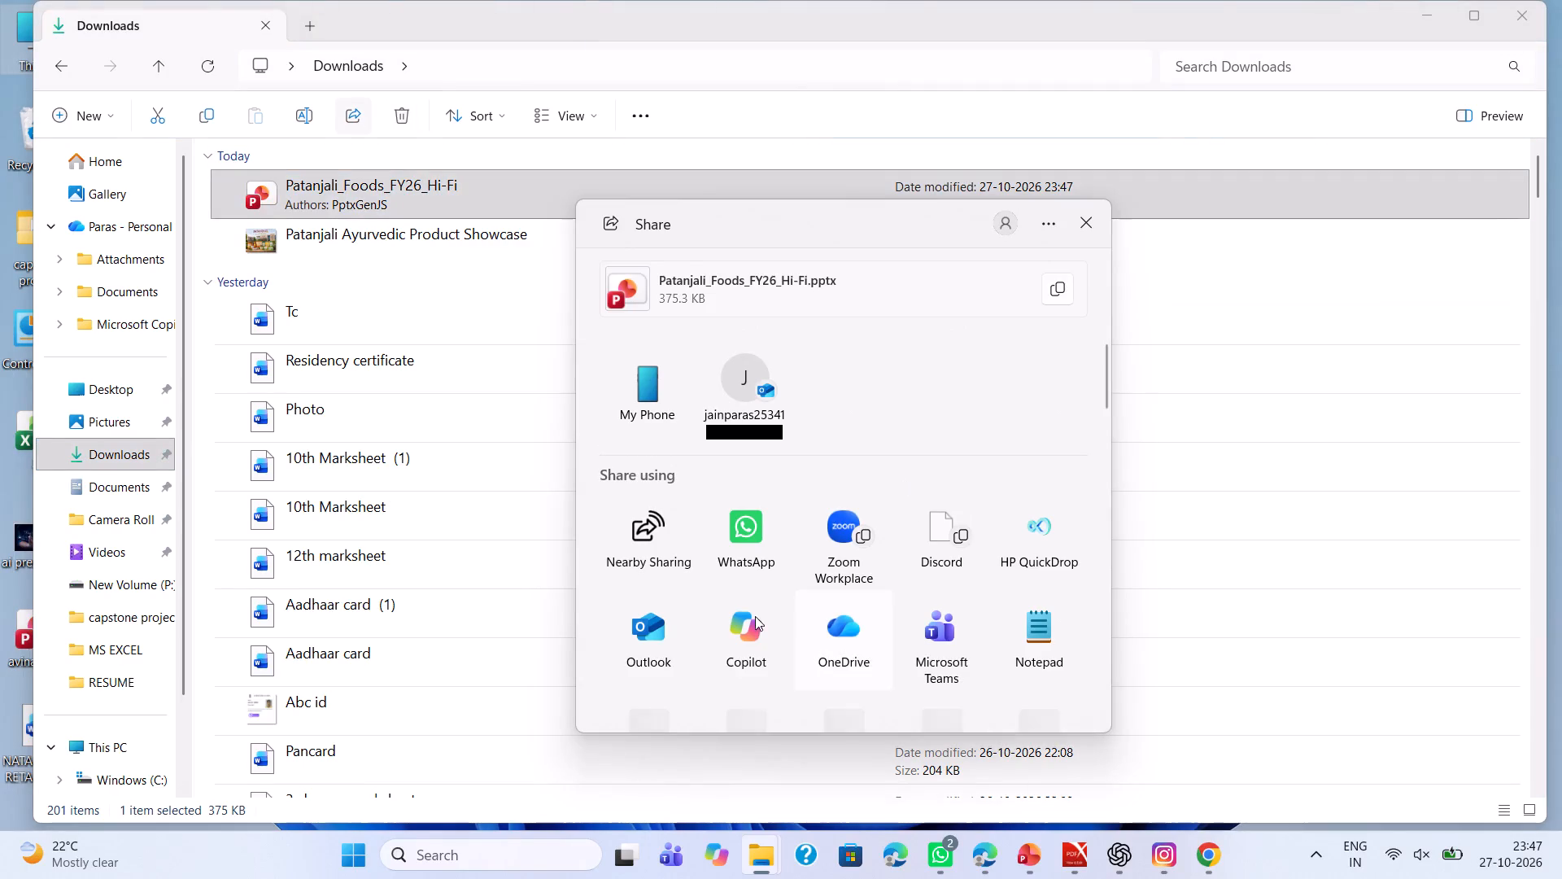
{"action": "left_click", "coordinate": [748, 546]}
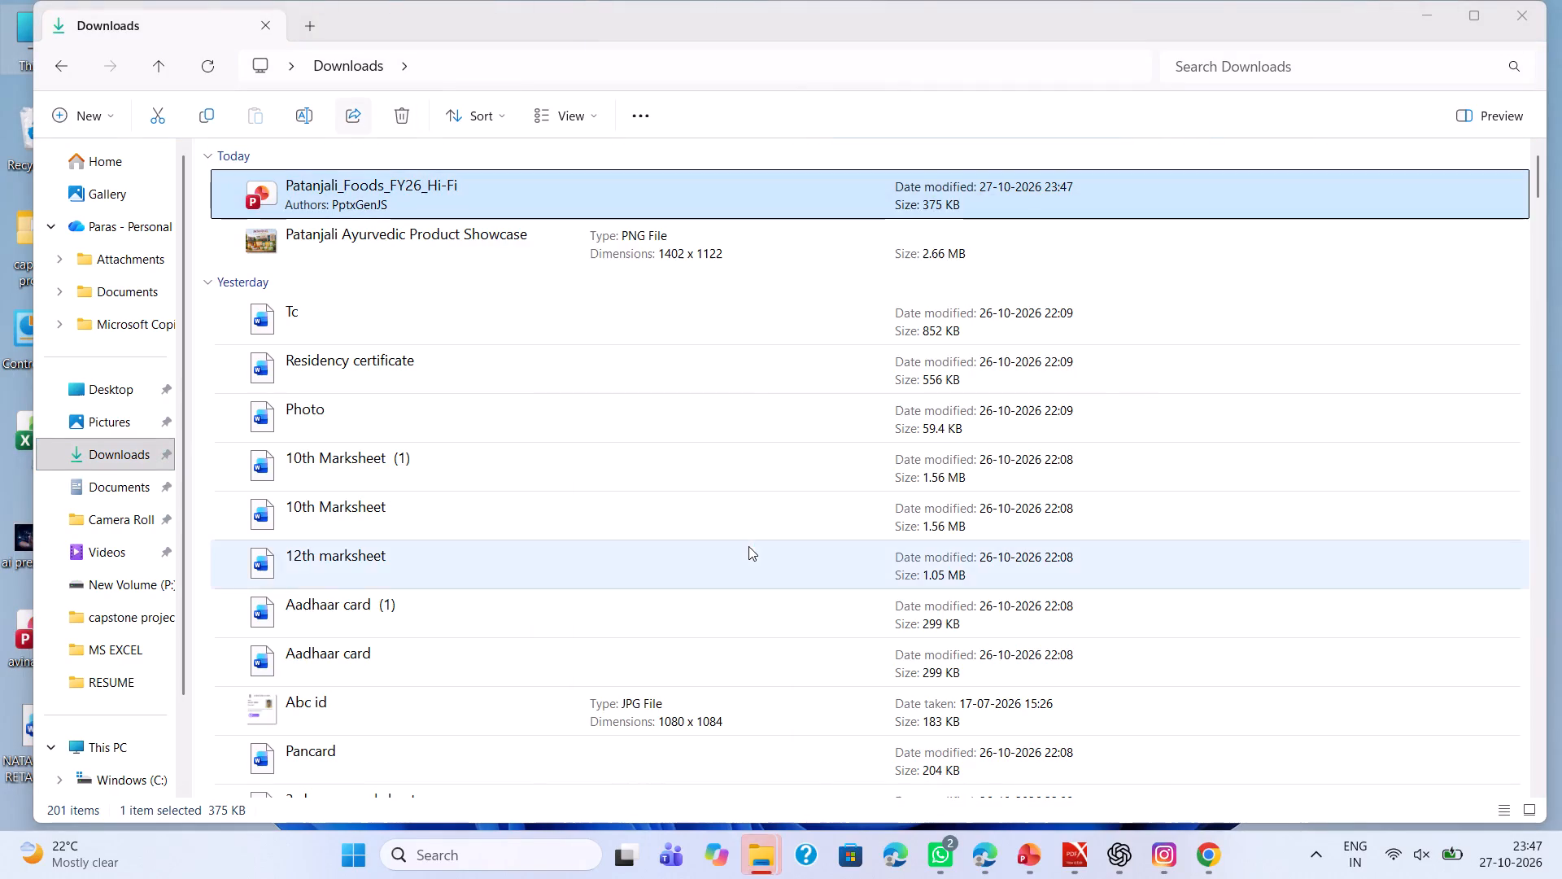
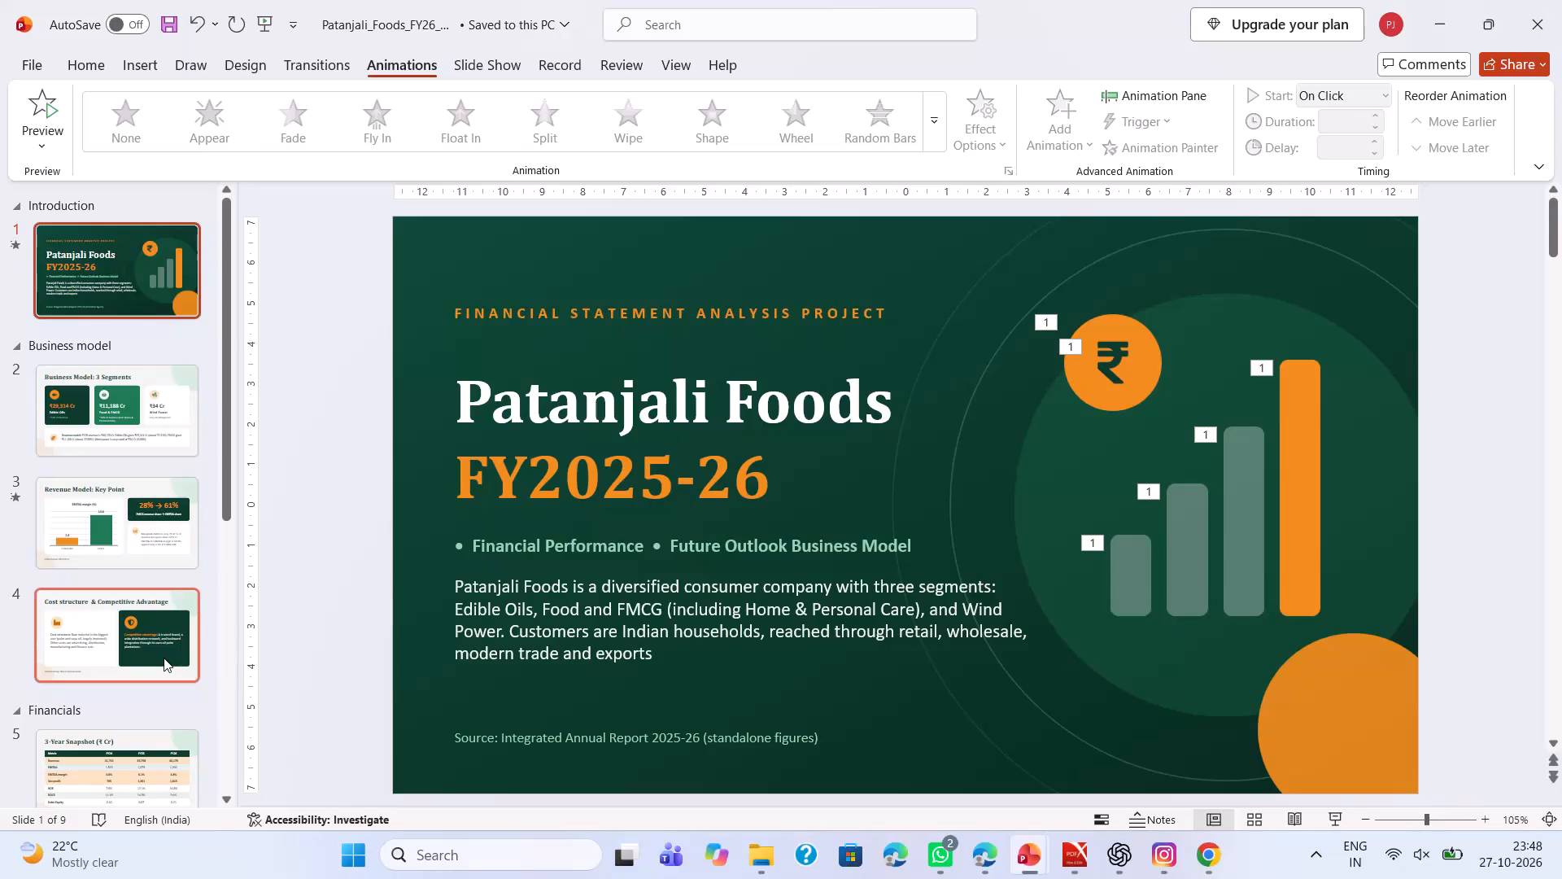
Look through the deck, examining the business model, revenue model, cost structure and 3-Year Snapshot slides one by one.
{"action": "scroll", "coordinate": [164, 658], "scroll_direction": "down", "scroll_amount": 11}
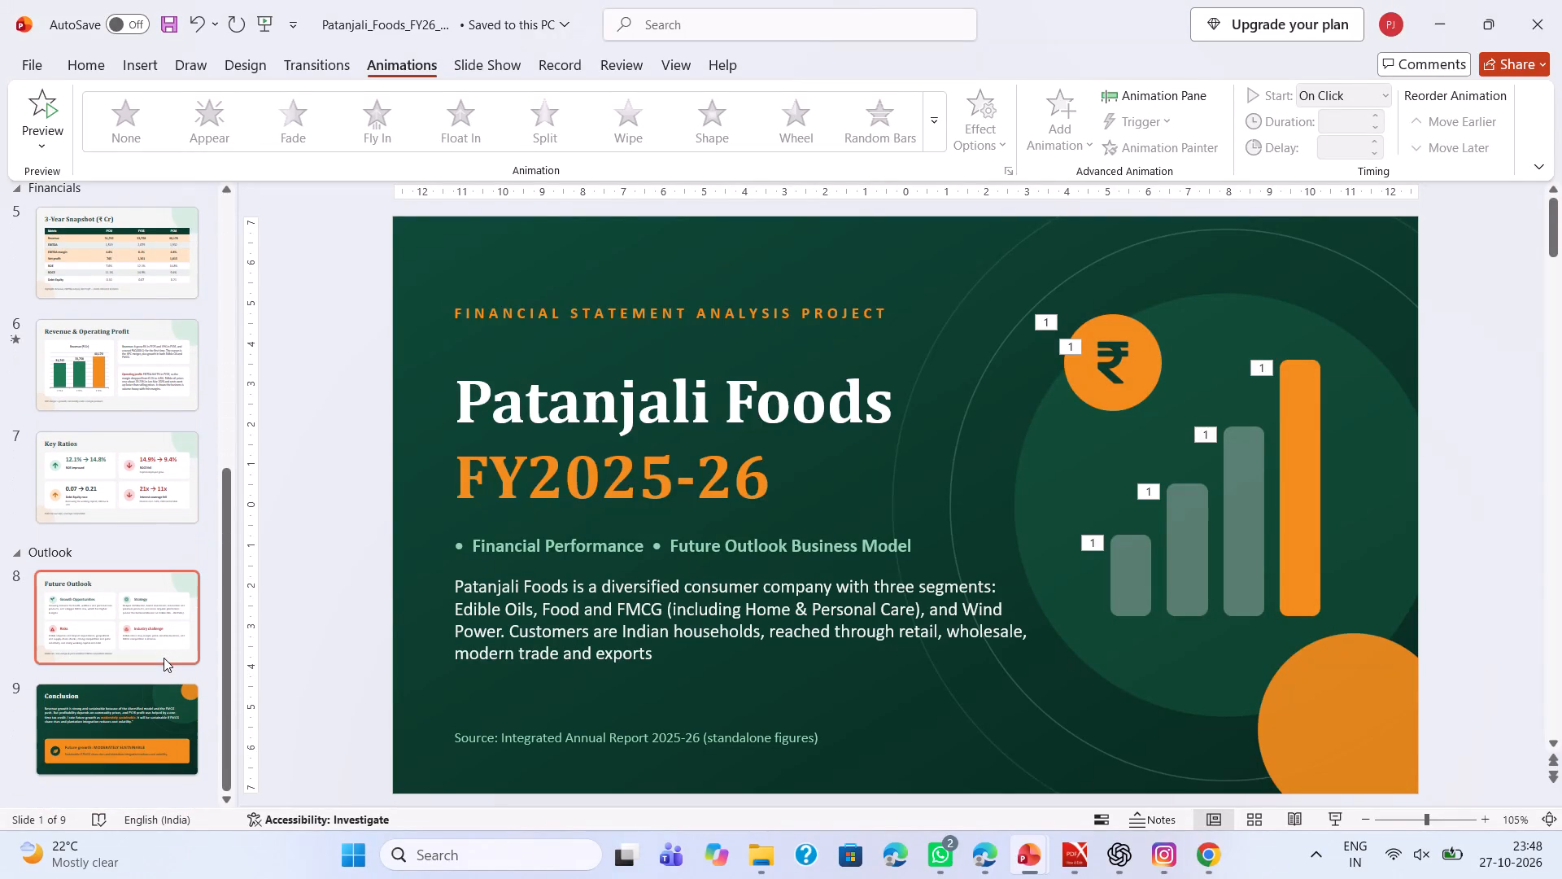
{"action": "scroll", "coordinate": [164, 658], "scroll_direction": "up", "scroll_amount": 7}
{"action": "scroll", "coordinate": [164, 658], "scroll_direction": "down", "scroll_amount": 9}
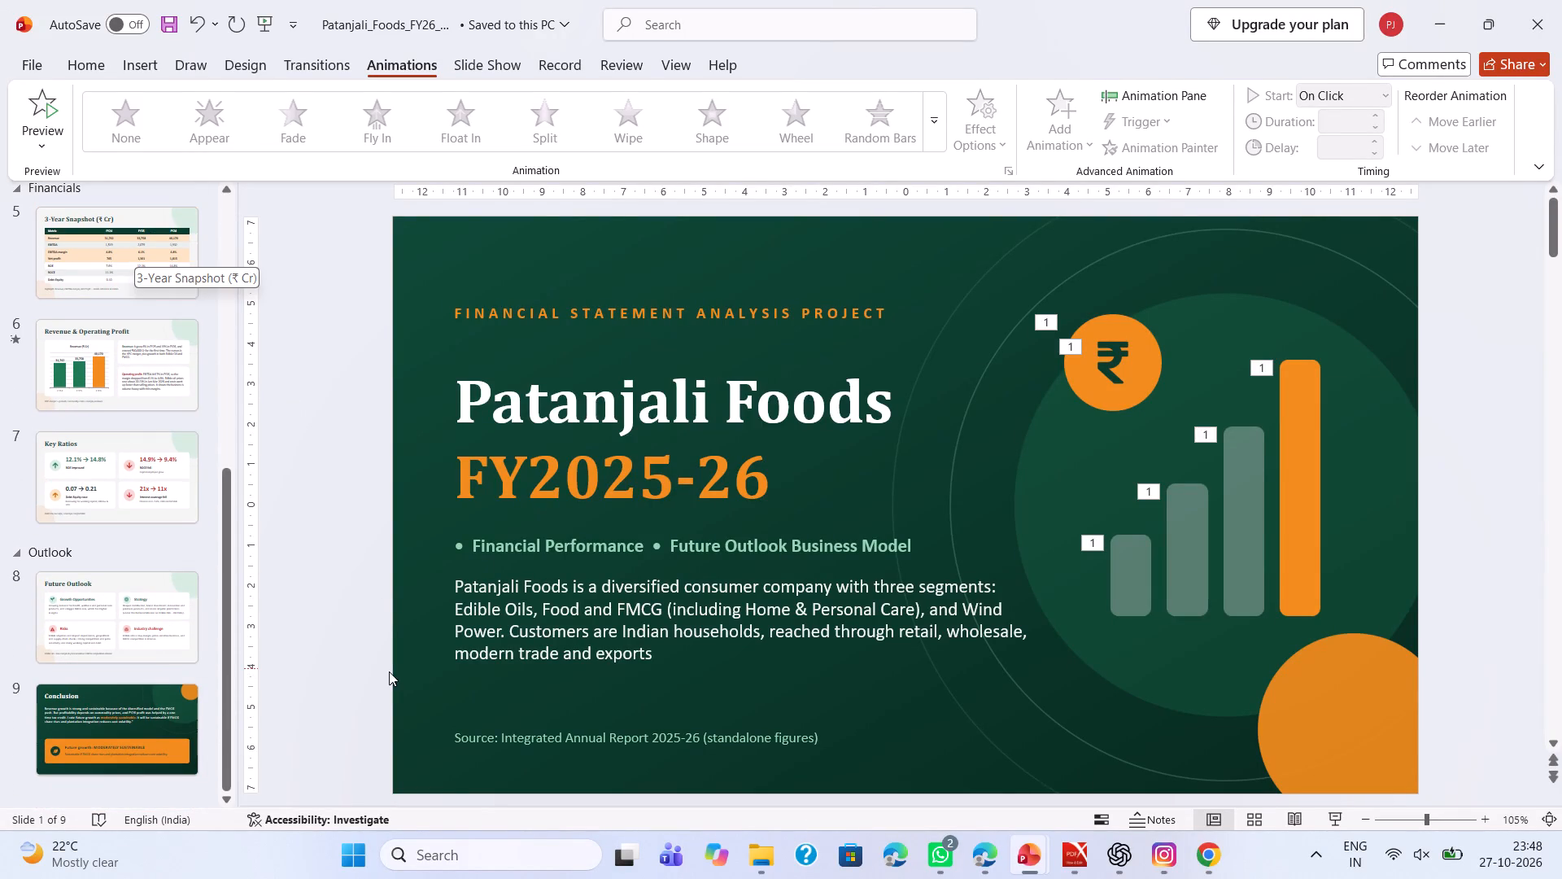
{"action": "scroll", "coordinate": [149, 531], "scroll_direction": "up", "scroll_amount": 4}
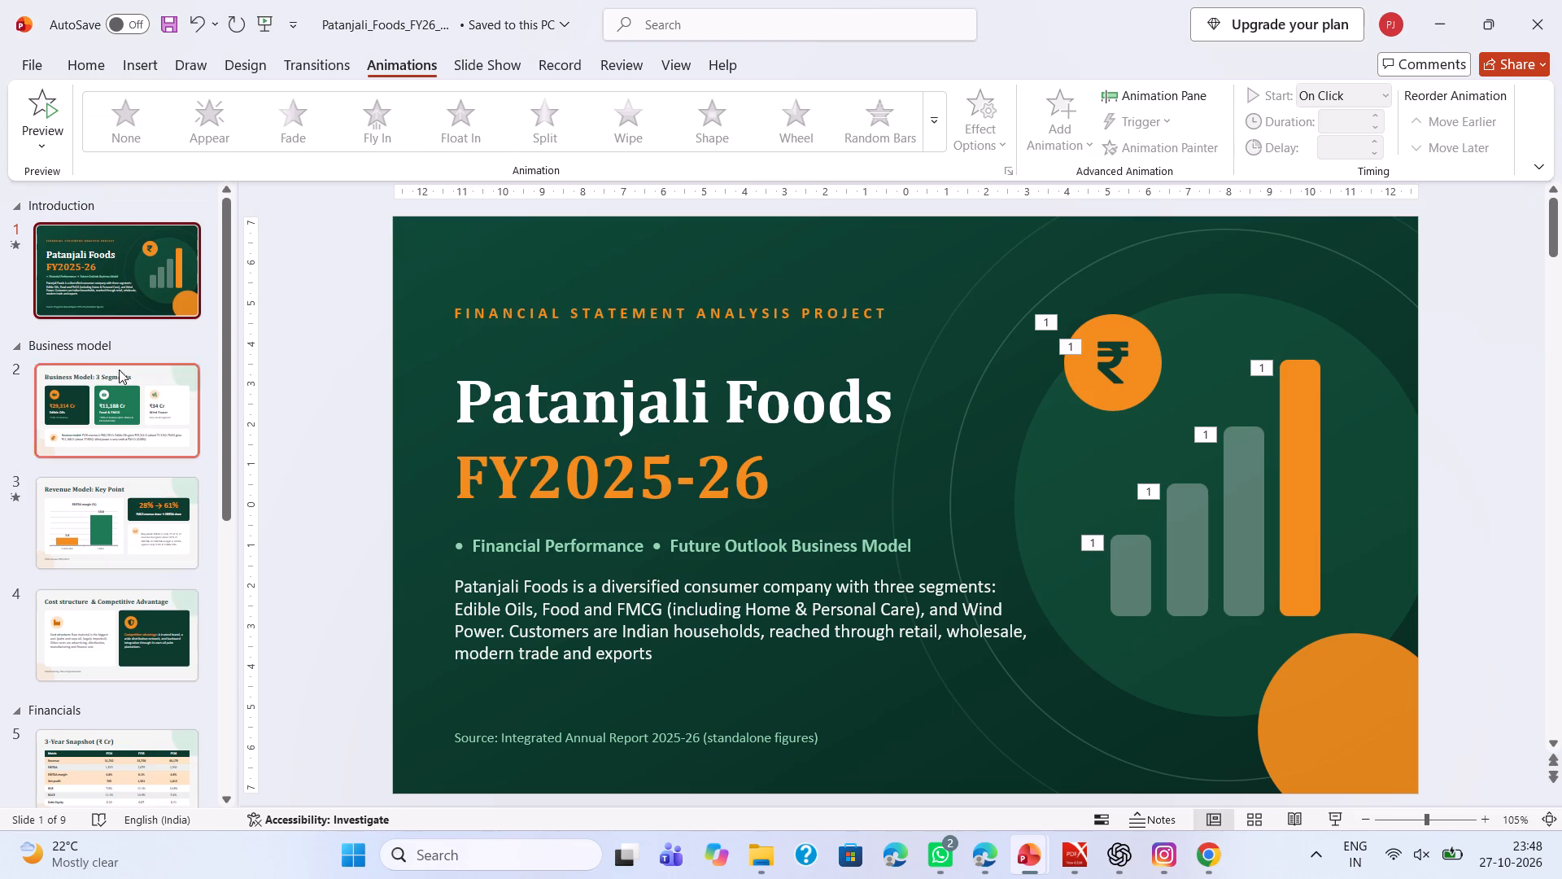
{"action": "left_click", "coordinate": [134, 370]}
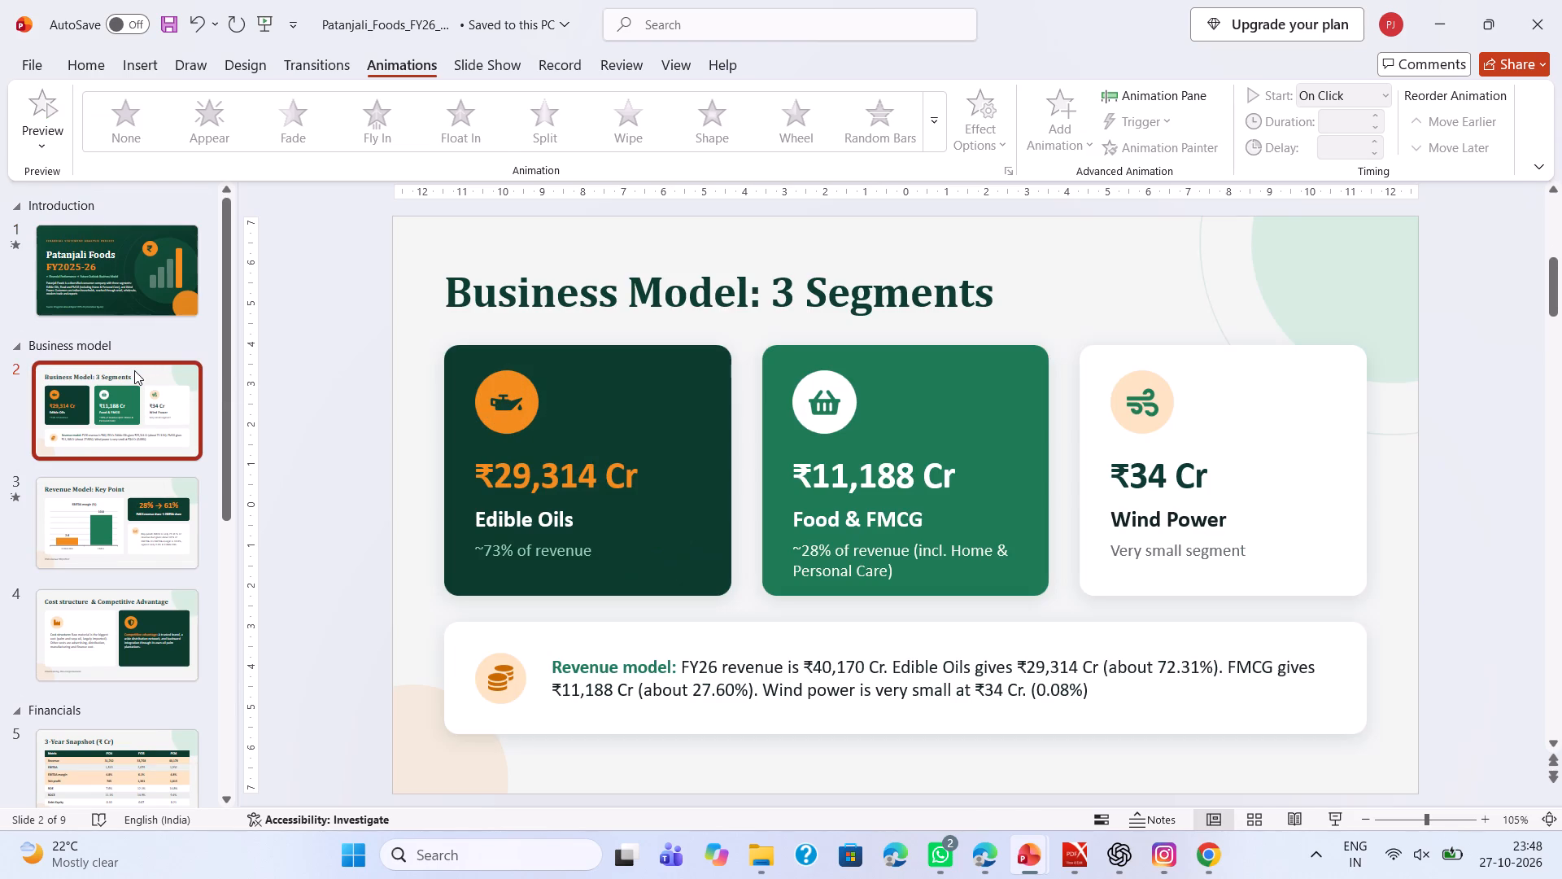
{"action": "left_click", "coordinate": [129, 516]}
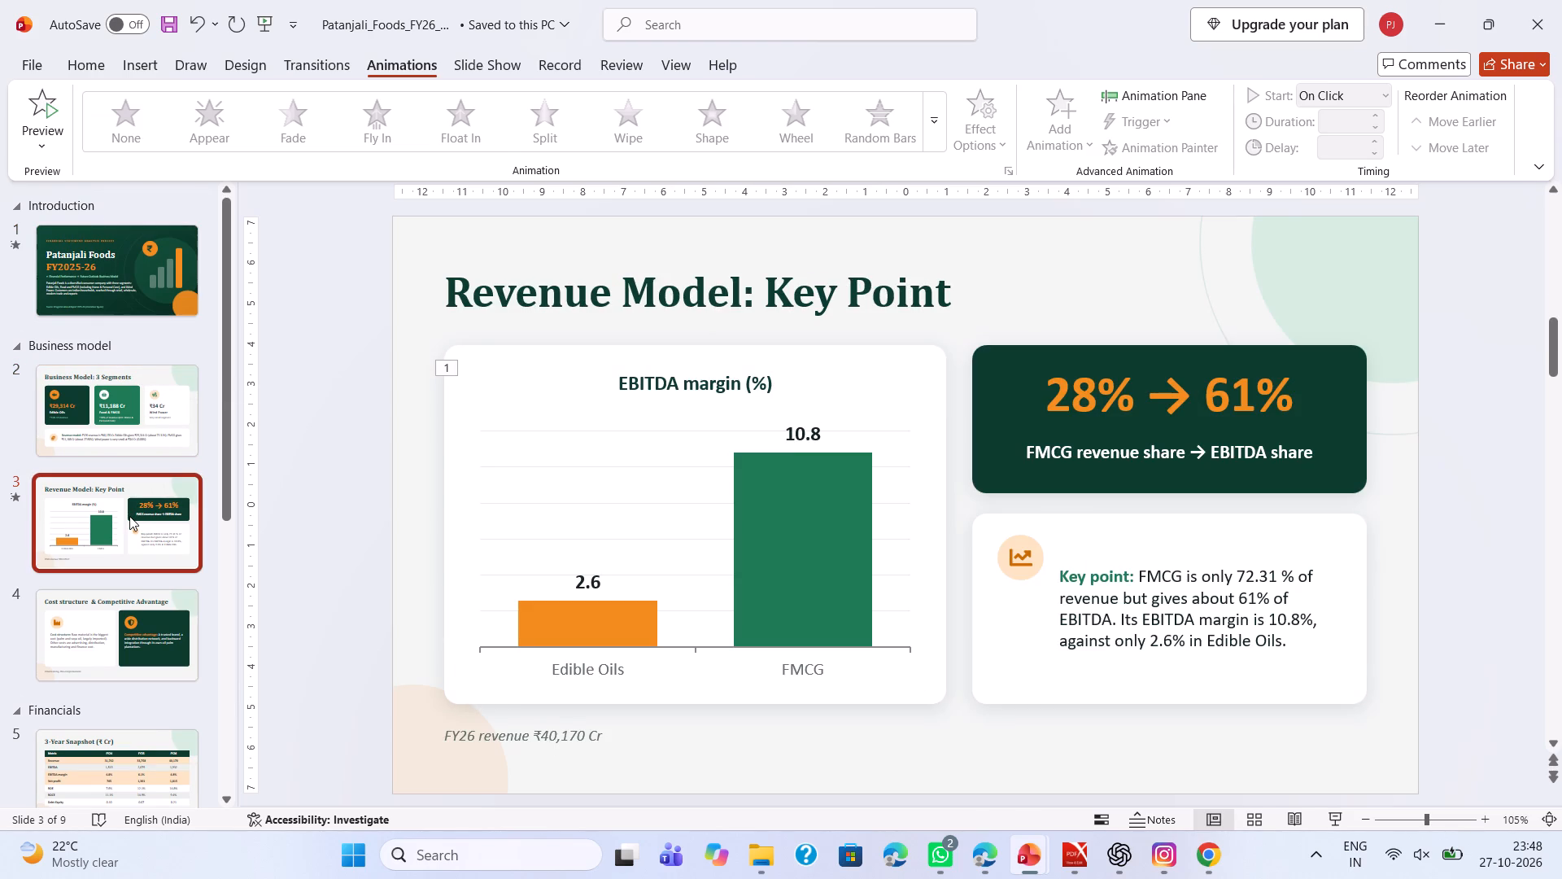
{"action": "left_click", "coordinate": [110, 603]}
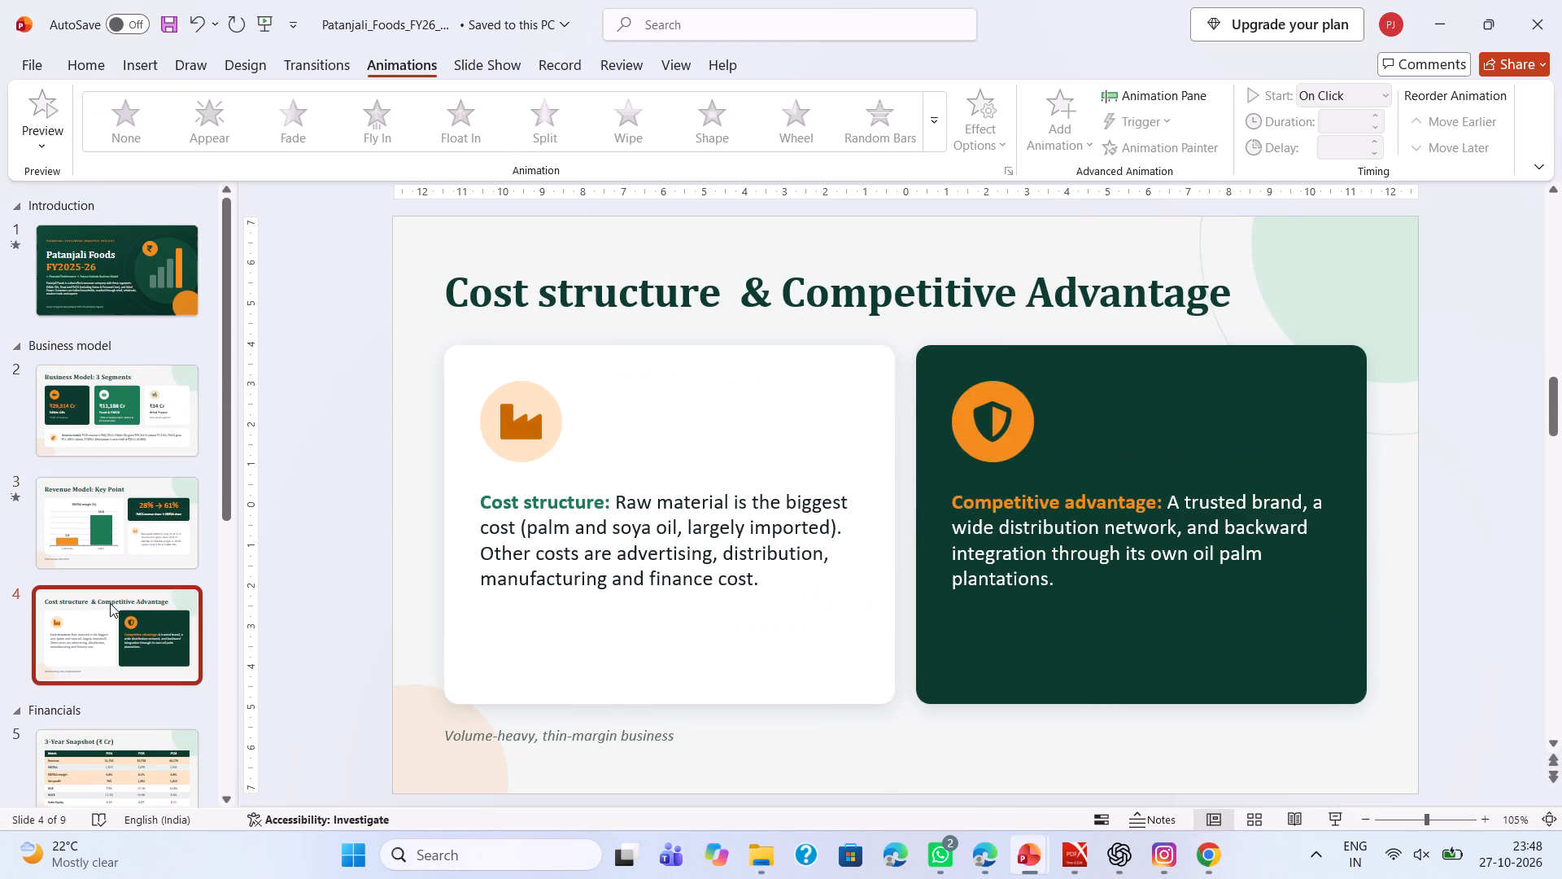
{"action": "left_click", "coordinate": [113, 734]}
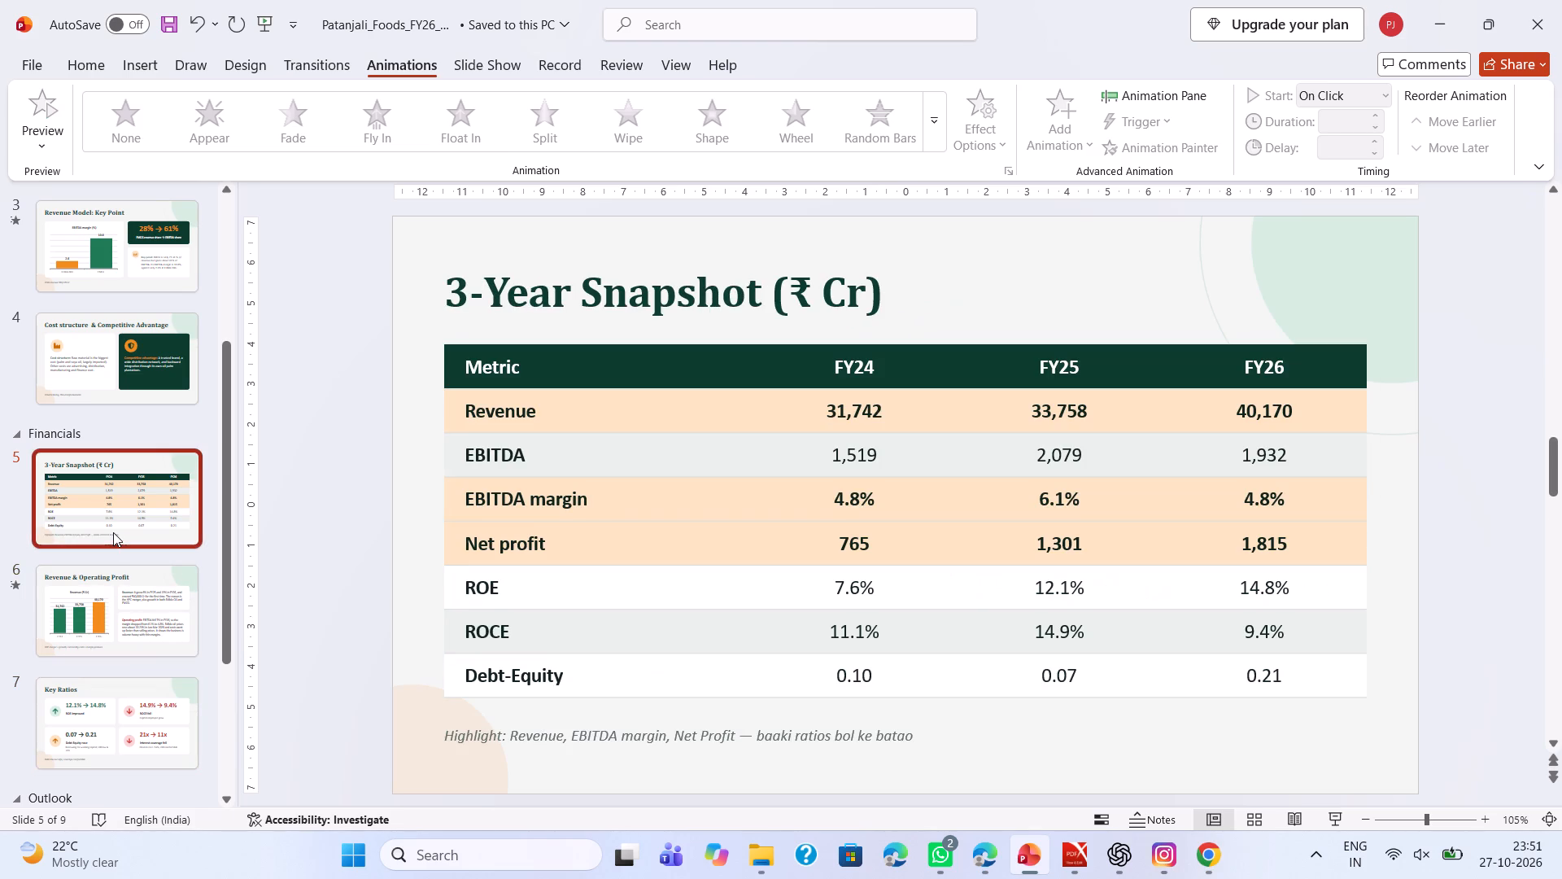
{"action": "left_click", "coordinate": [149, 720]}
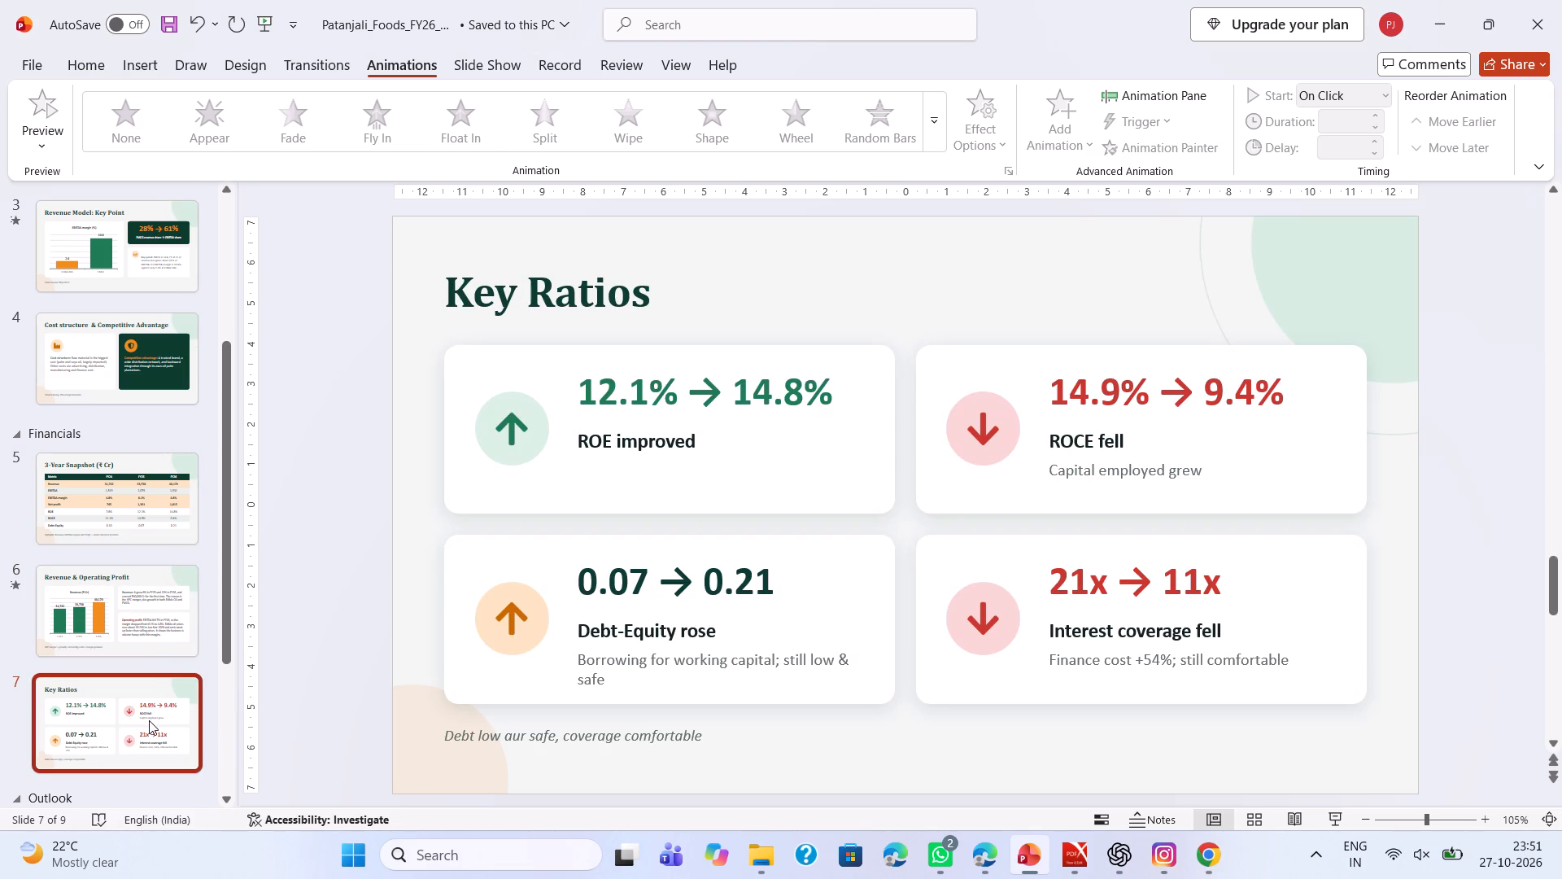
{"action": "left_click", "coordinate": [155, 609]}
{"action": "left_click", "coordinate": [150, 547]}
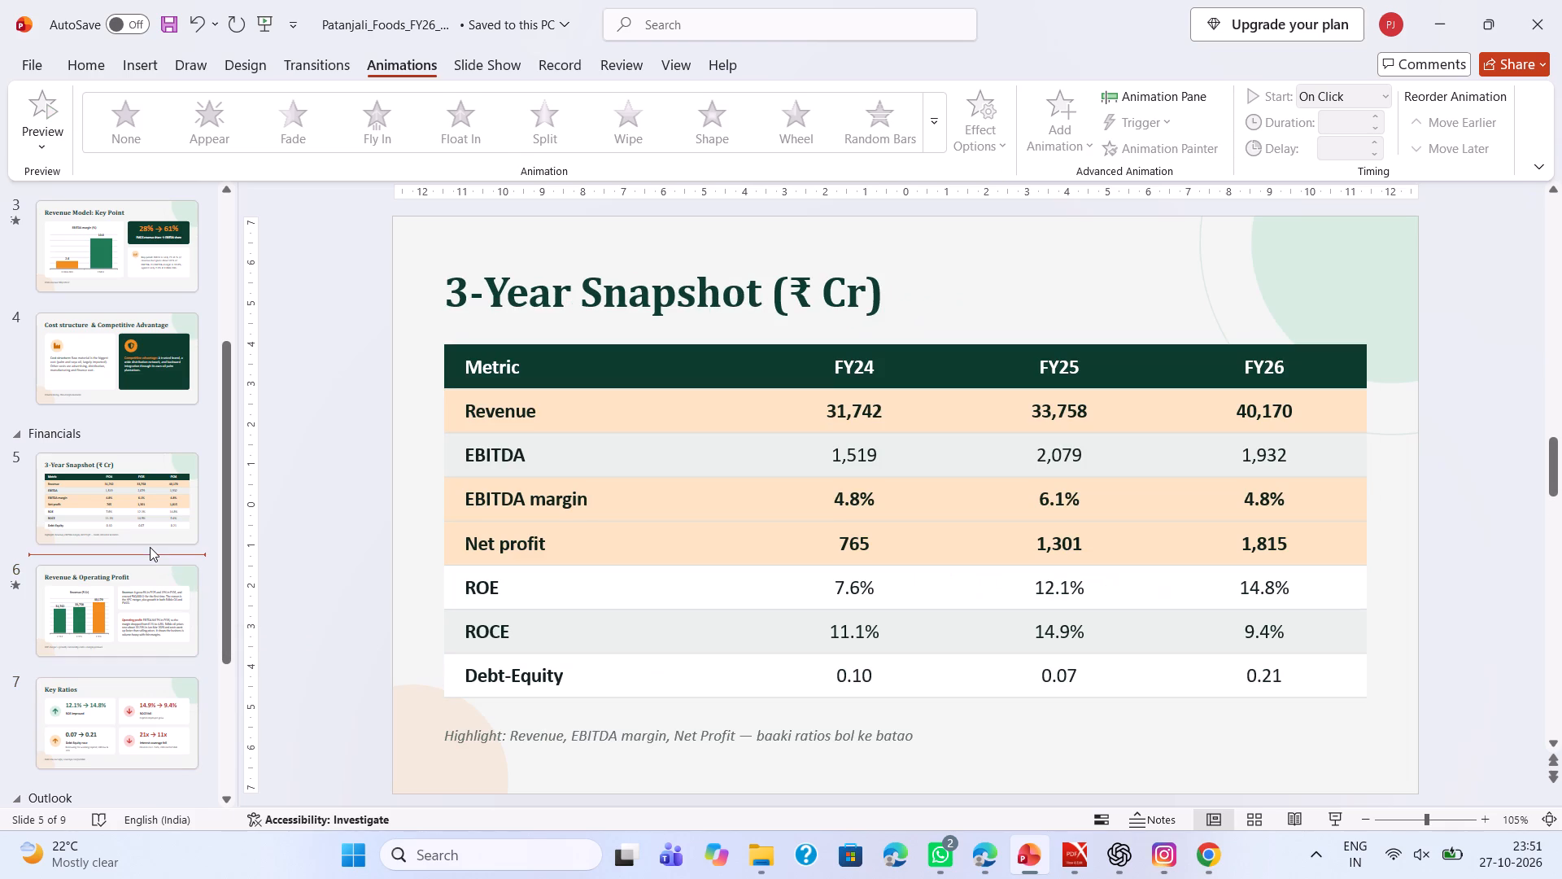
Bring up the Key Ratios slide to review its ratios.
{"action": "left_click", "coordinate": [154, 717]}
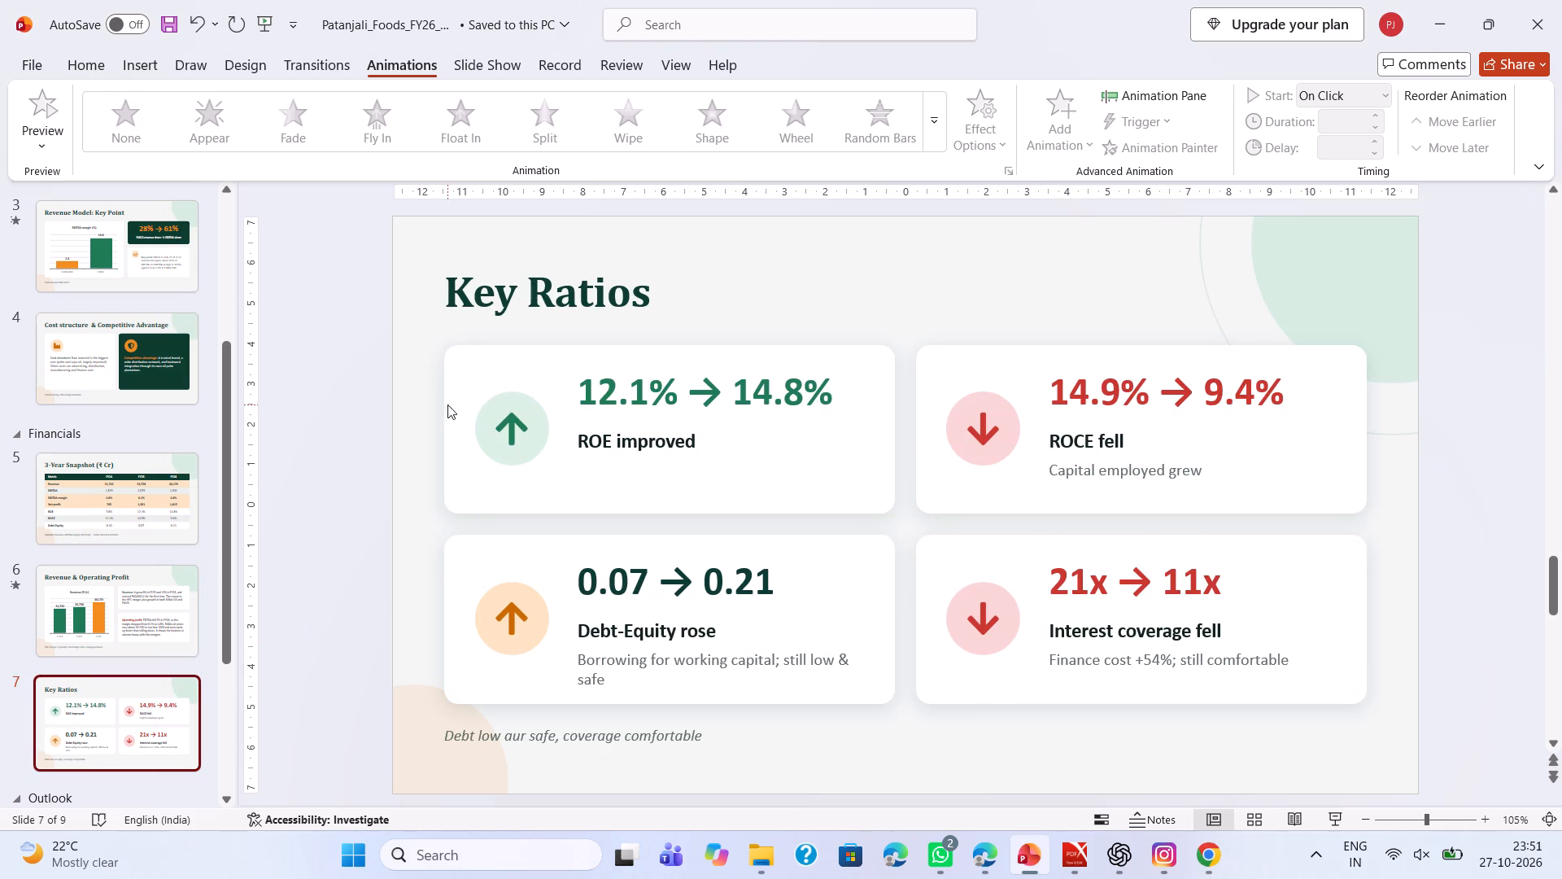
In File Explorer, share the Patanjali Ayurvedic Product Showcase image from the Downloads folder through WhatsApp.
{"action": "triple_click", "coordinate": [28, 63]}
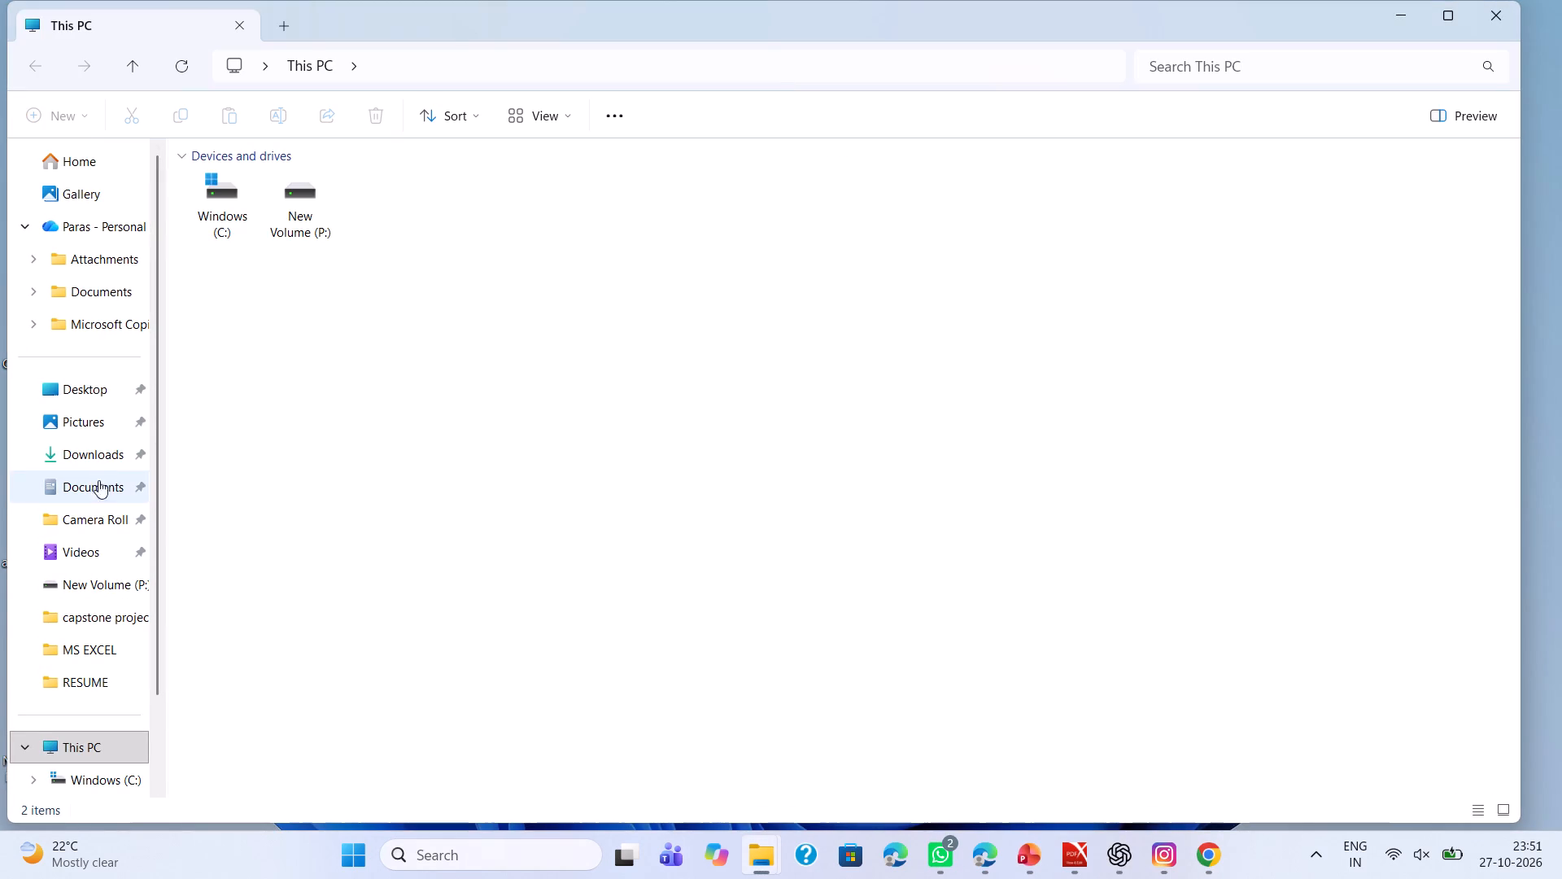
{"action": "left_click", "coordinate": [97, 460]}
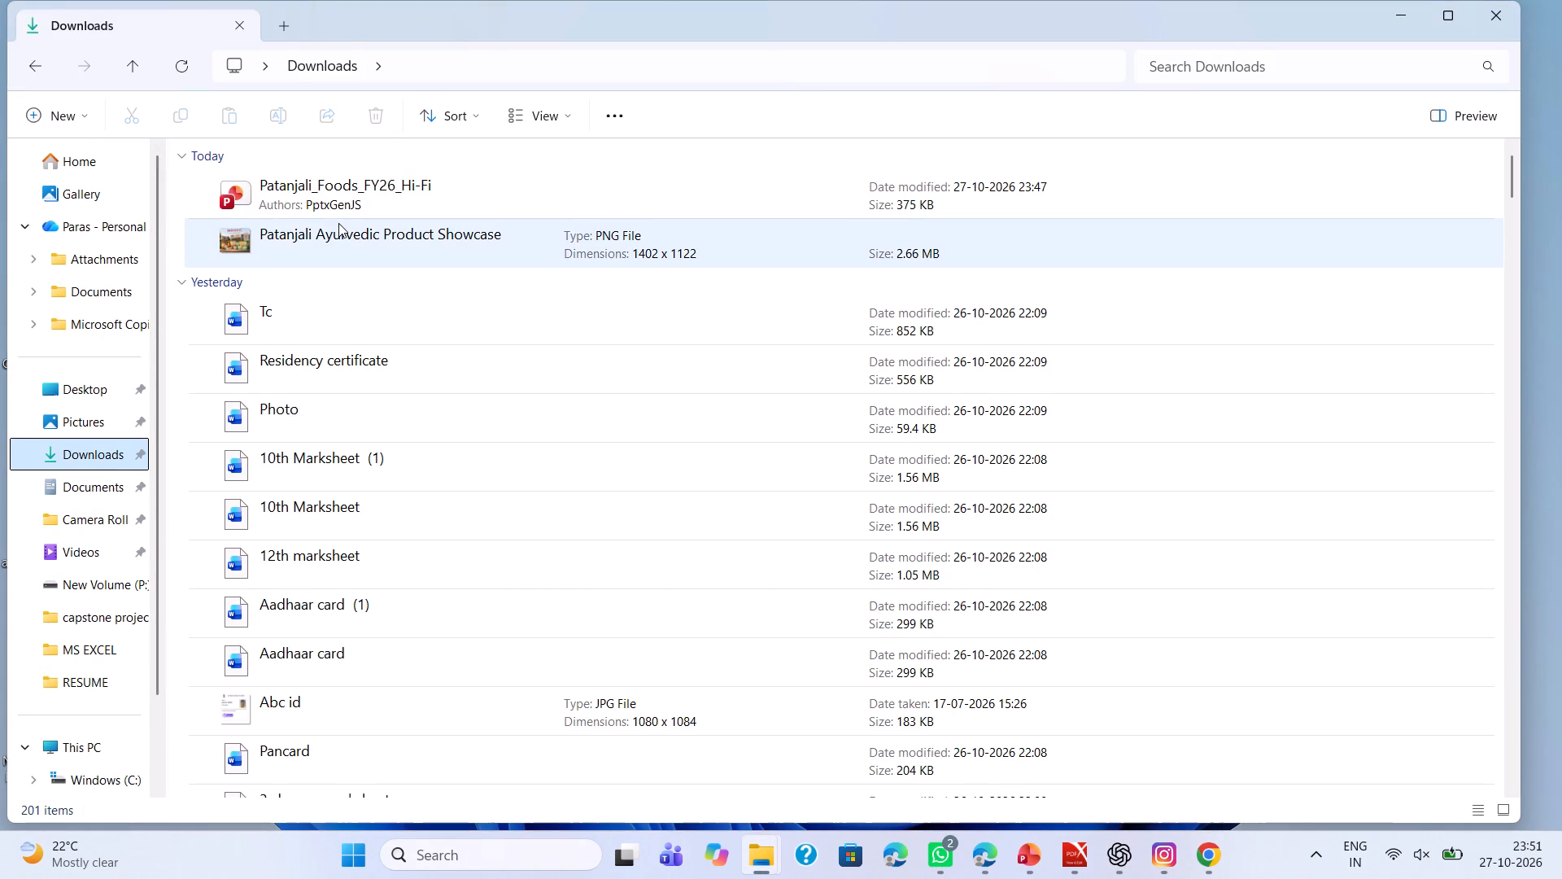
{"action": "left_click", "coordinate": [338, 223]}
{"action": "left_click", "coordinate": [334, 115]}
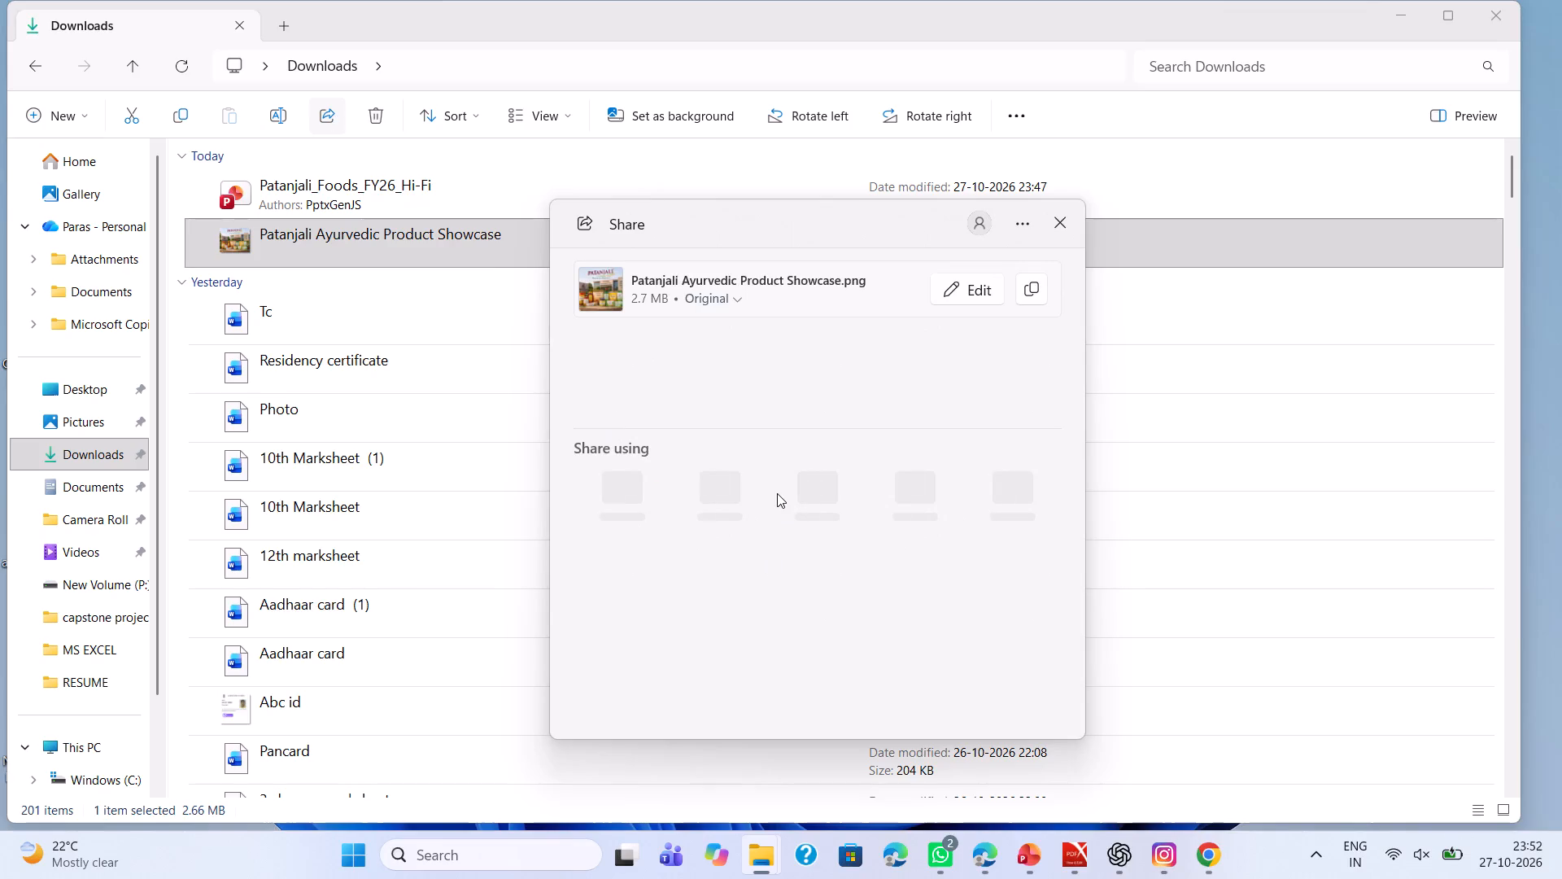
{"action": "left_click", "coordinate": [730, 549]}
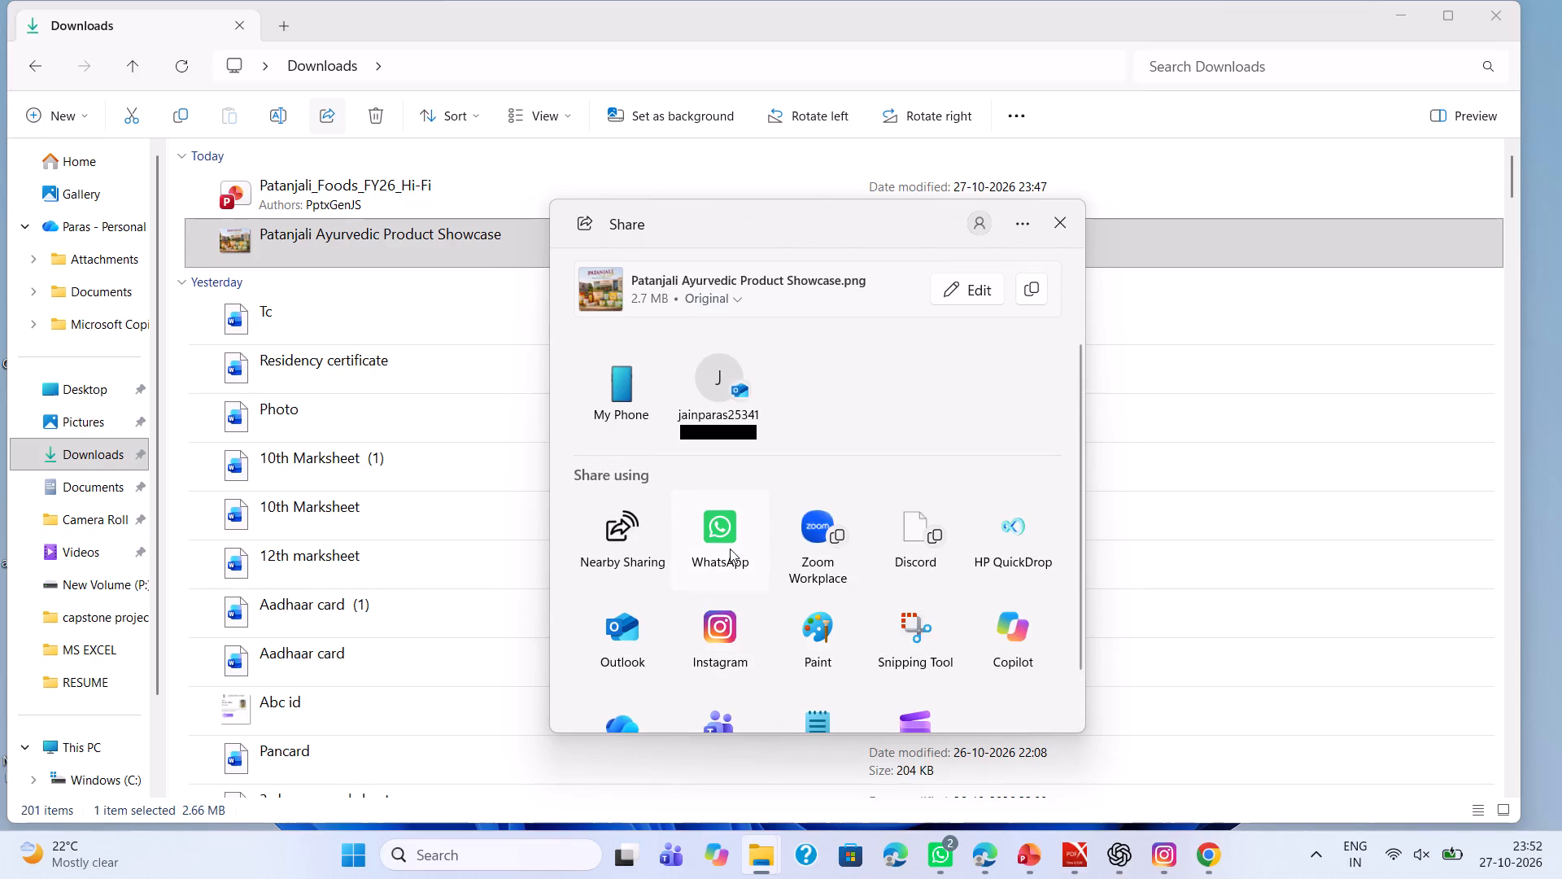
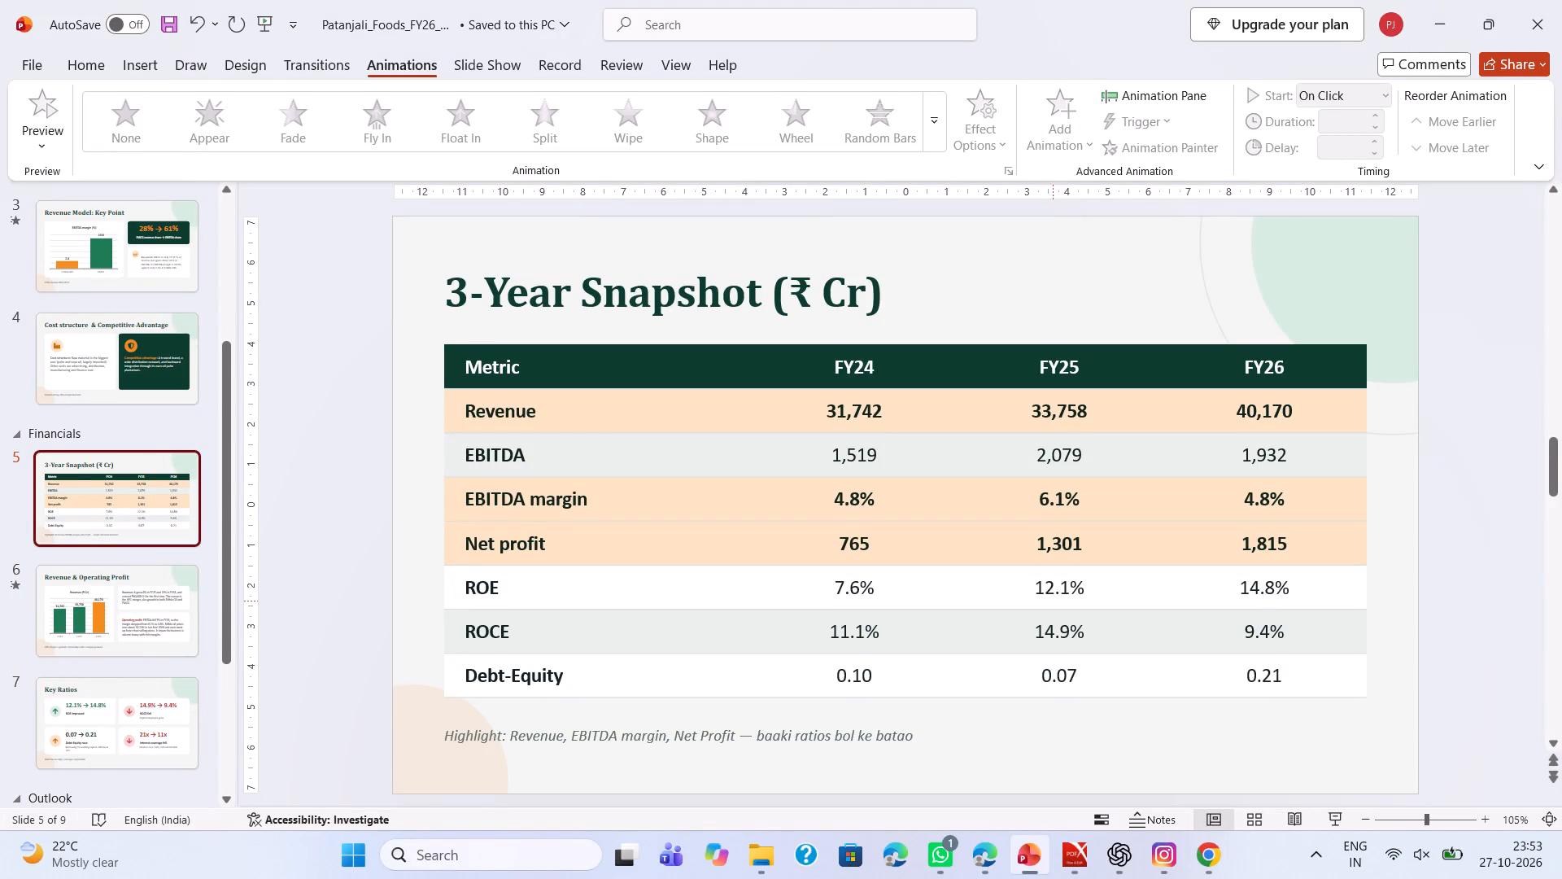
Delete the Key Ratios slide from the Financials section and save the presentation.
{"action": "left_click", "coordinate": [134, 733]}
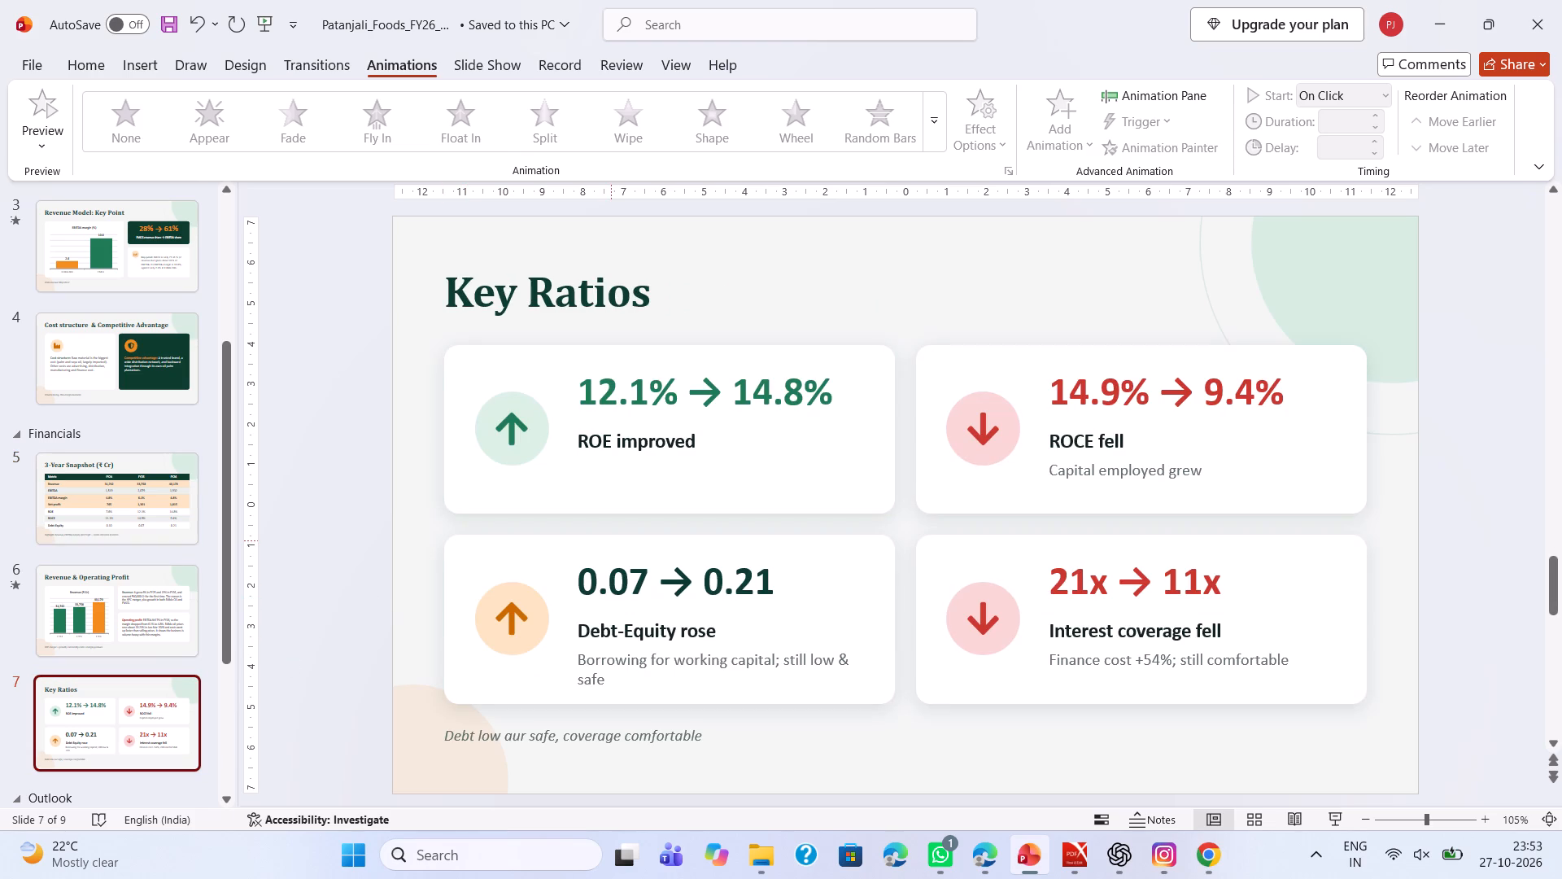
{"action": "left_click", "coordinate": [862, 263]}
{"action": "key", "text": "Delete"}
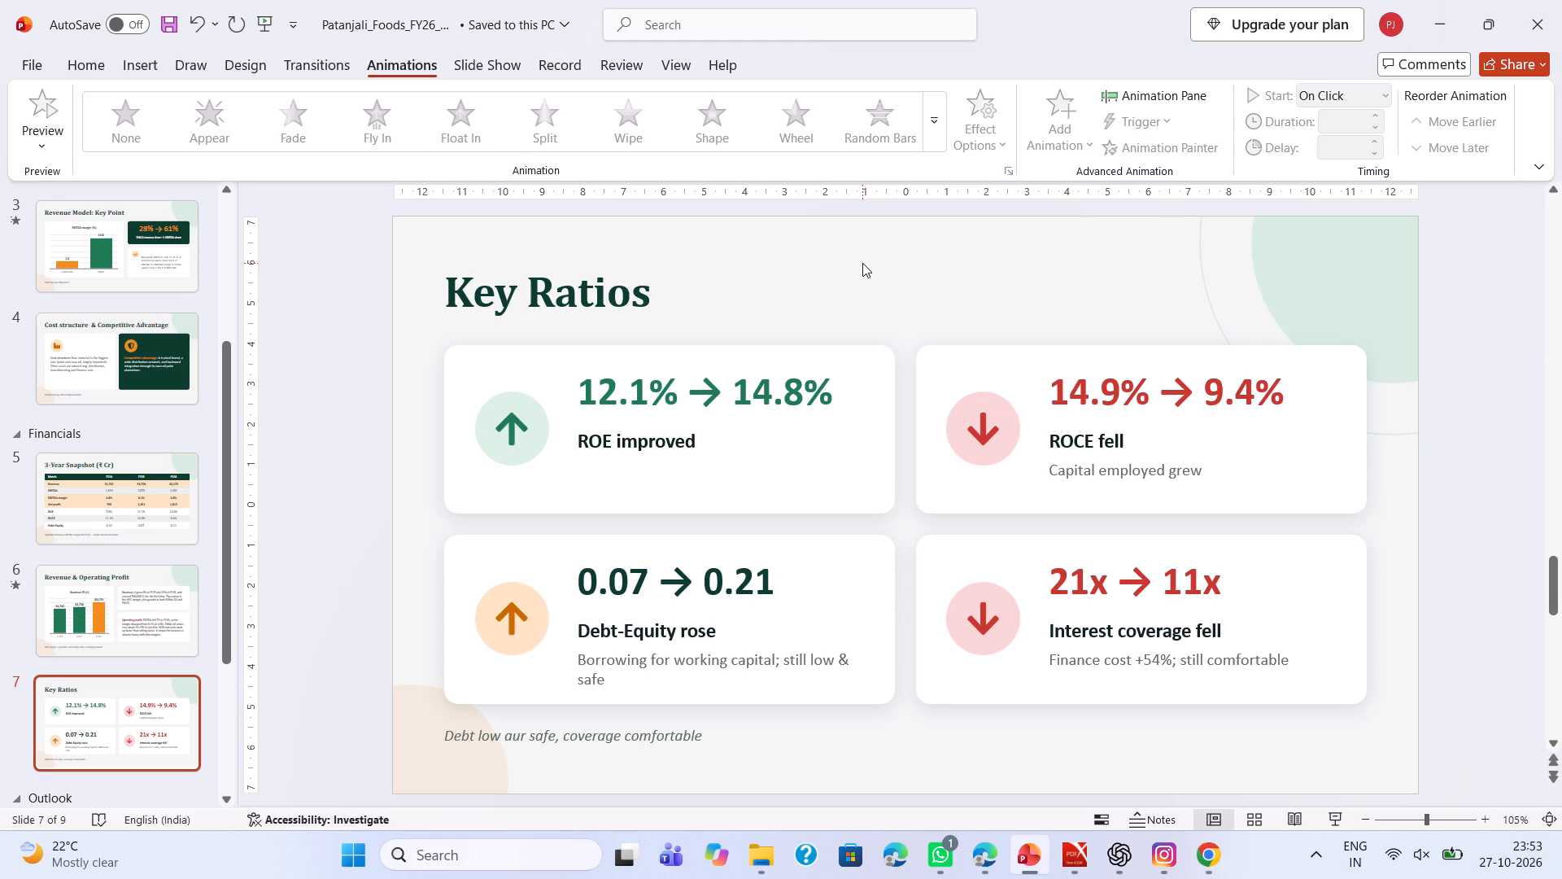
{"action": "scroll", "coordinate": [862, 263], "scroll_direction": "left", "scroll_amount": 2}
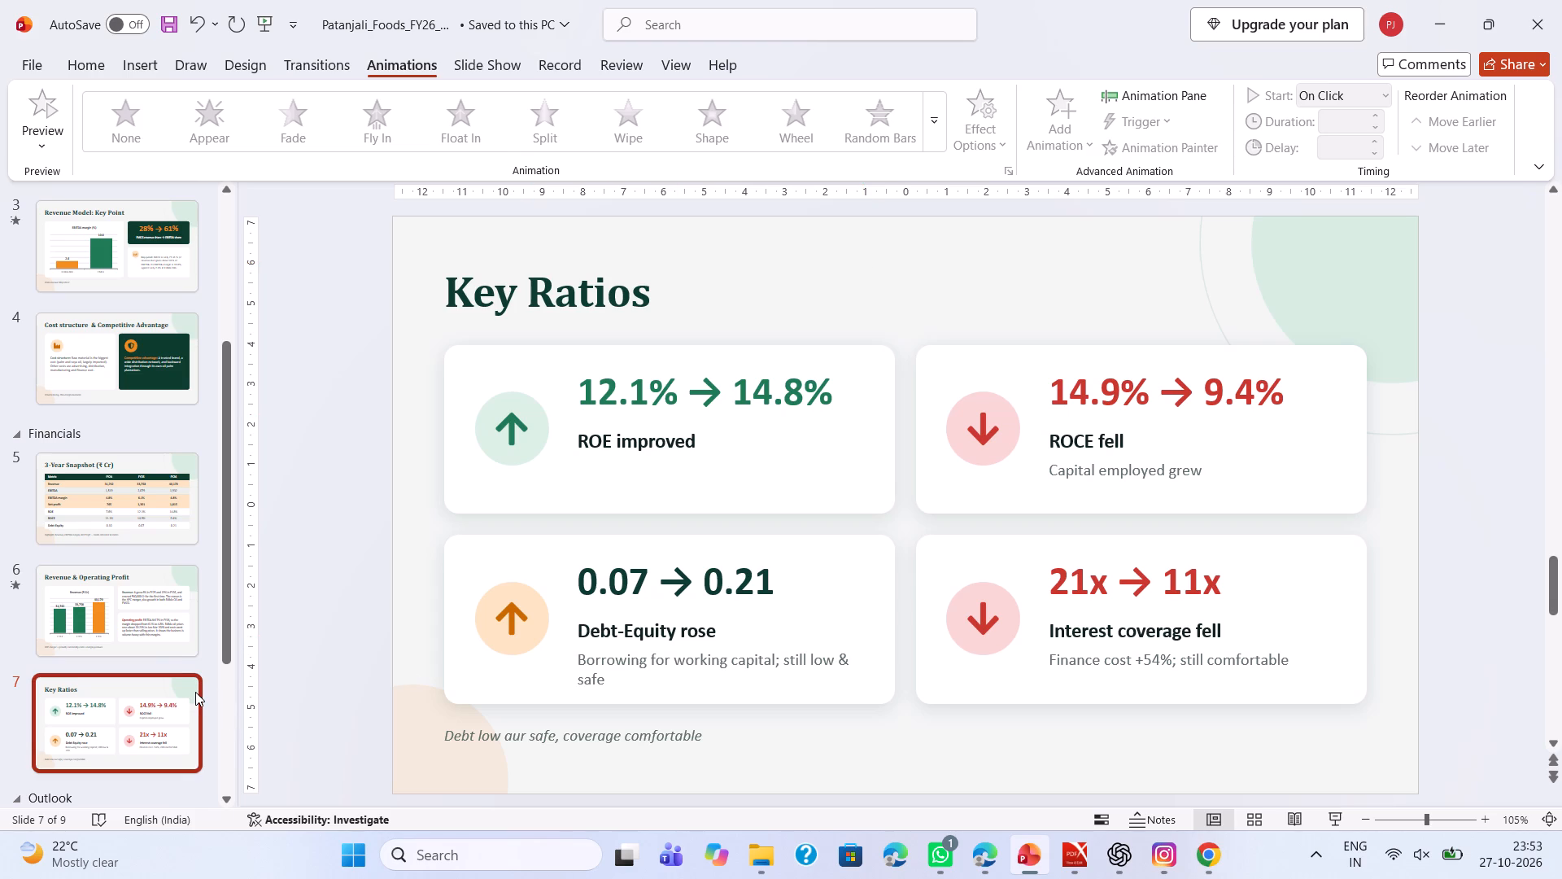
{"action": "left_click", "coordinate": [195, 692]}
{"action": "key", "text": "Delete"}
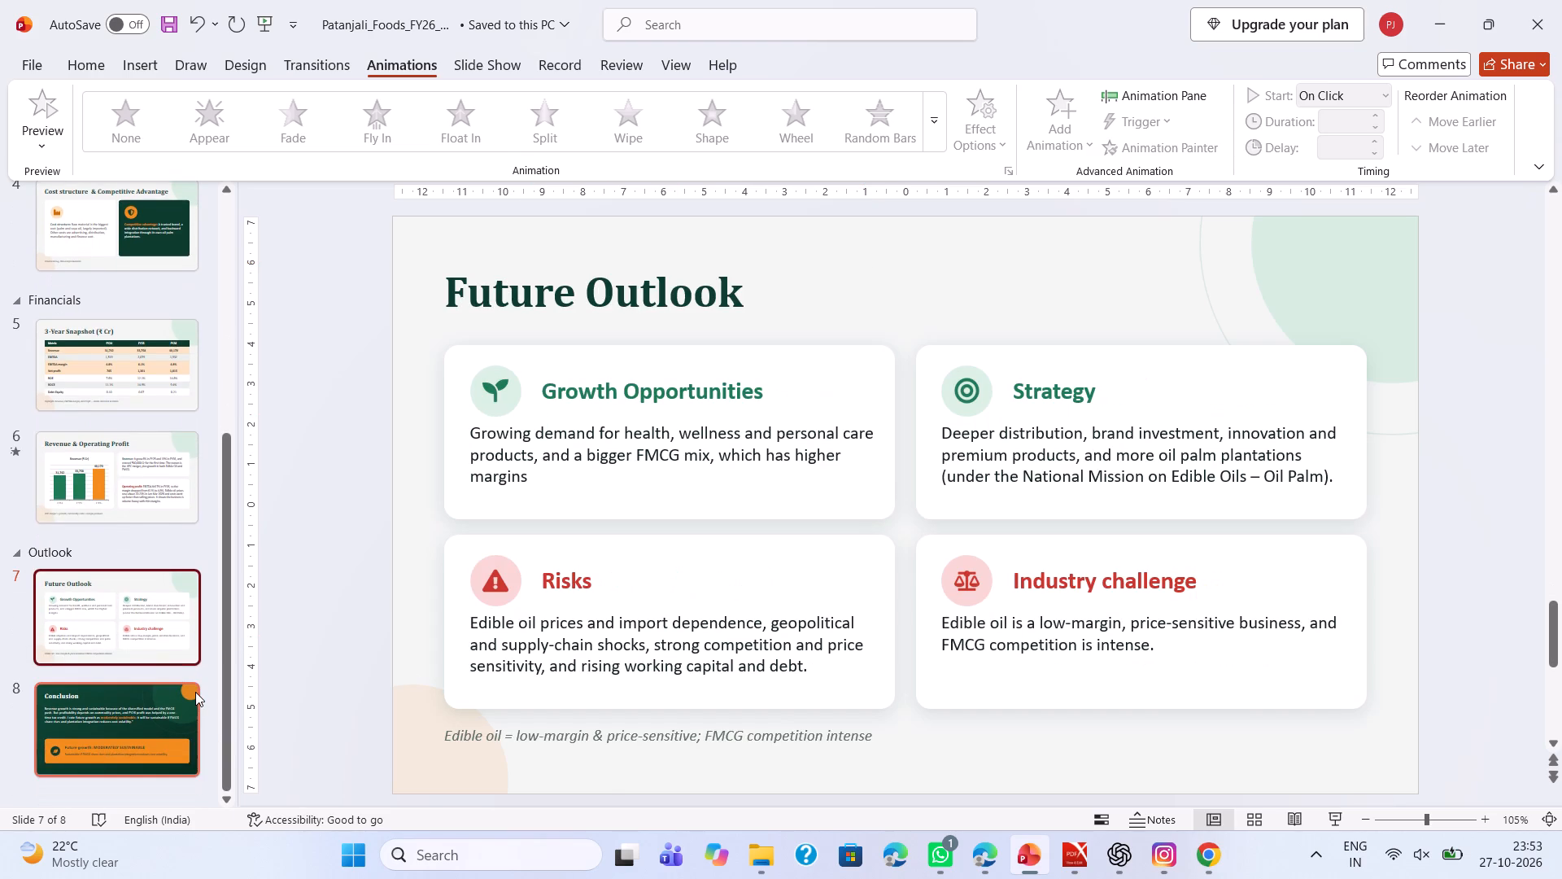
{"action": "key", "text": "ctrl+s"}
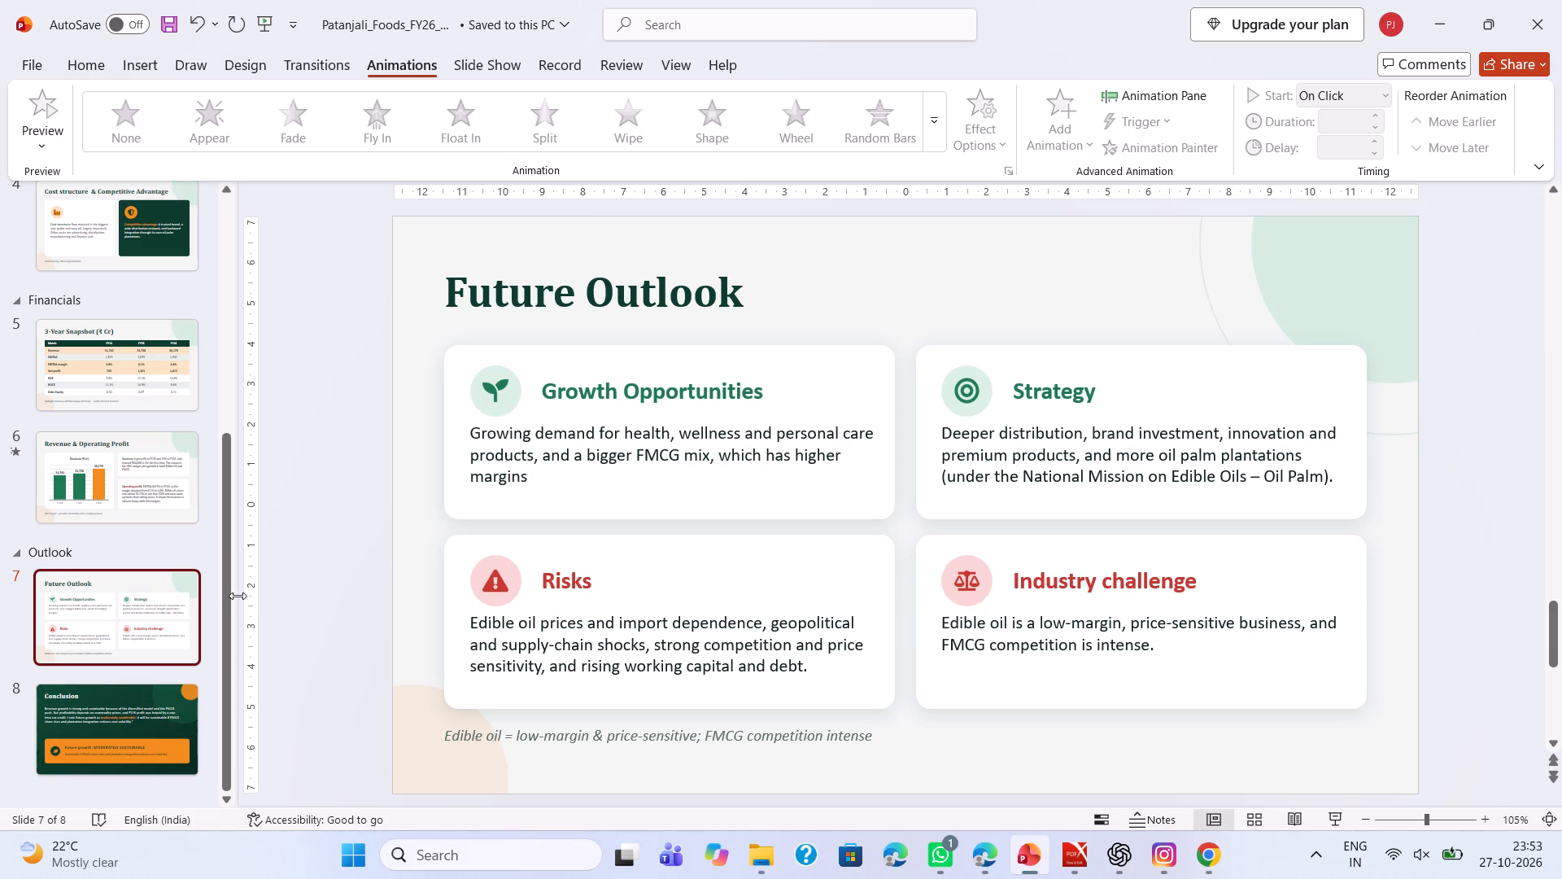
Look over the remaining slide thumbnails across the Introduction, Business model, Financials and Outlook sections to check the deck's order.
{"action": "scroll", "coordinate": [76, 619], "scroll_direction": "down", "scroll_amount": 2}
{"action": "scroll", "coordinate": [233, 405], "scroll_direction": "down", "scroll_amount": 2}
{"action": "scroll", "coordinate": [233, 405], "scroll_direction": "up", "scroll_amount": 6}
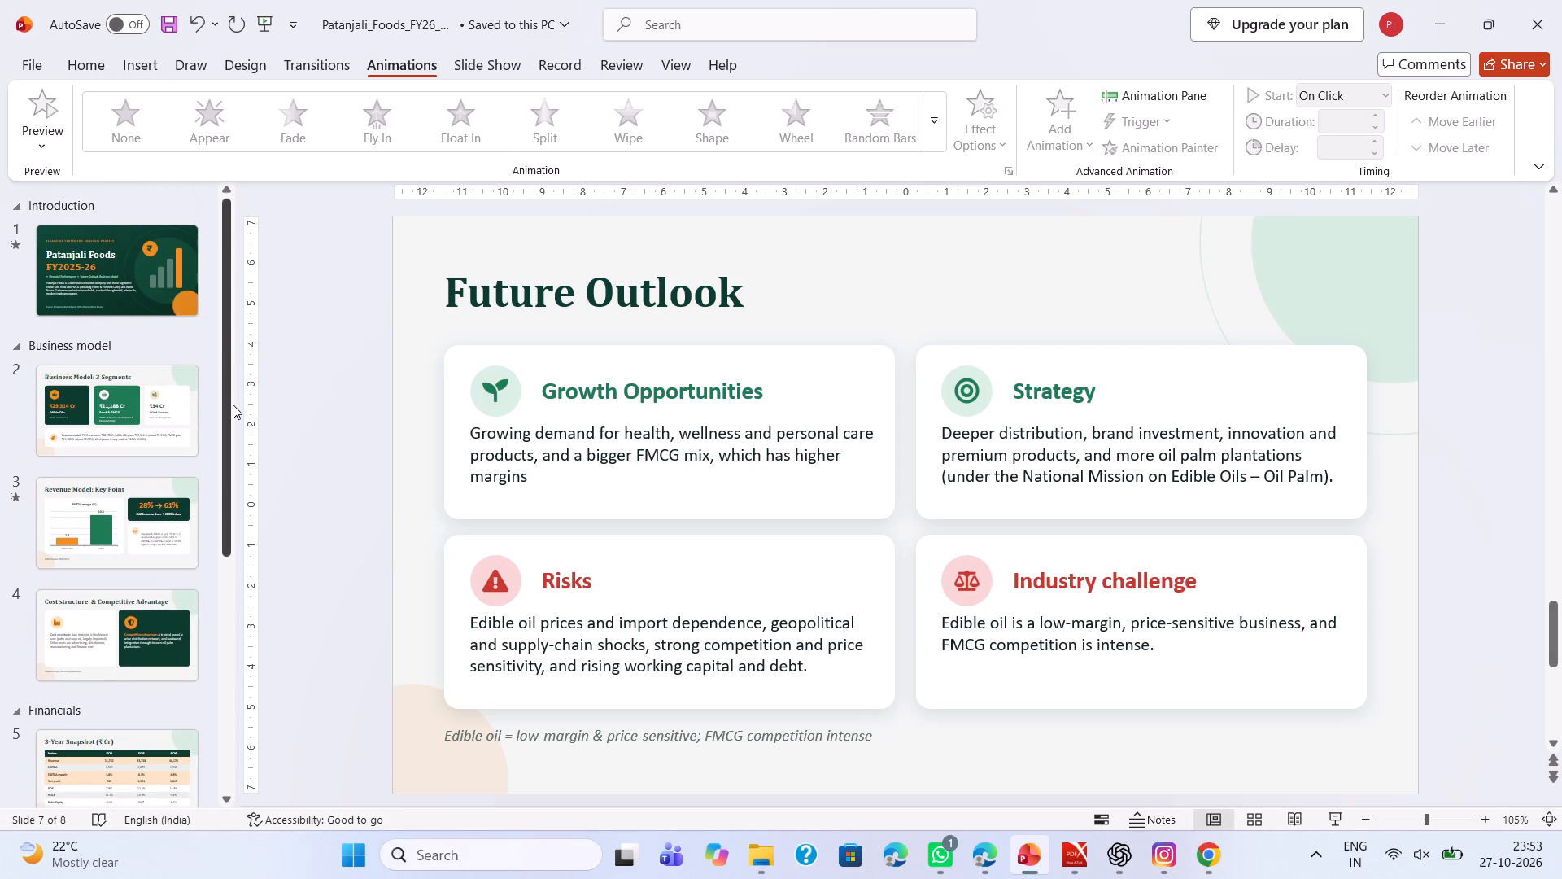
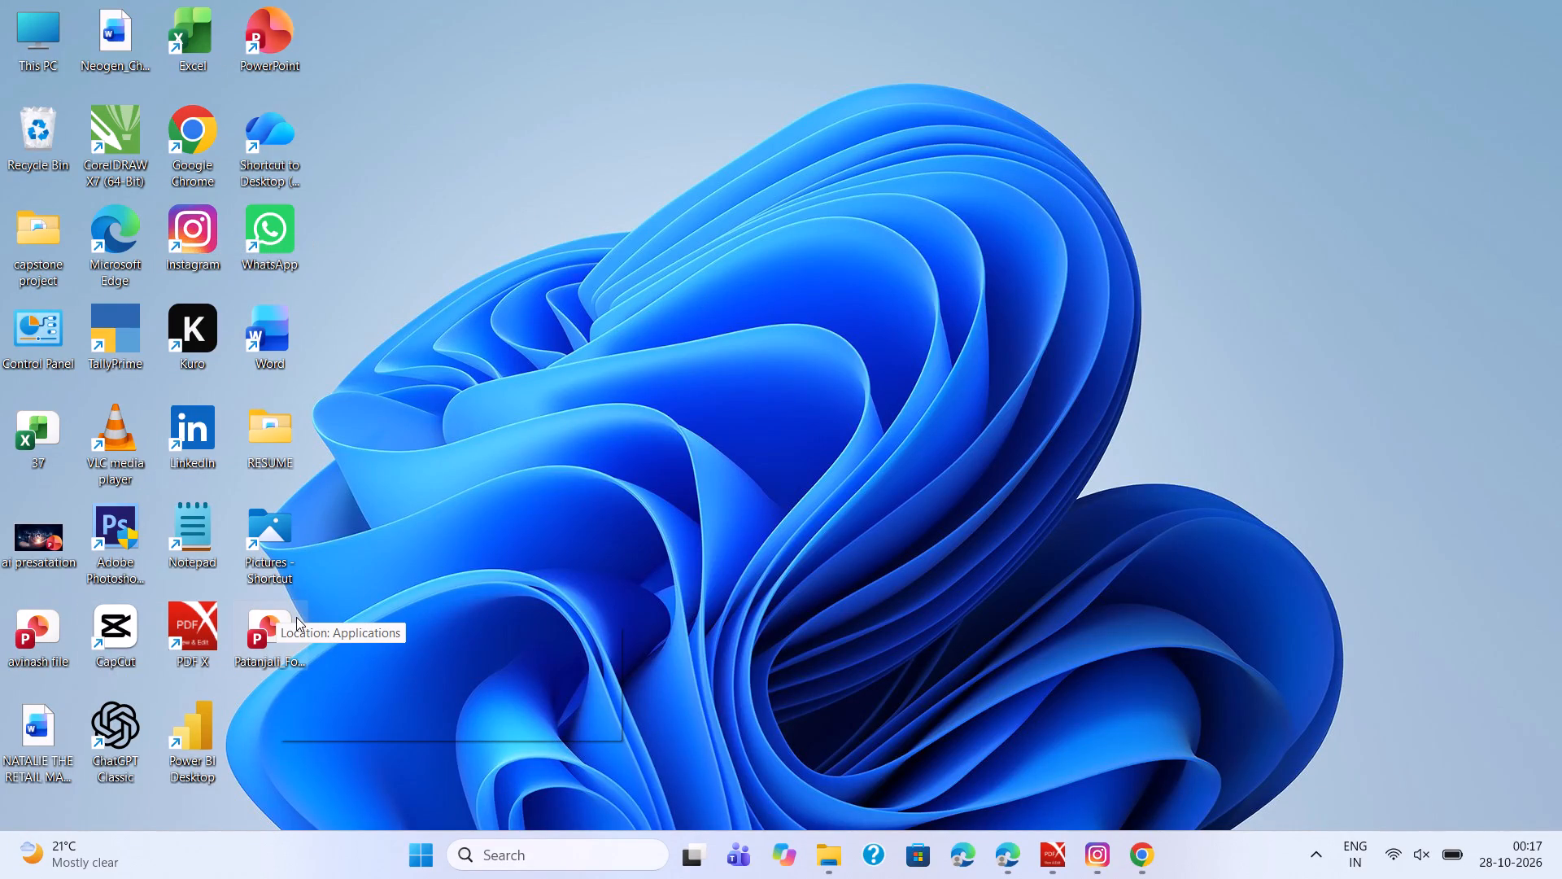
Delete the Patanjali_Foods_FY26_Presentation file from the desktop.
{"action": "left_click", "coordinate": [270, 623]}
{"action": "key", "text": "Delete"}
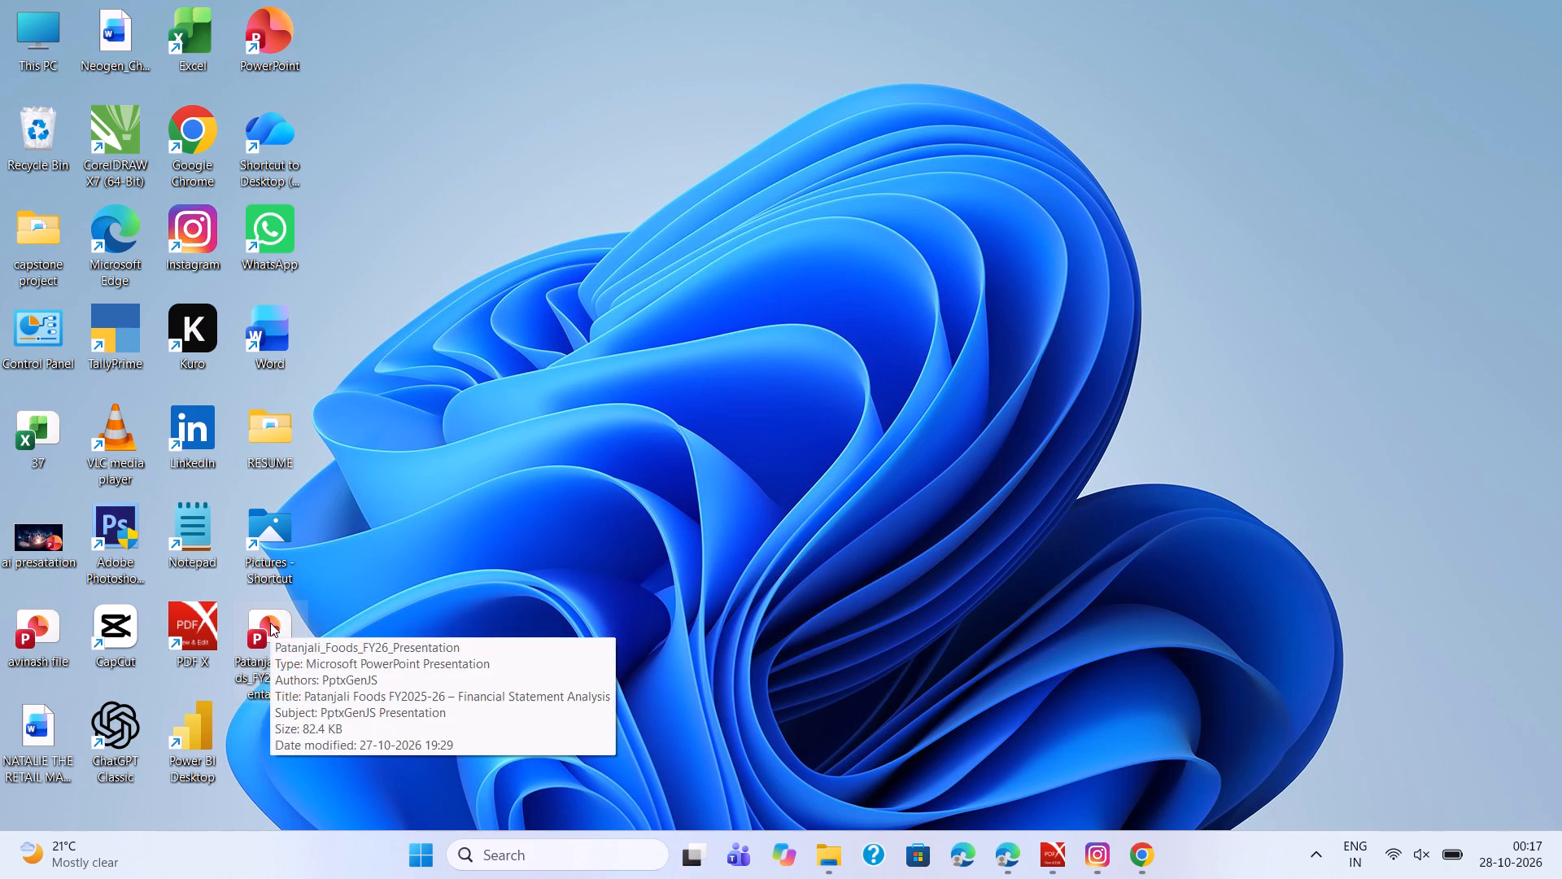
{"action": "scroll", "coordinate": [253, 619], "scroll_direction": "left", "scroll_amount": 1}
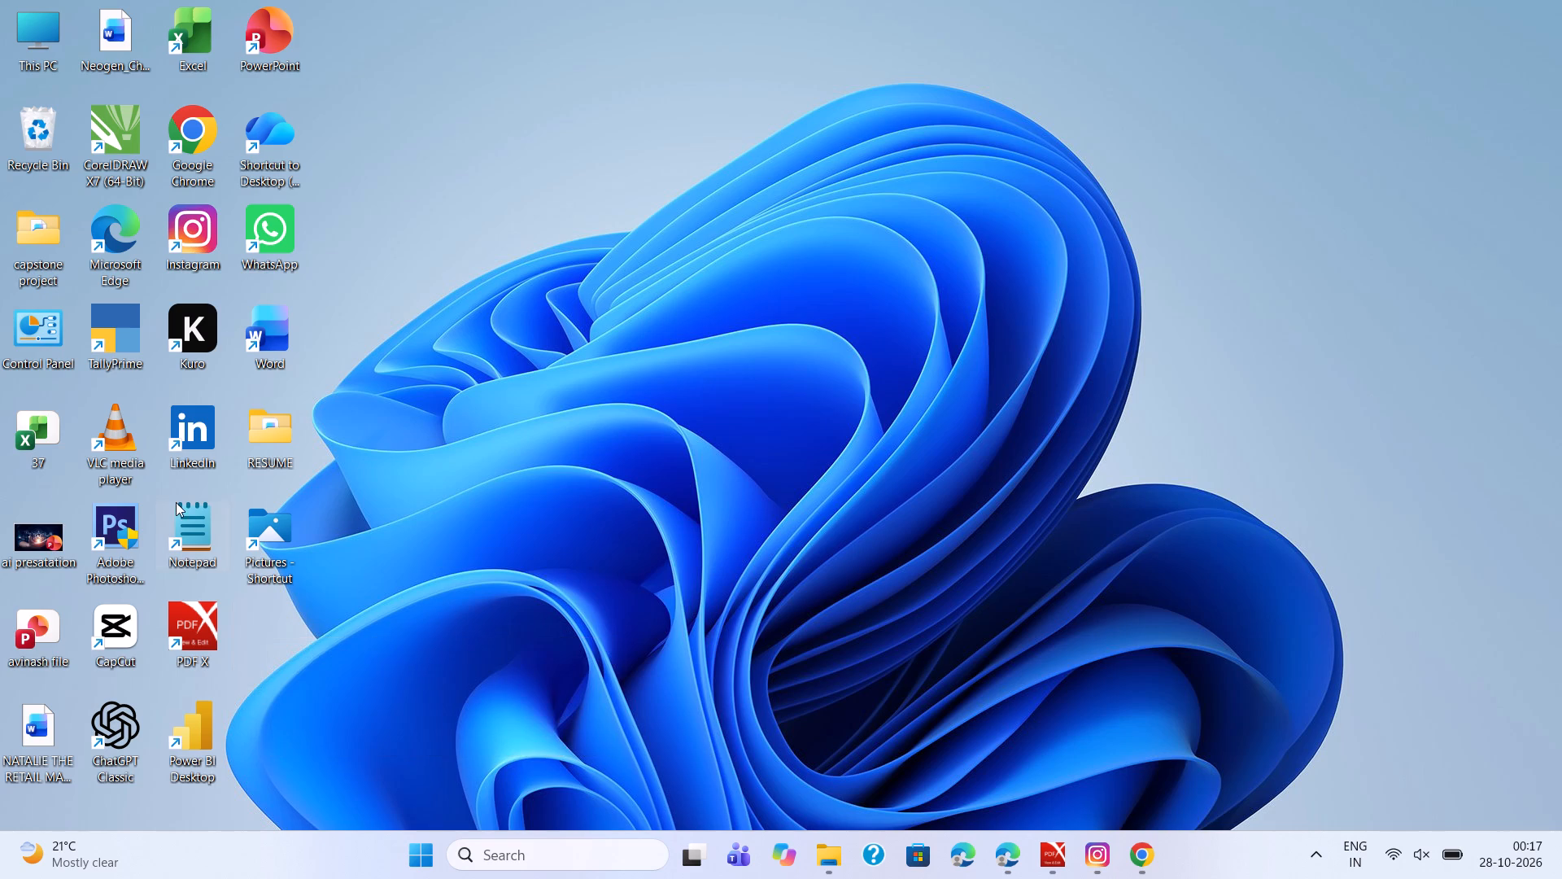
Open the New Volume (P:) drive from This PC to view its files.
{"action": "triple_click", "coordinate": [35, 29]}
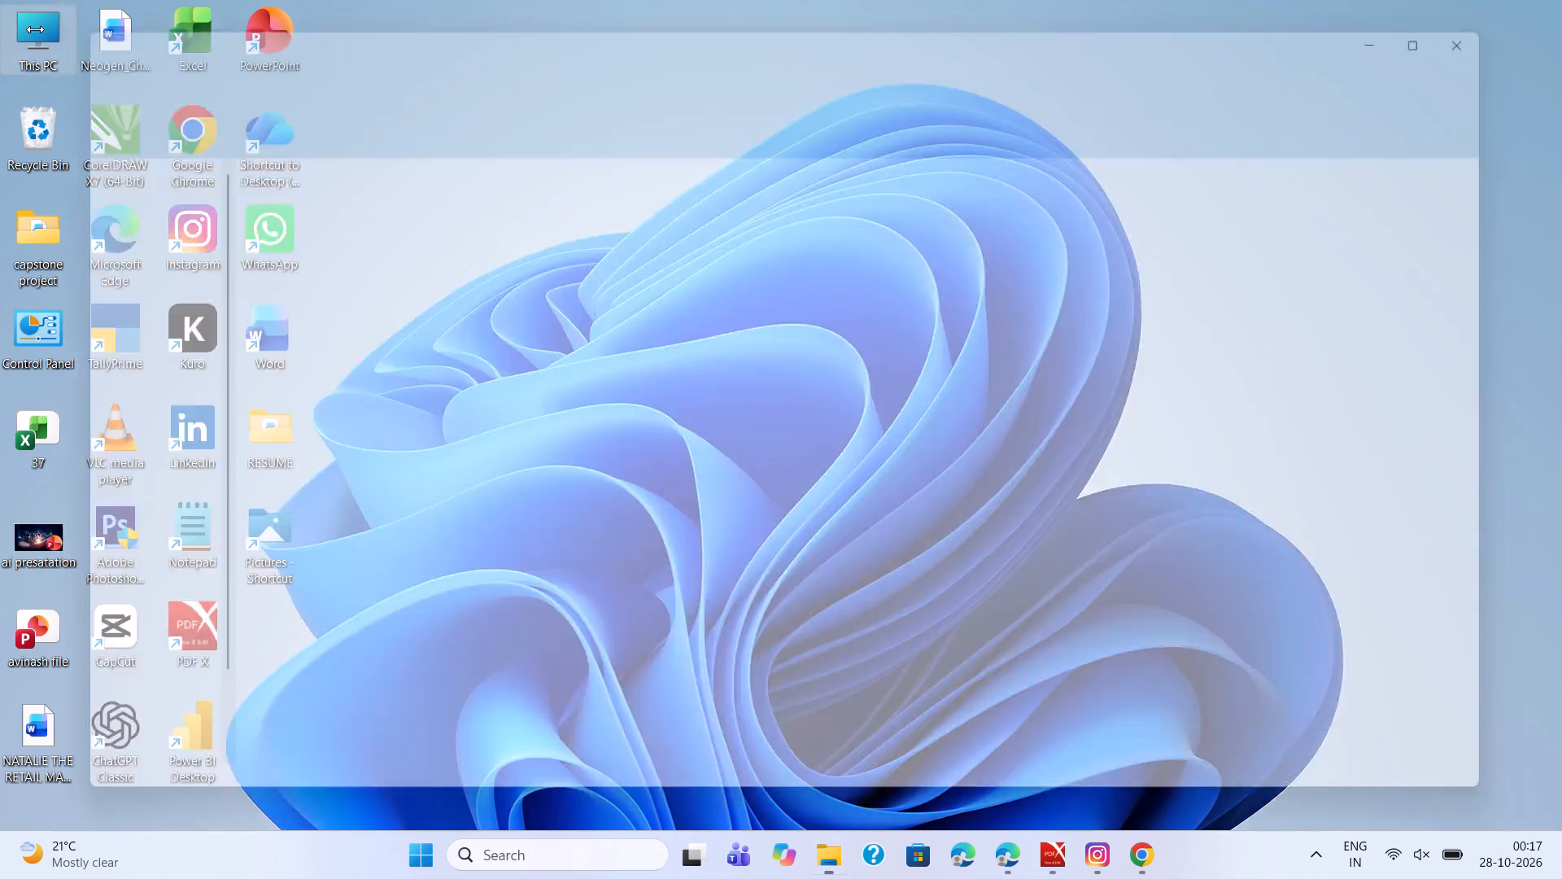
{"action": "double_click", "coordinate": [316, 230]}
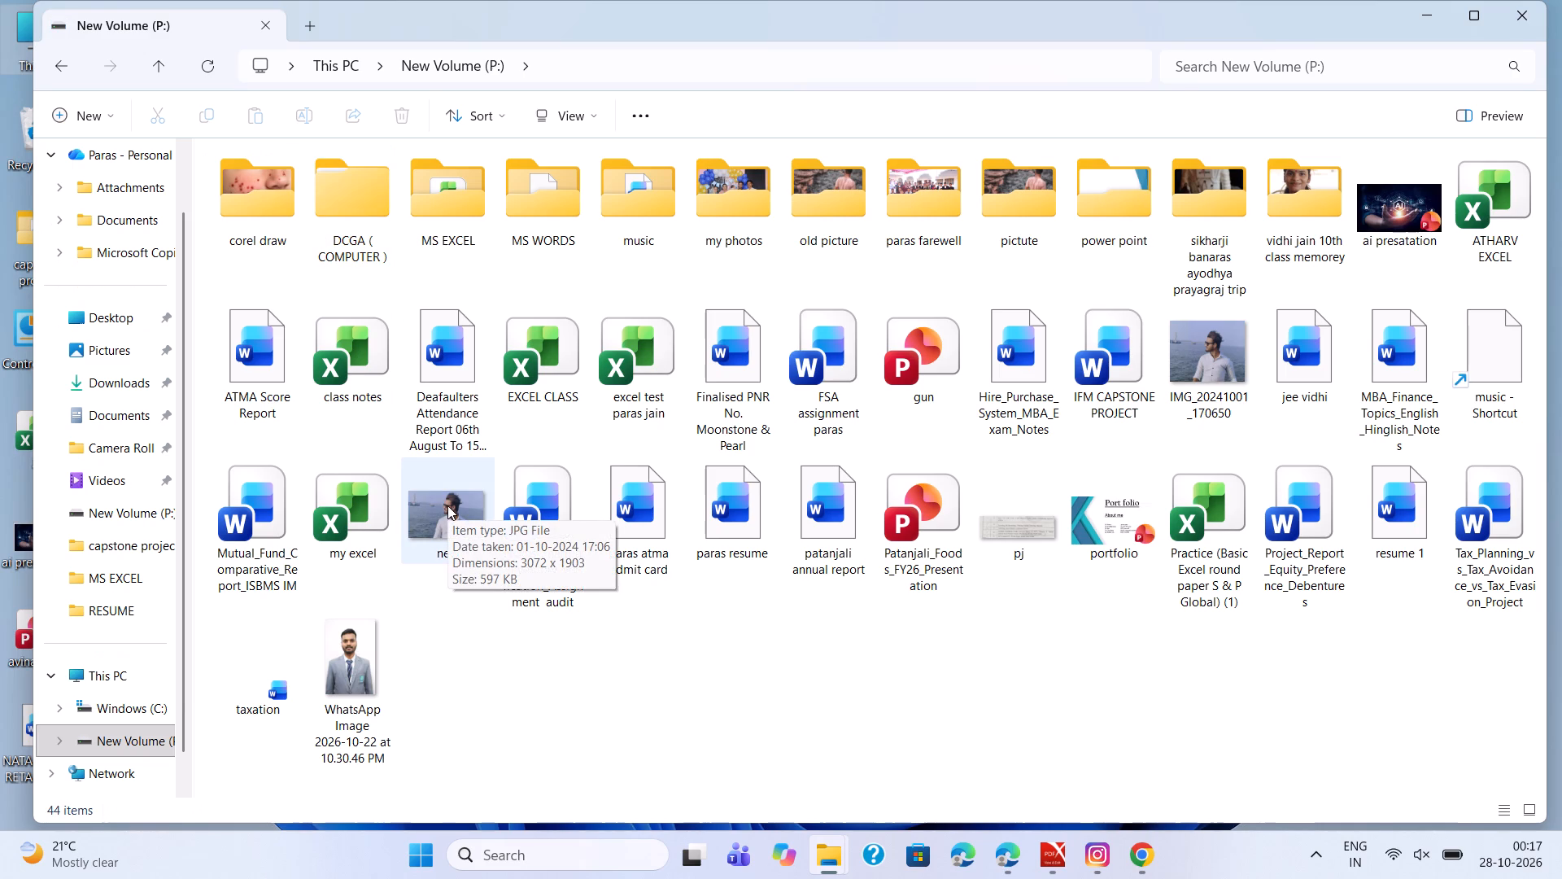
{"action": "left_click", "coordinate": [119, 549]}
{"action": "left_click", "coordinate": [115, 509]}
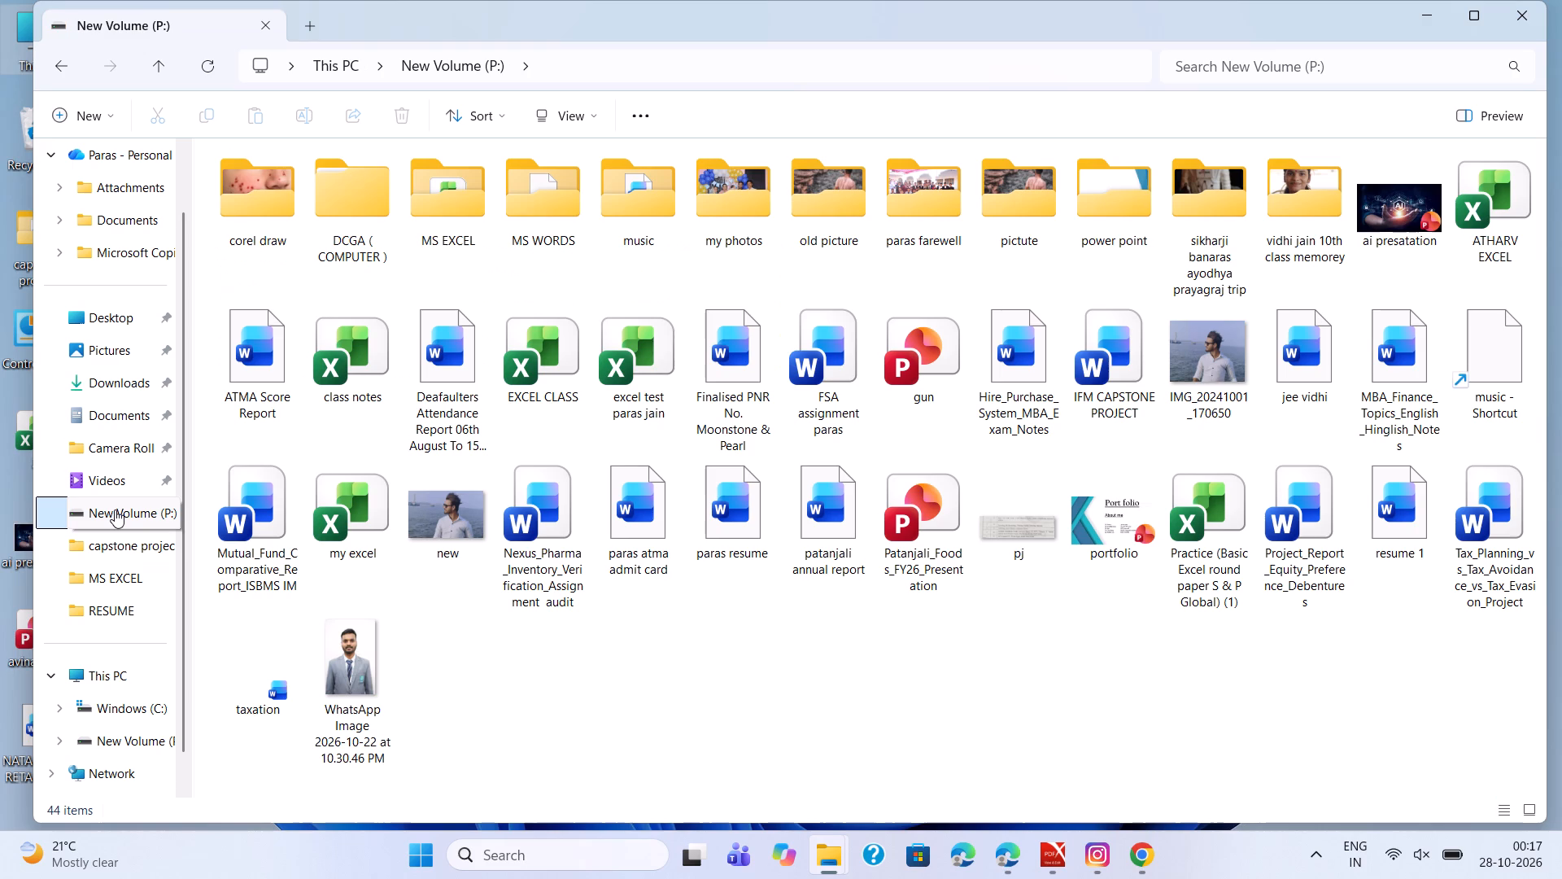
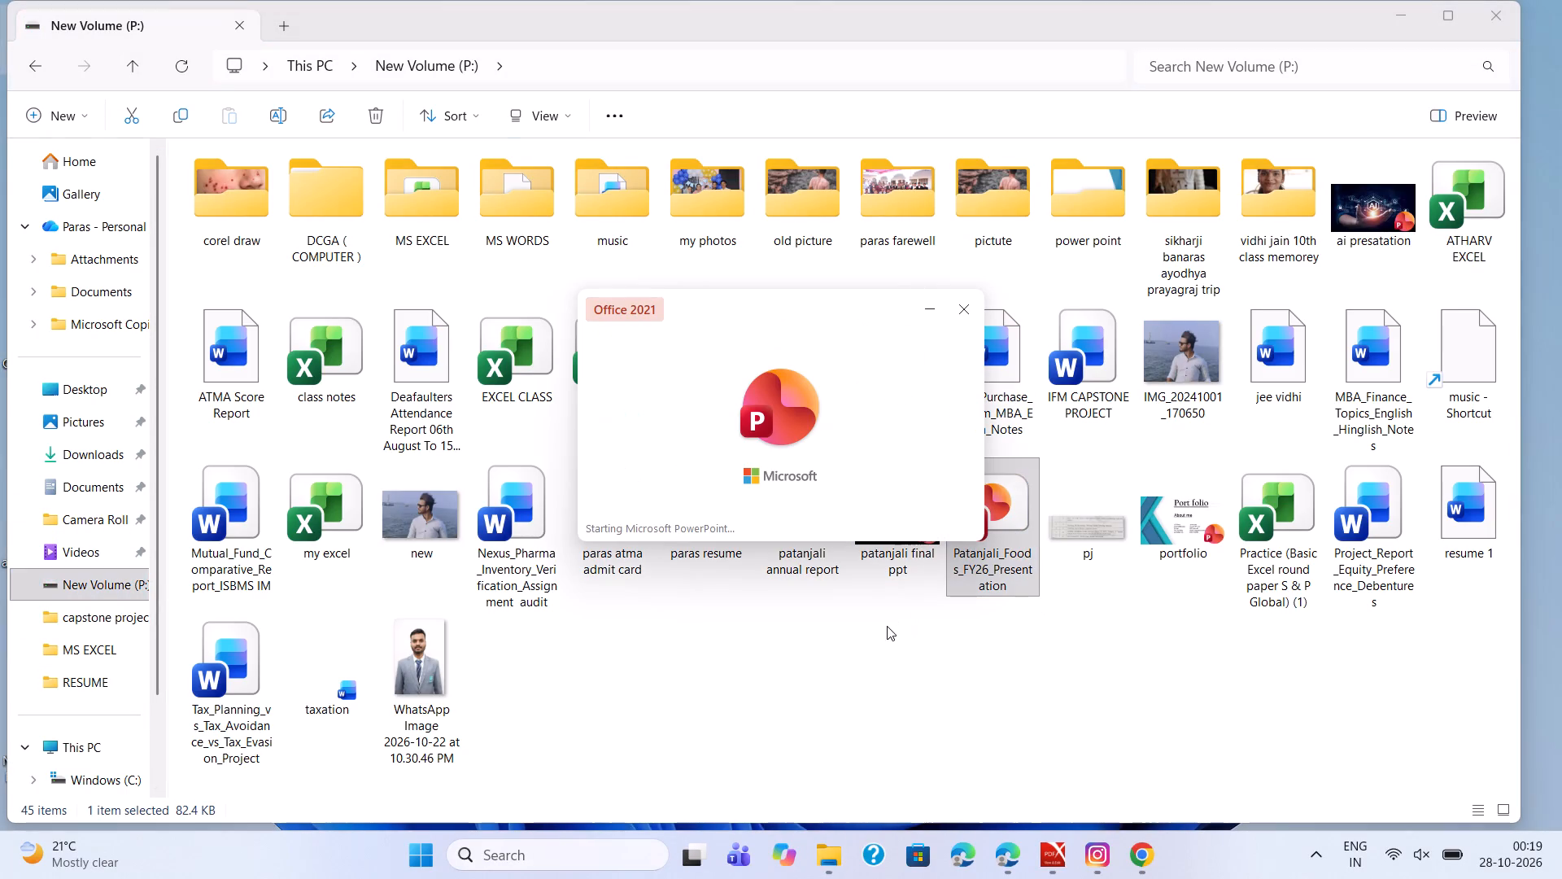
{"action": "left_click_drag", "start_coordinate": [887, 626], "coordinate": [864, 635]}
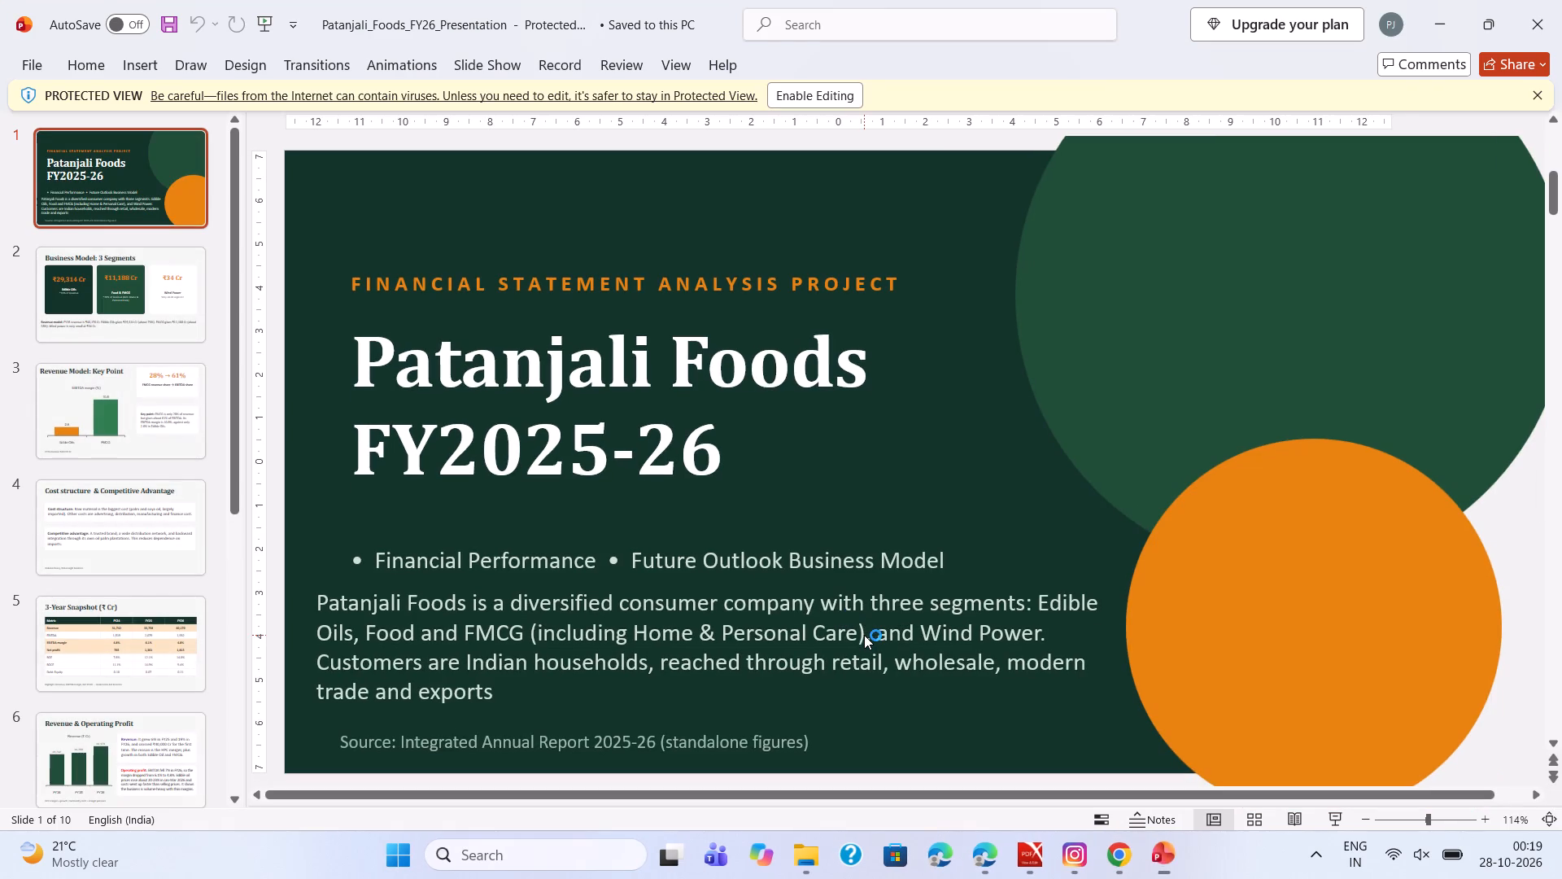
{"action": "left_click", "coordinate": [1551, 28]}
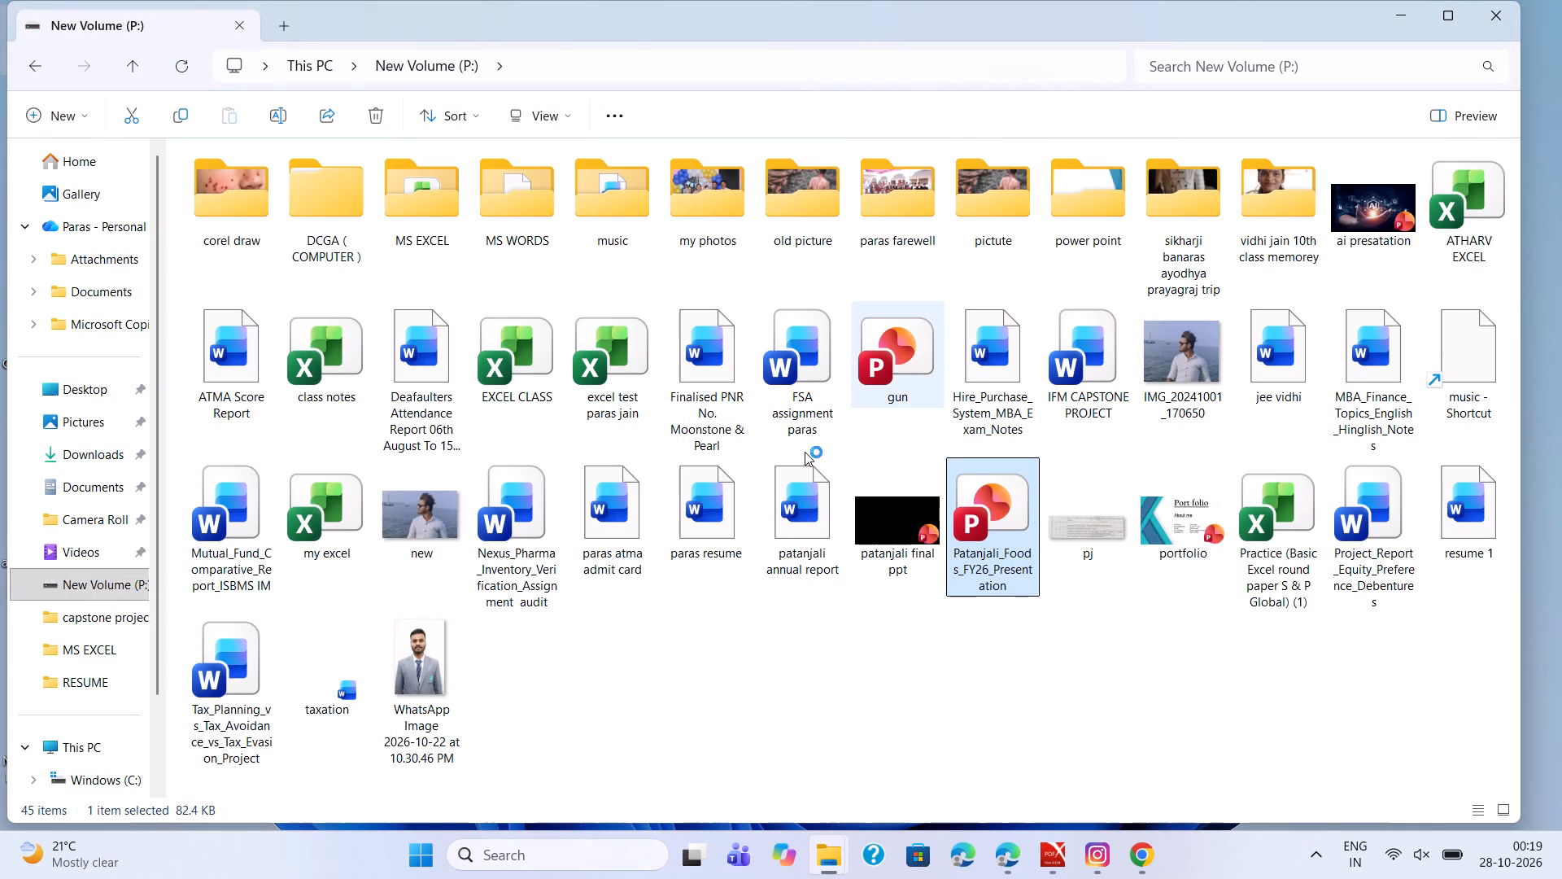
Search the New Volume (P:) drive for "patan" and copy the patanjali final ppt file to the desktop.
{"action": "scroll", "coordinate": [805, 452], "scroll_direction": "down", "scroll_amount": 3}
{"action": "left_click", "coordinate": [1303, 77]}
{"action": "type", "text": "par"}
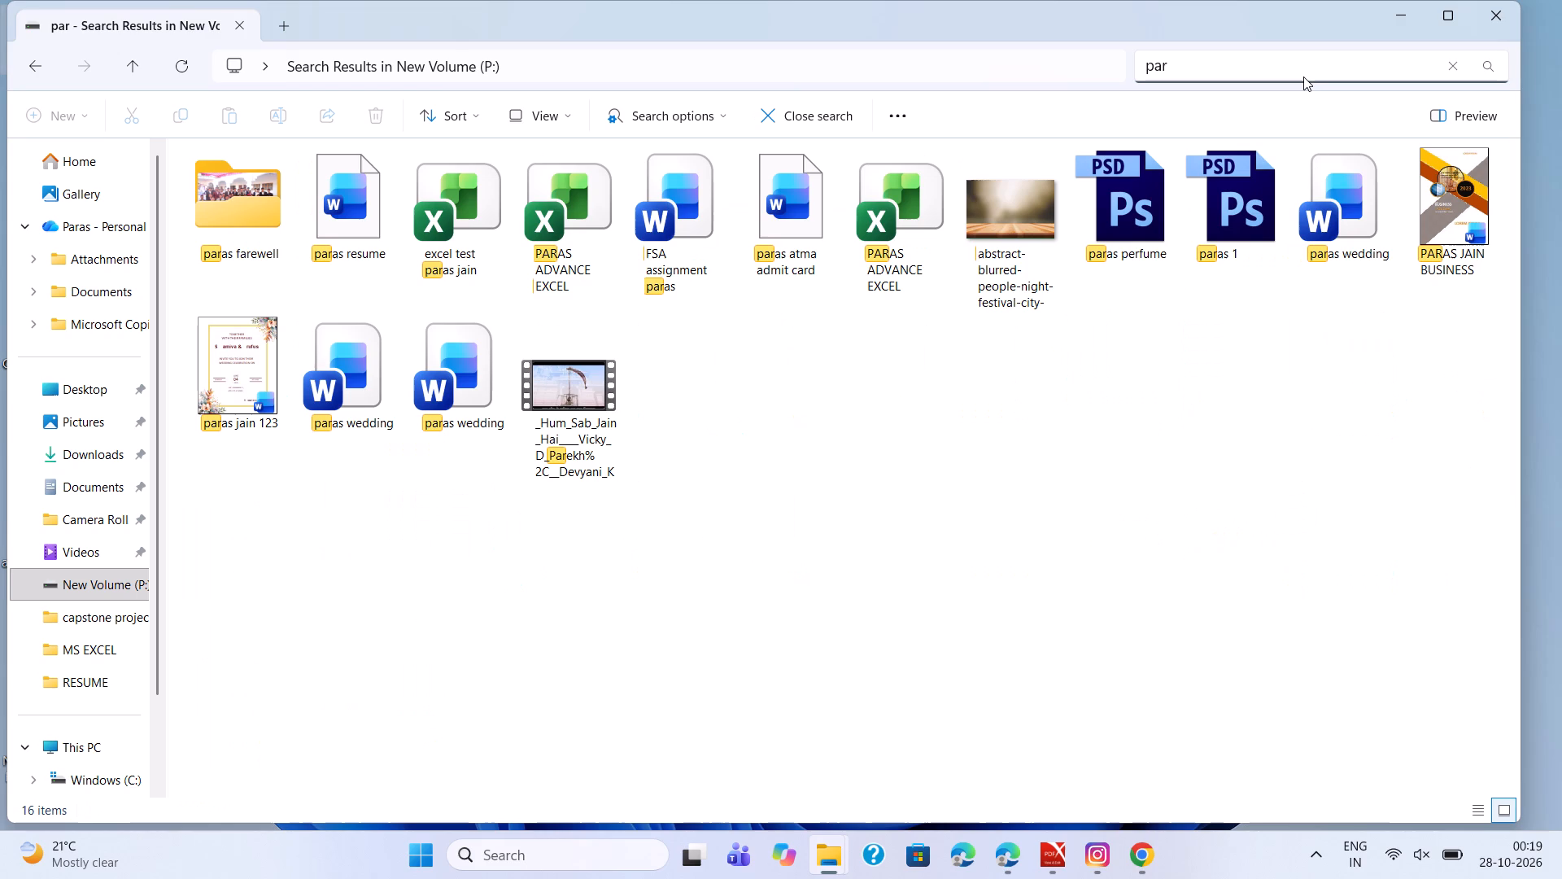
{"action": "key", "text": "BackSpace"}
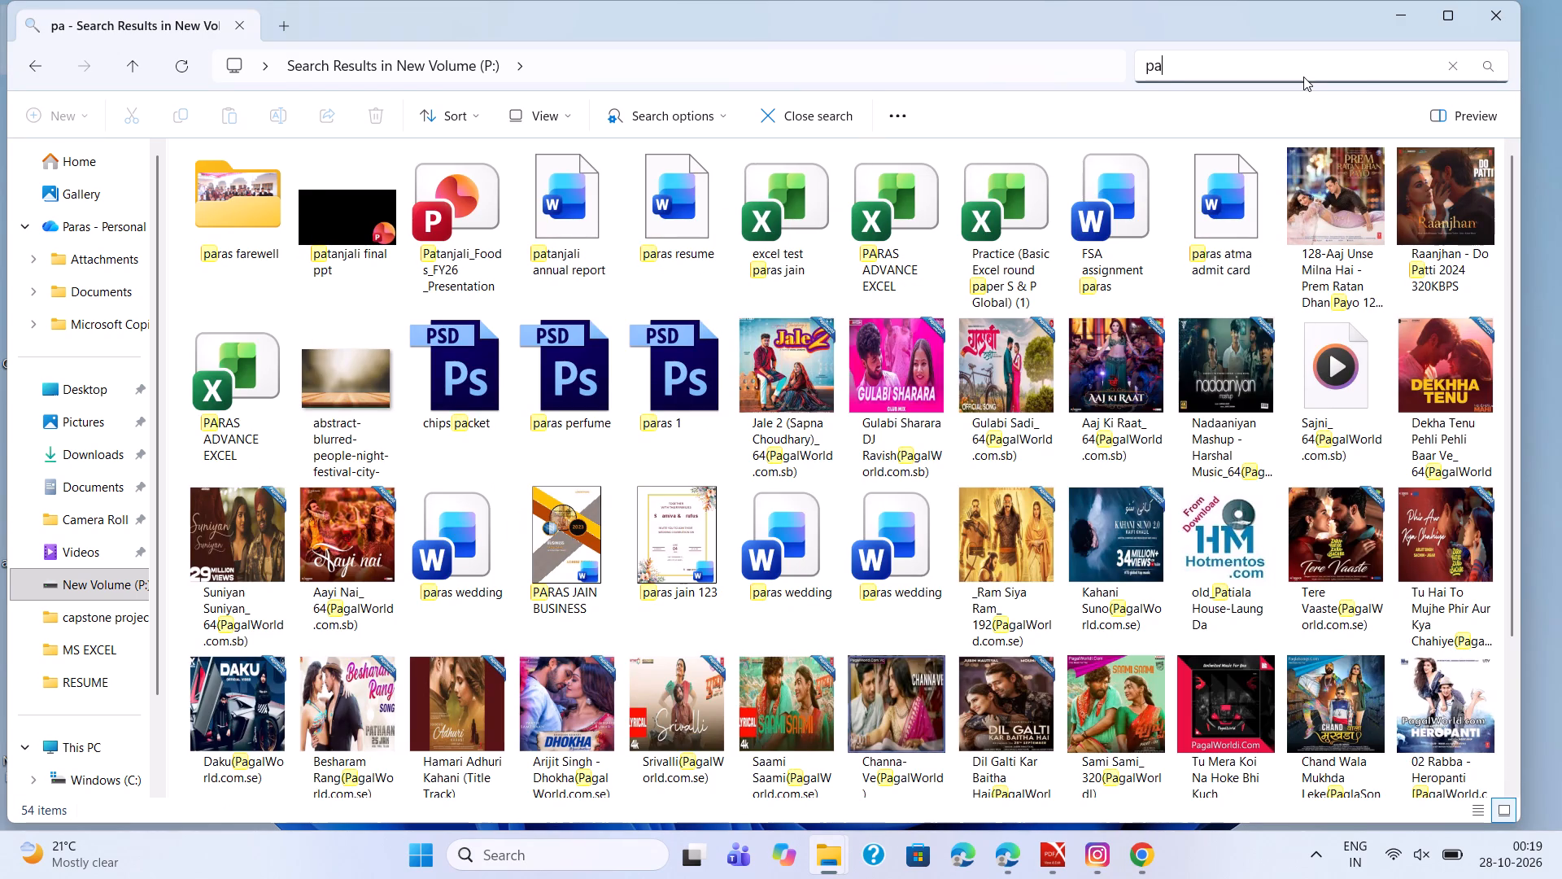
{"action": "type", "text": "tanh"}
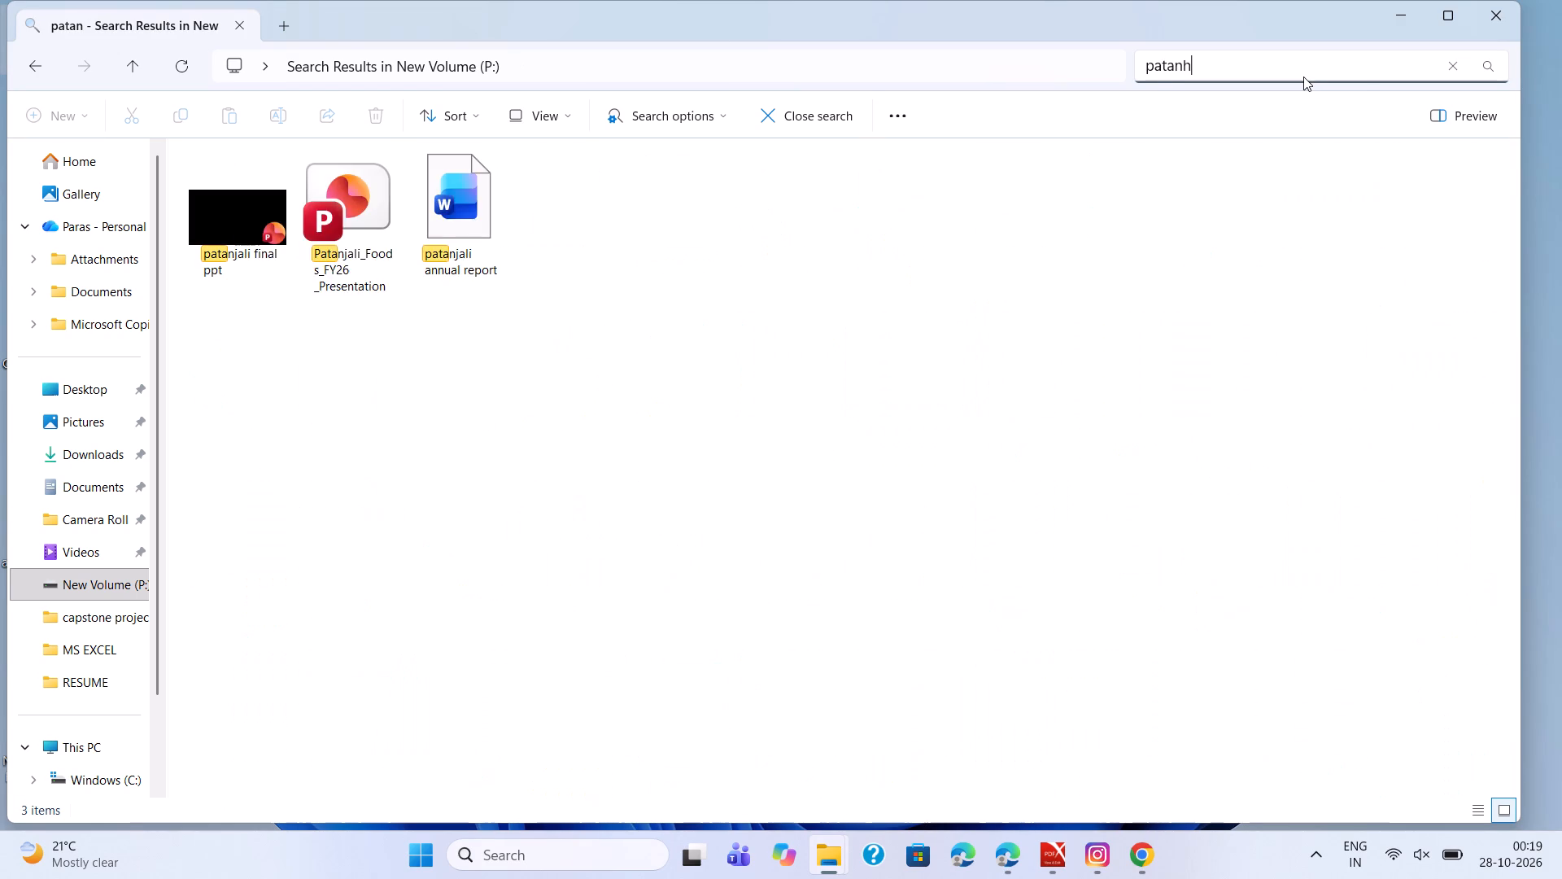
{"action": "key", "text": "BackSpace"}
{"action": "left_click_drag", "start_coordinate": [257, 220], "coordinate": [726, 484]}
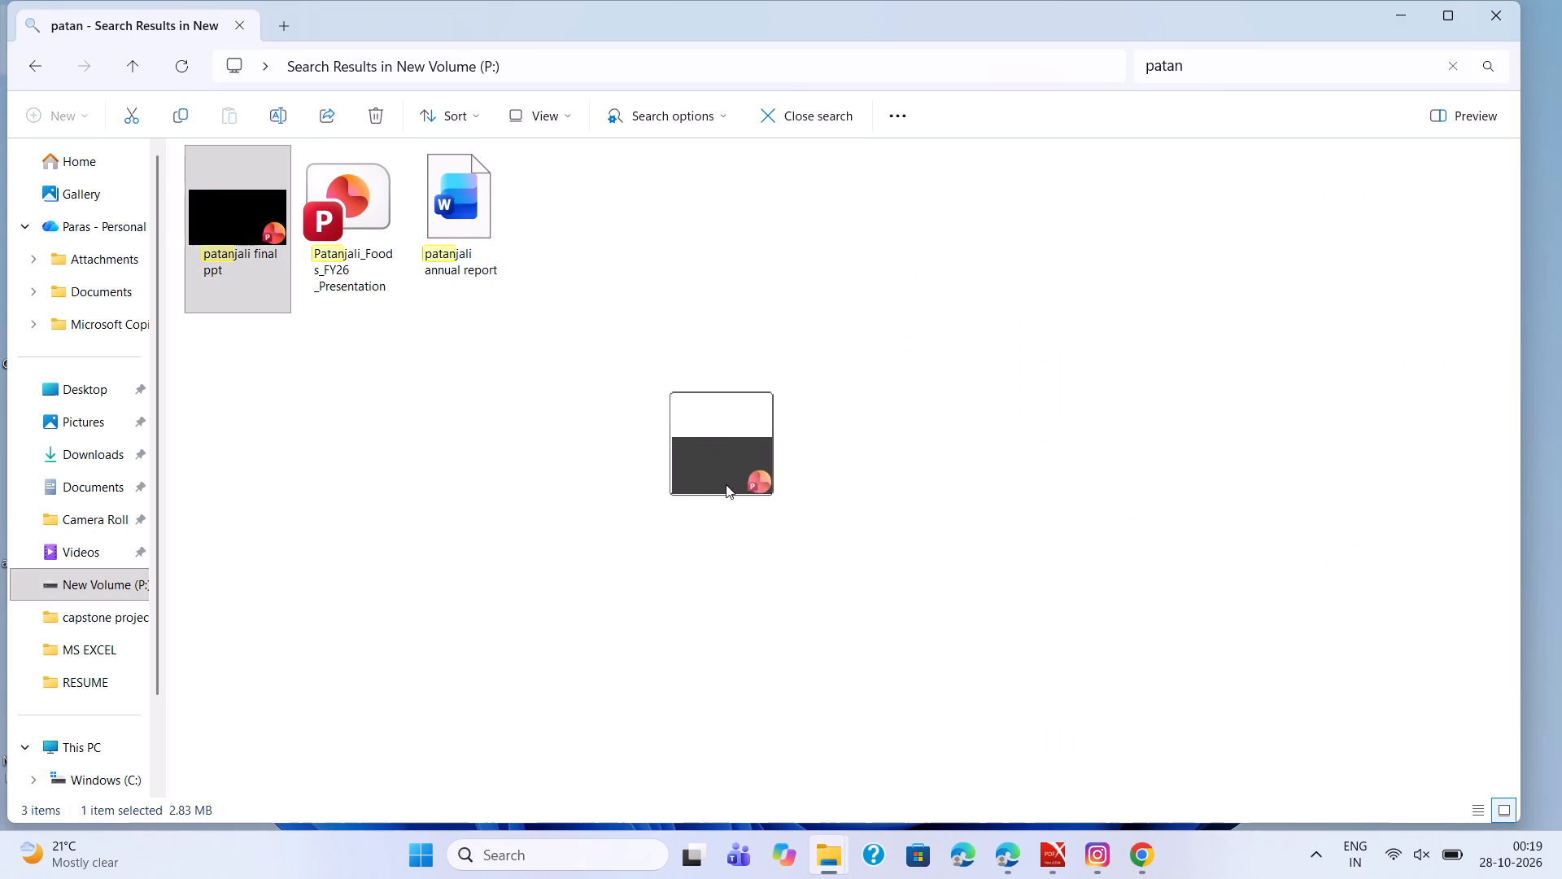
{"action": "left_click_drag", "start_coordinate": [726, 484], "coordinate": [735, 504]}
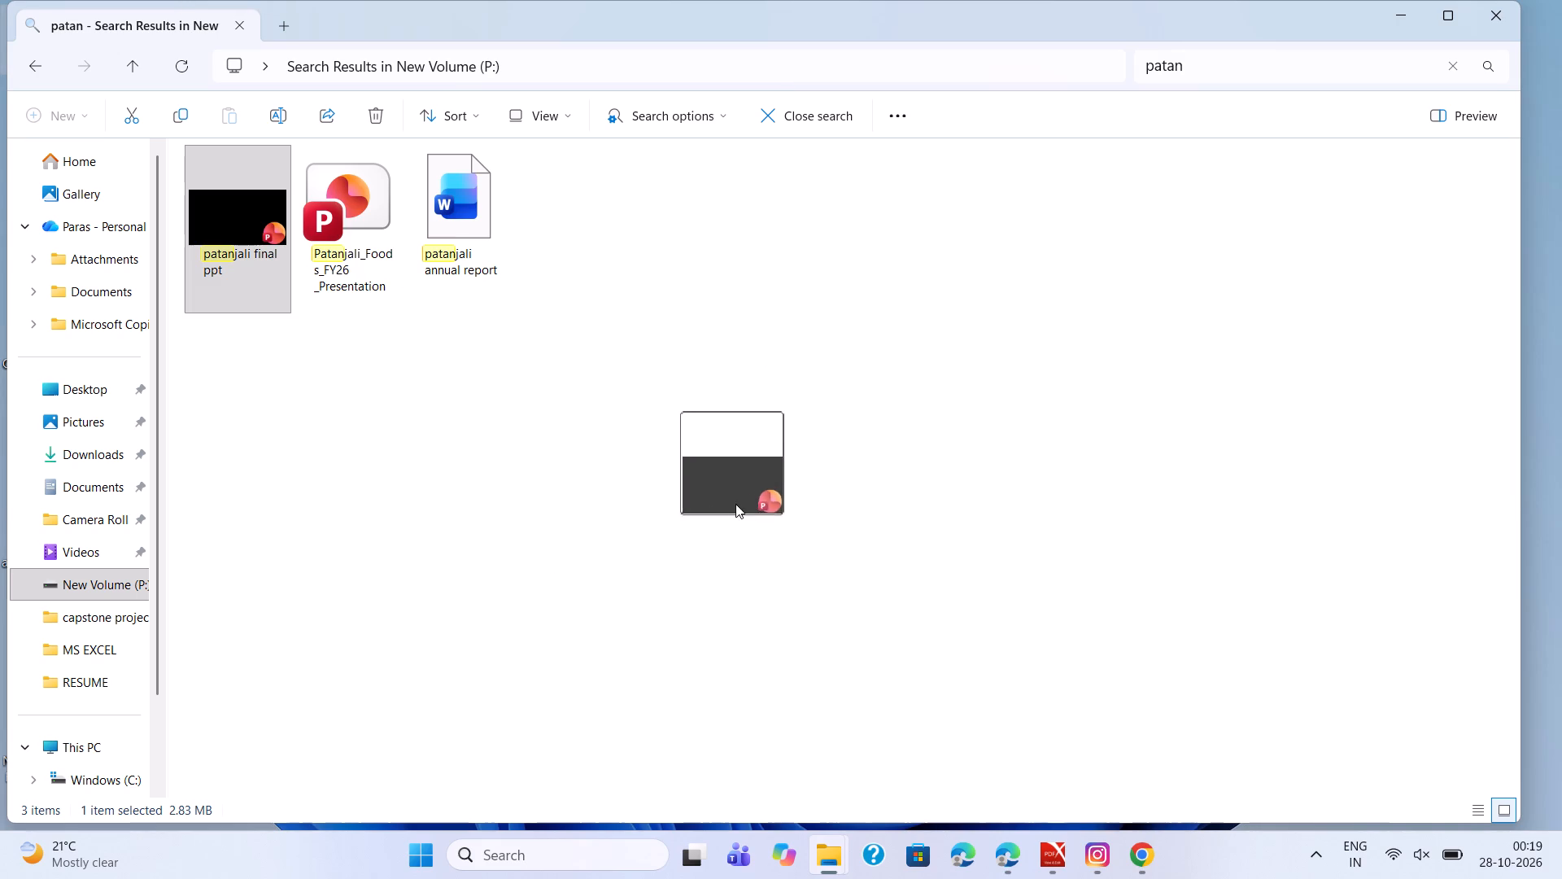
{"action": "left_click_drag", "start_coordinate": [735, 504], "coordinate": [1019, 489]}
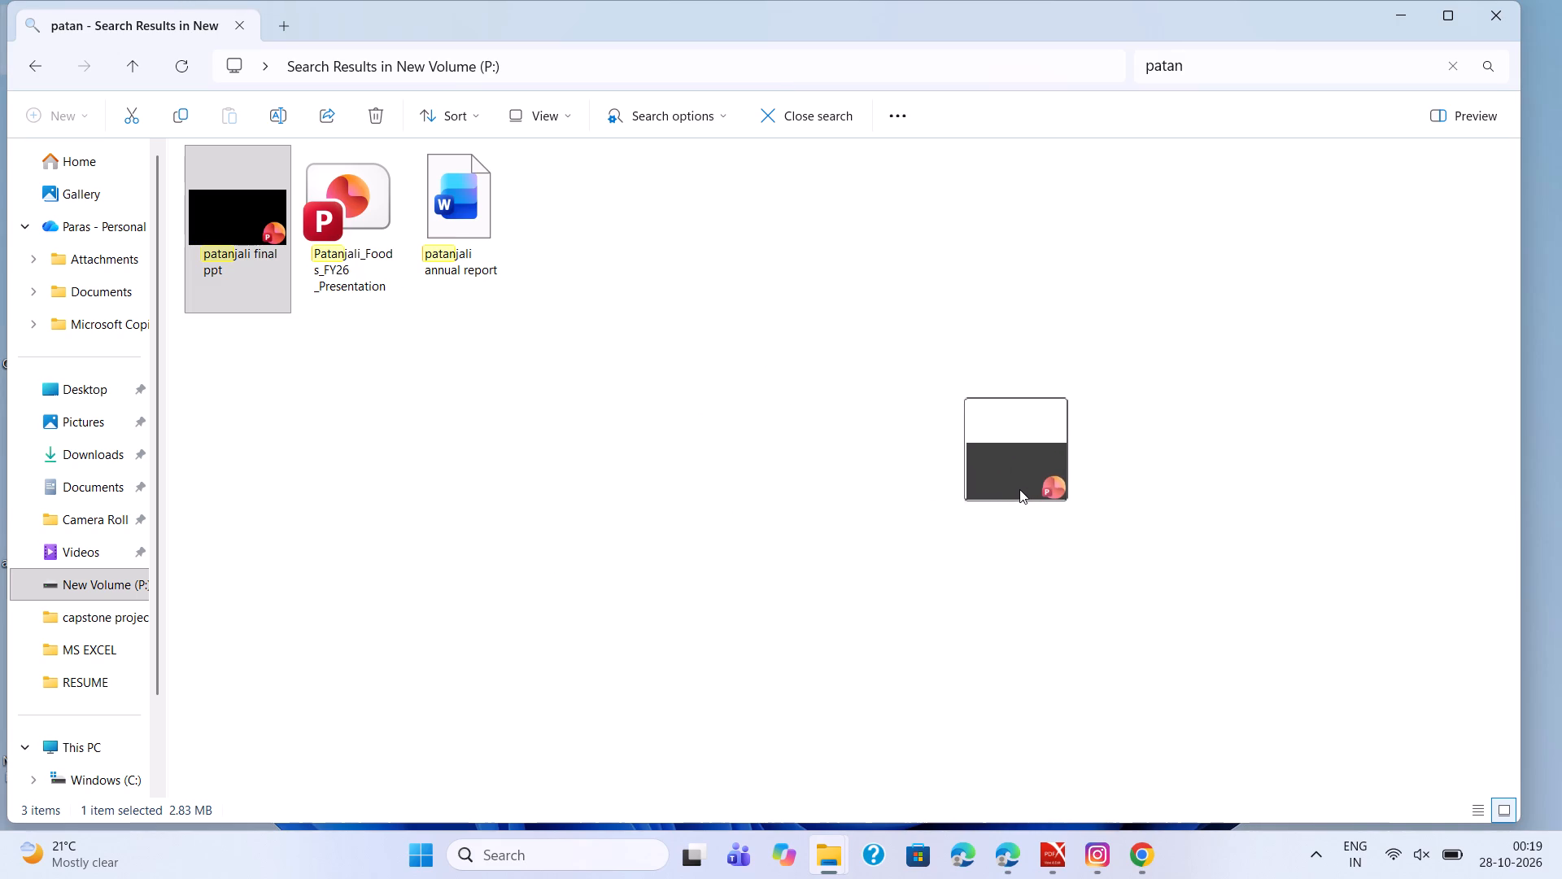
{"action": "left_click_drag", "start_coordinate": [1019, 489], "coordinate": [1295, 492]}
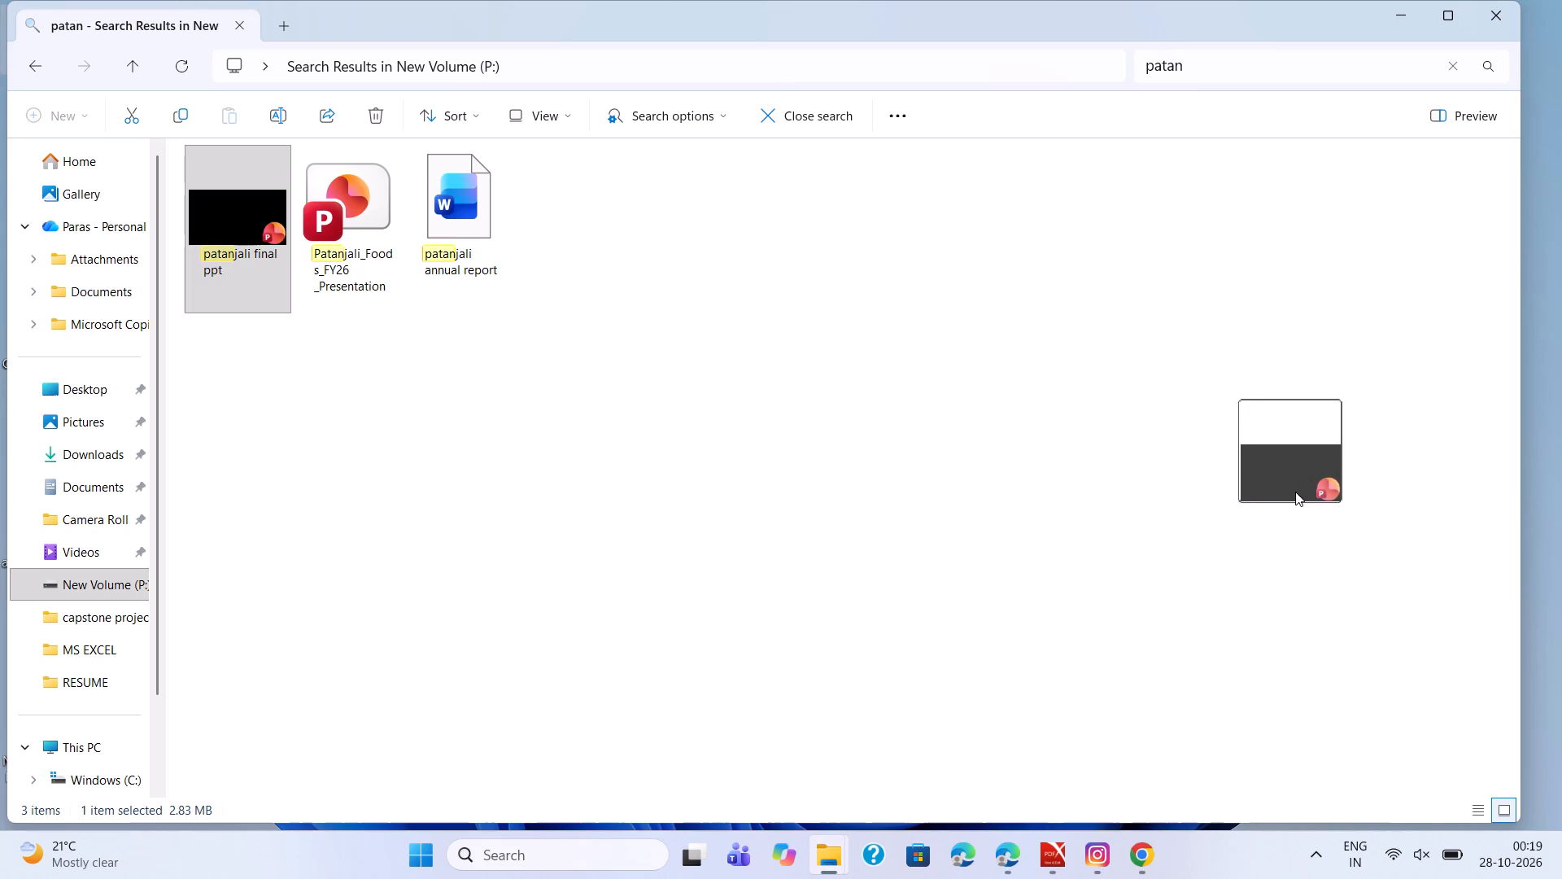
{"action": "left_click_drag", "start_coordinate": [1295, 492], "coordinate": [1558, 492]}
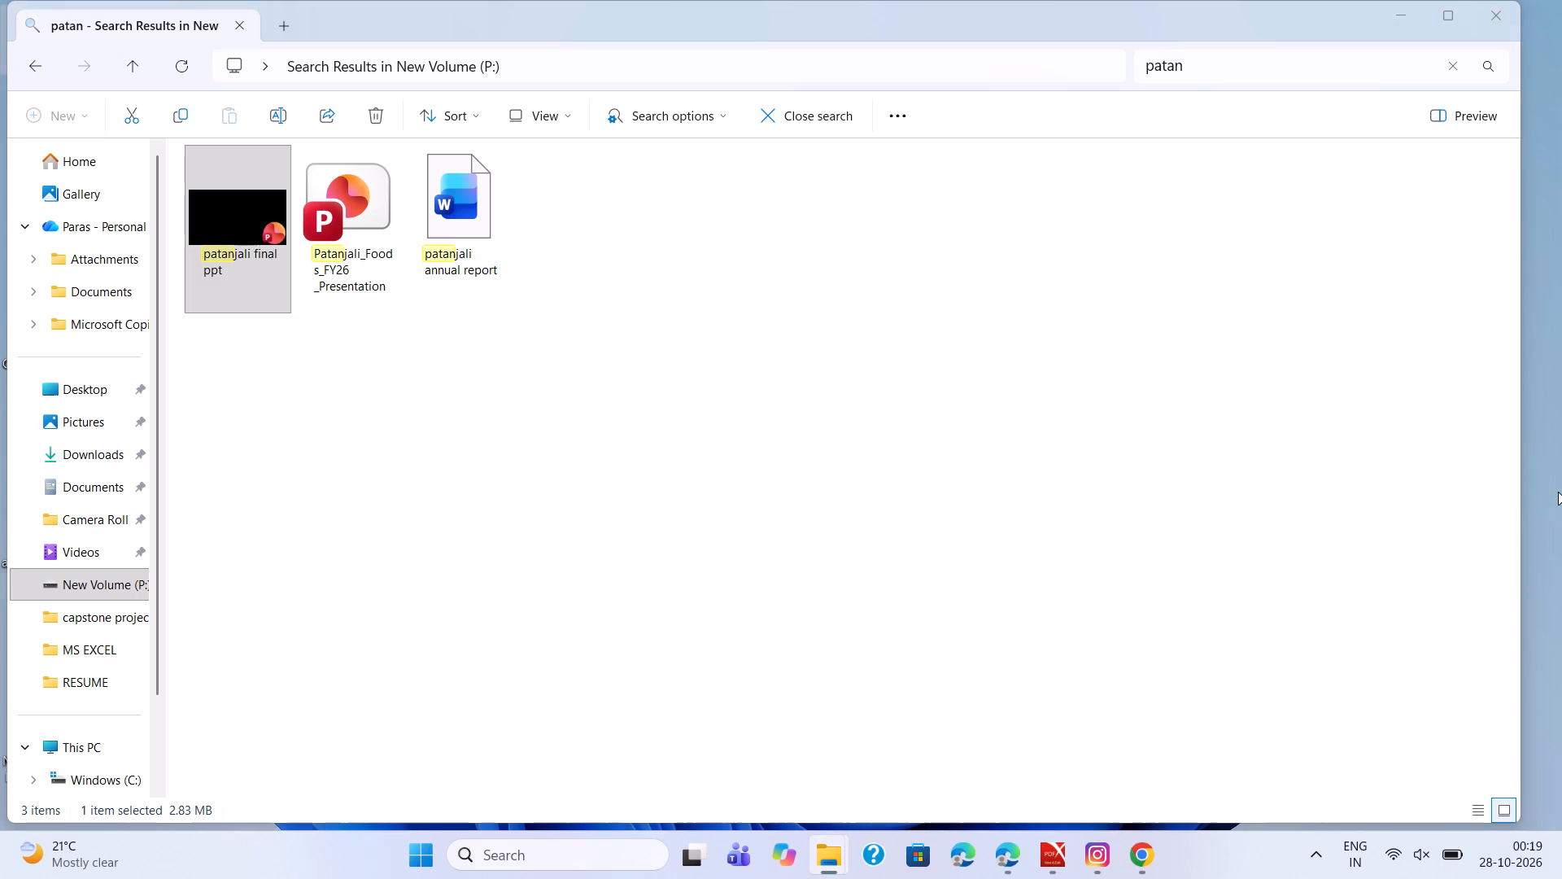
{"action": "left_click", "coordinate": [1389, 19]}
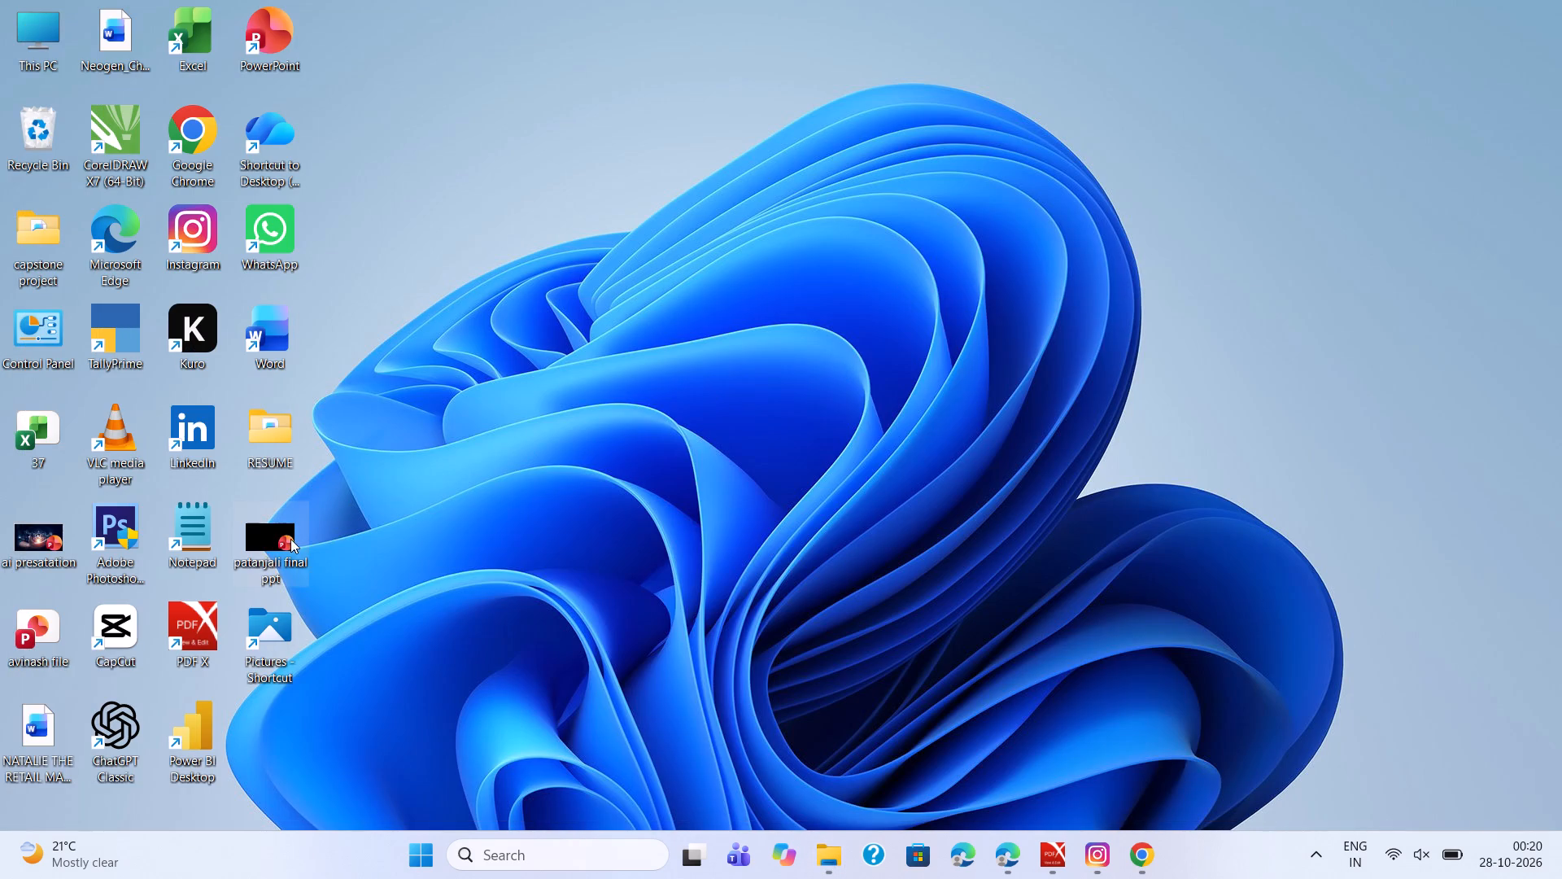
Open the patanjali final ppt presentation from the desktop.
{"action": "double_click", "coordinate": [282, 539]}
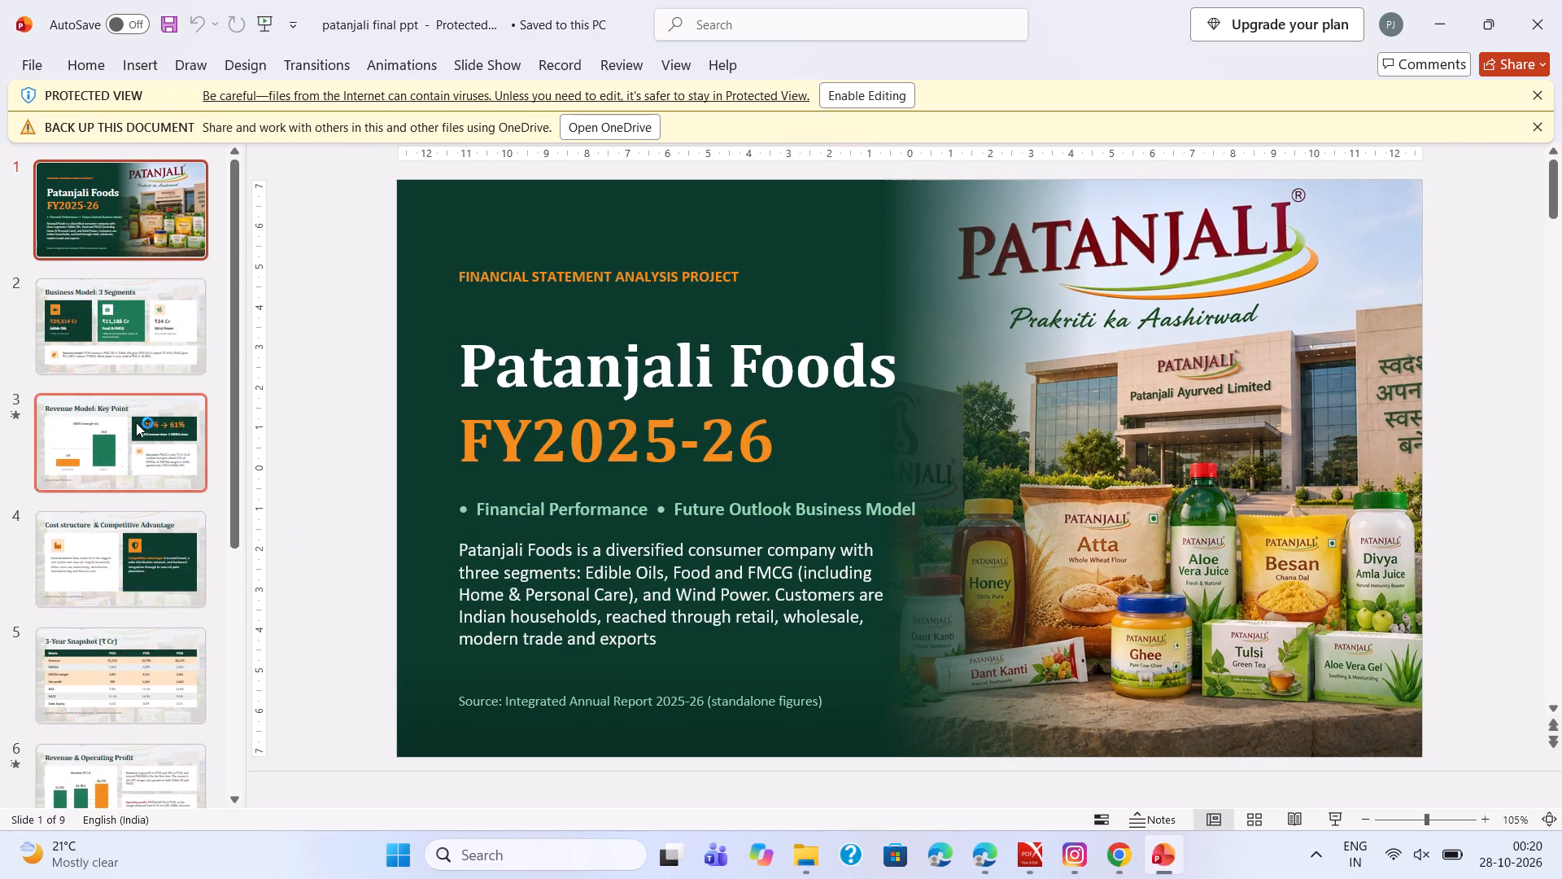
Enable editing for the patanjali final ppt presentation and delete slide 7, Key Ratios.
{"action": "scroll", "coordinate": [116, 540], "scroll_direction": "down", "scroll_amount": 7}
{"action": "left_click", "coordinate": [126, 509]}
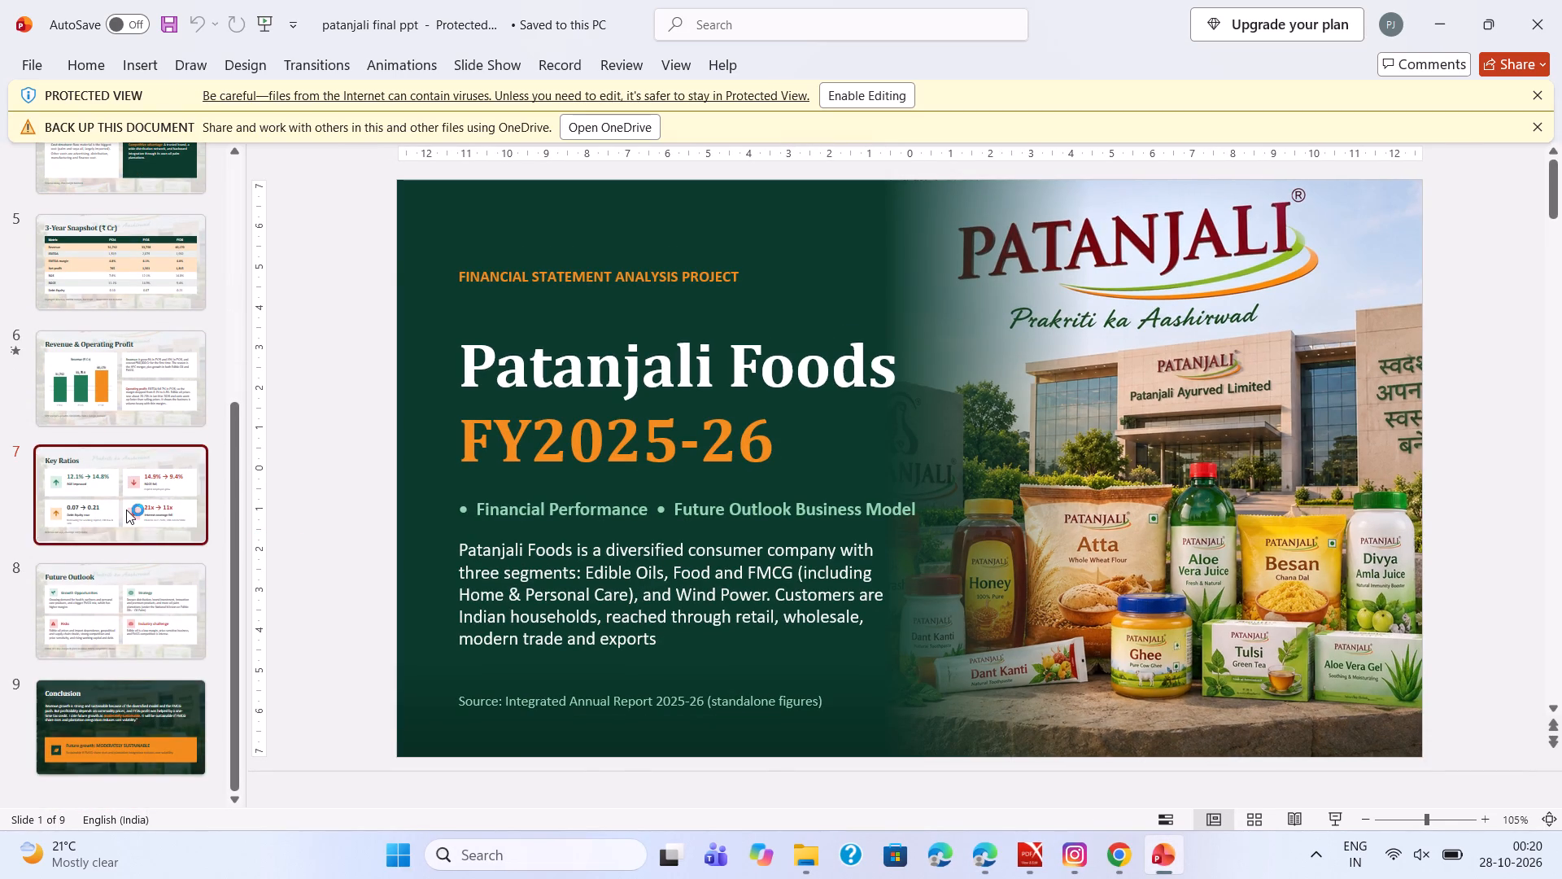
{"action": "left_click", "coordinate": [164, 448]}
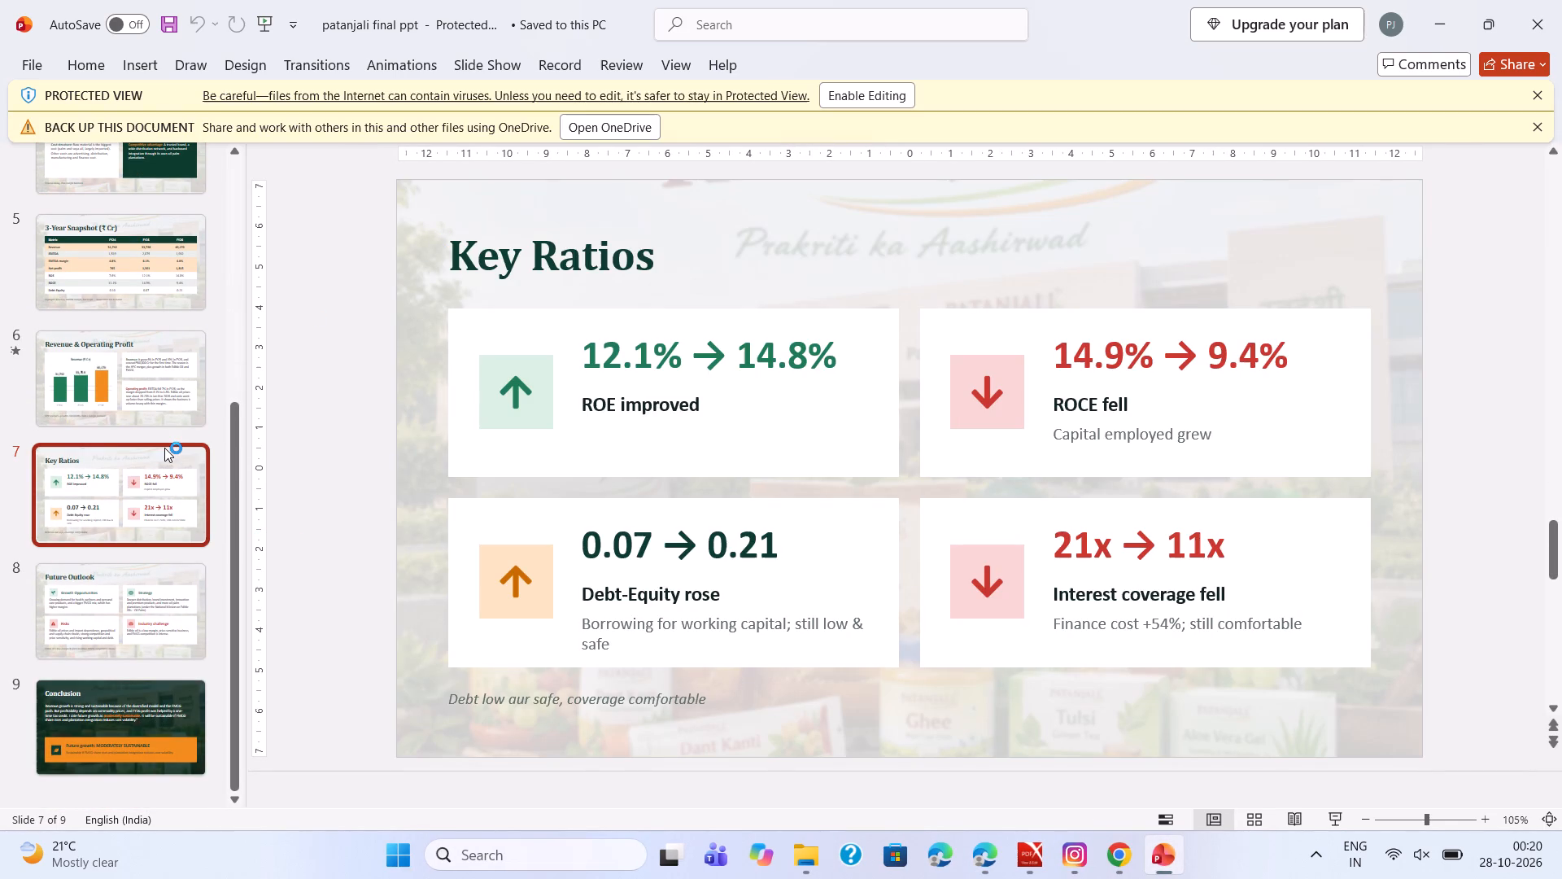
{"action": "key", "text": "Delete"}
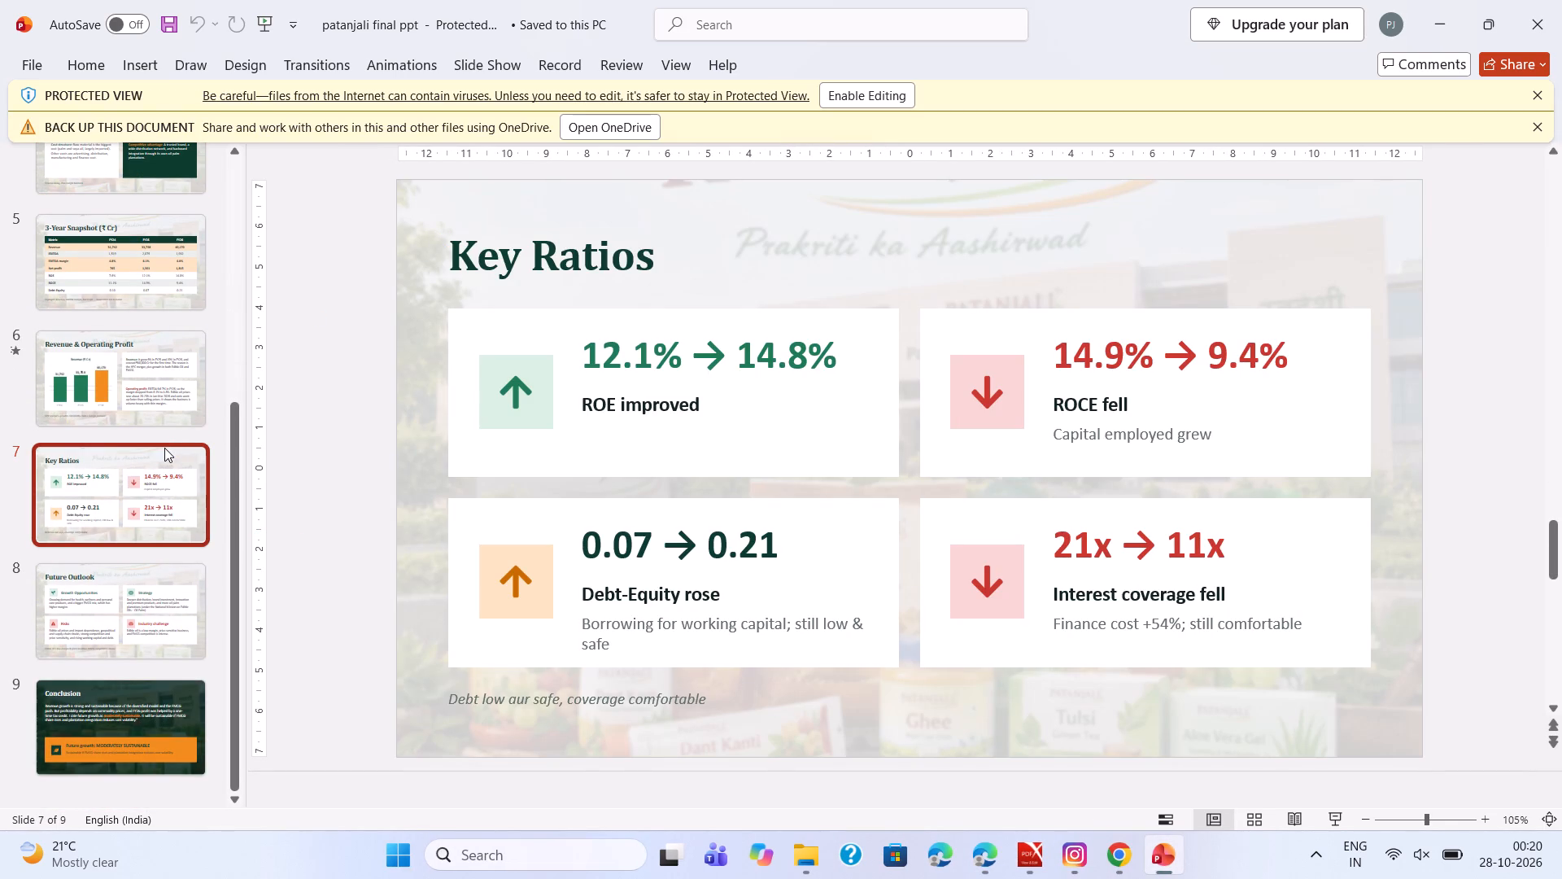
{"action": "key", "text": "Delete"}
{"action": "key", "text": "Delete"}
{"action": "key", "text": "Delete"}
{"action": "key", "text": "Delete"}
{"action": "left_click", "coordinate": [852, 97]}
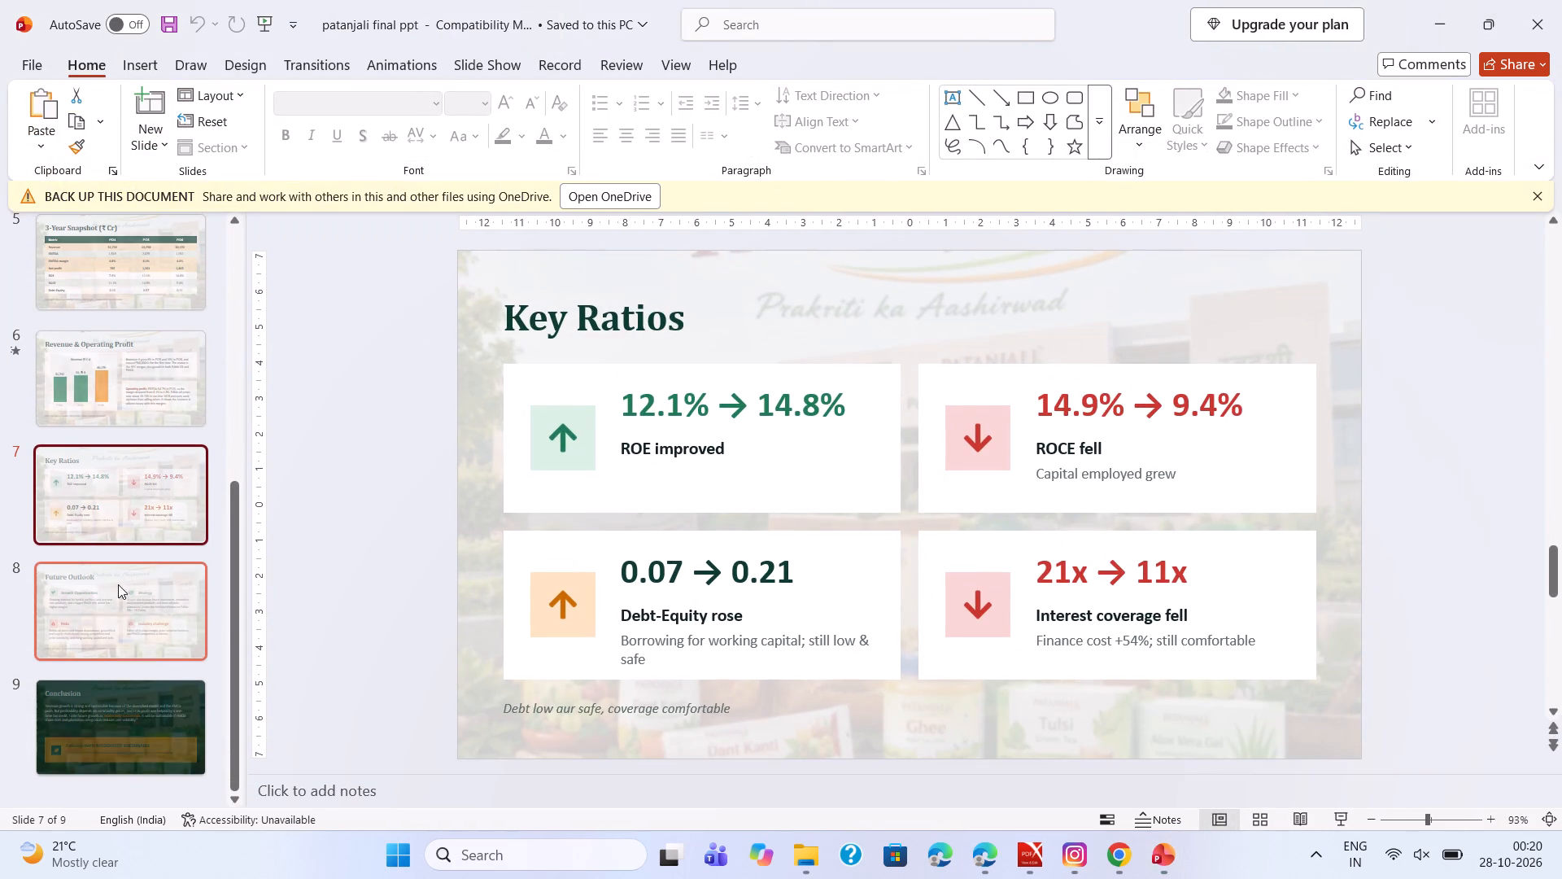
{"action": "left_click", "coordinate": [136, 452]}
{"action": "key", "text": "Delete"}
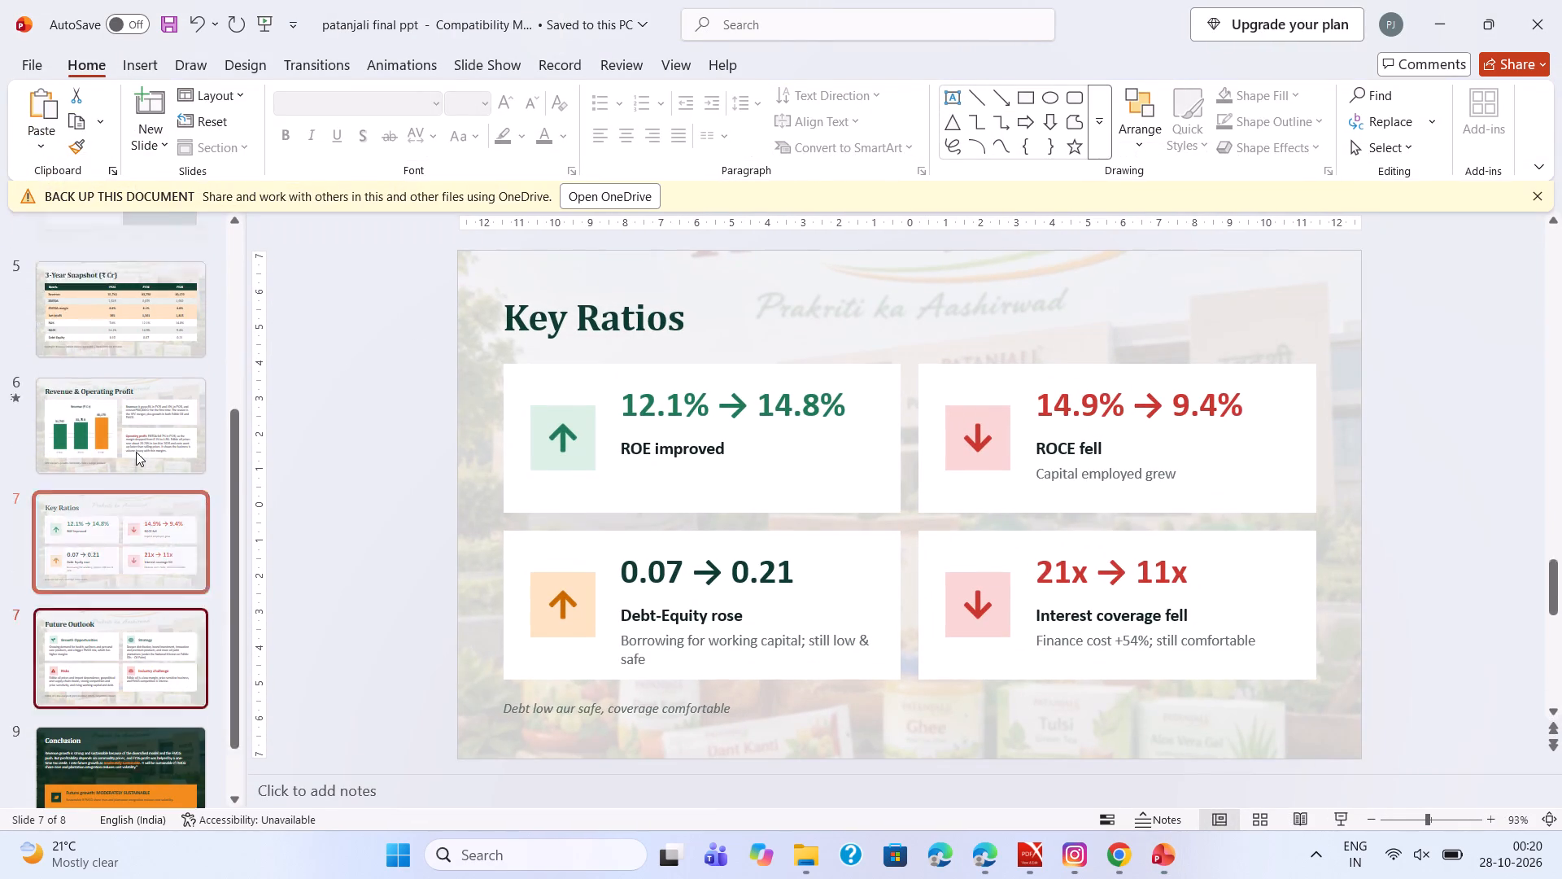
Save the patanjali final ppt presentation.
{"action": "key", "text": "ctrl+s"}
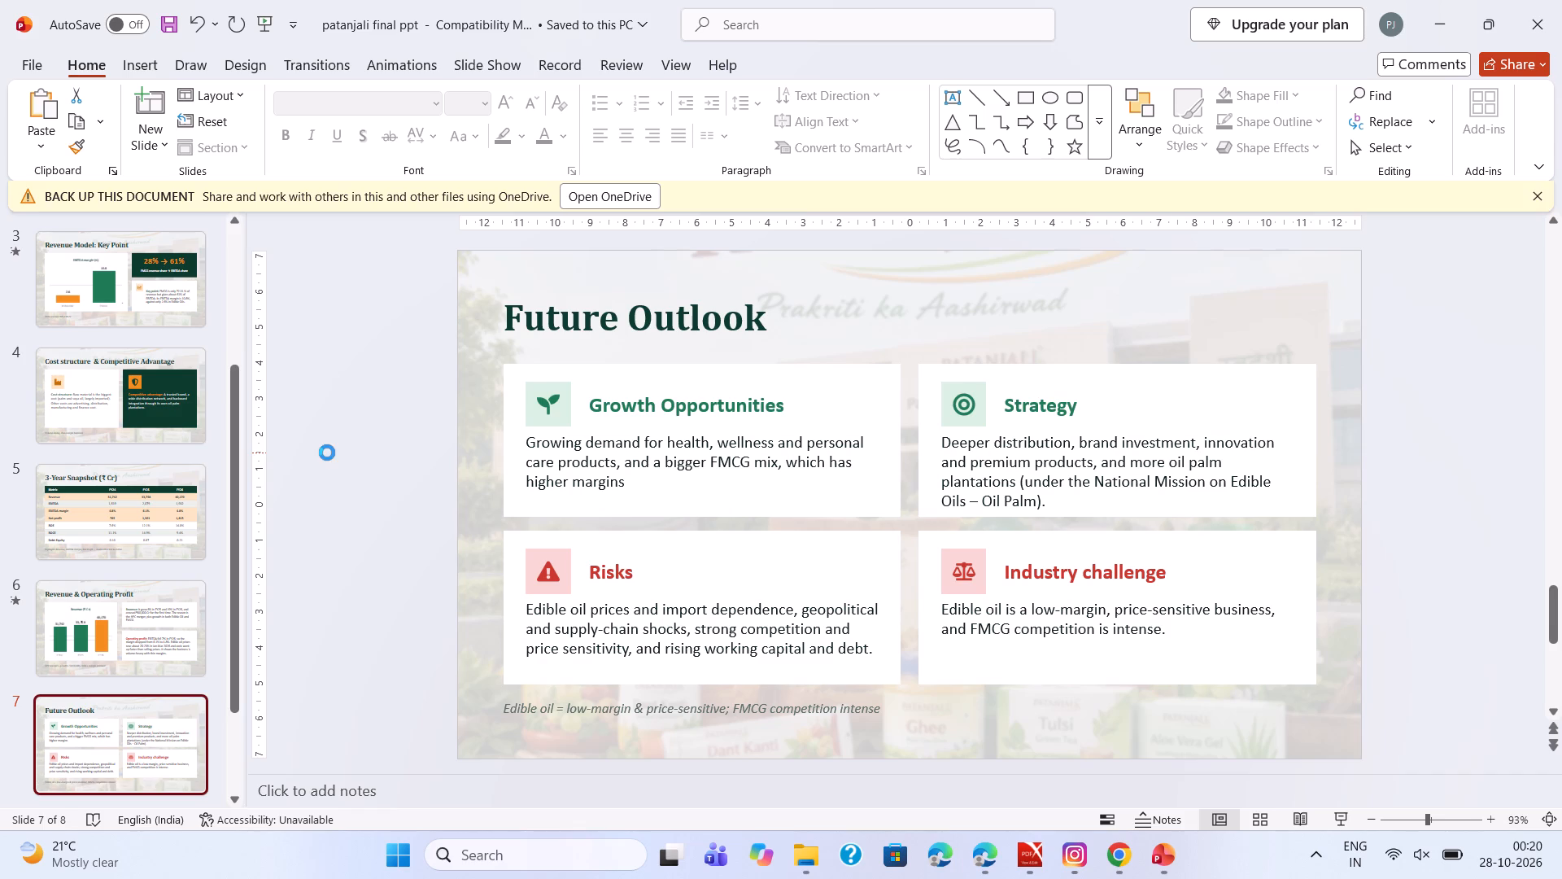
Review the remaining closing slides, Future Outlook and Conclusion.
{"action": "scroll", "coordinate": [99, 605], "scroll_direction": "down", "scroll_amount": 2}
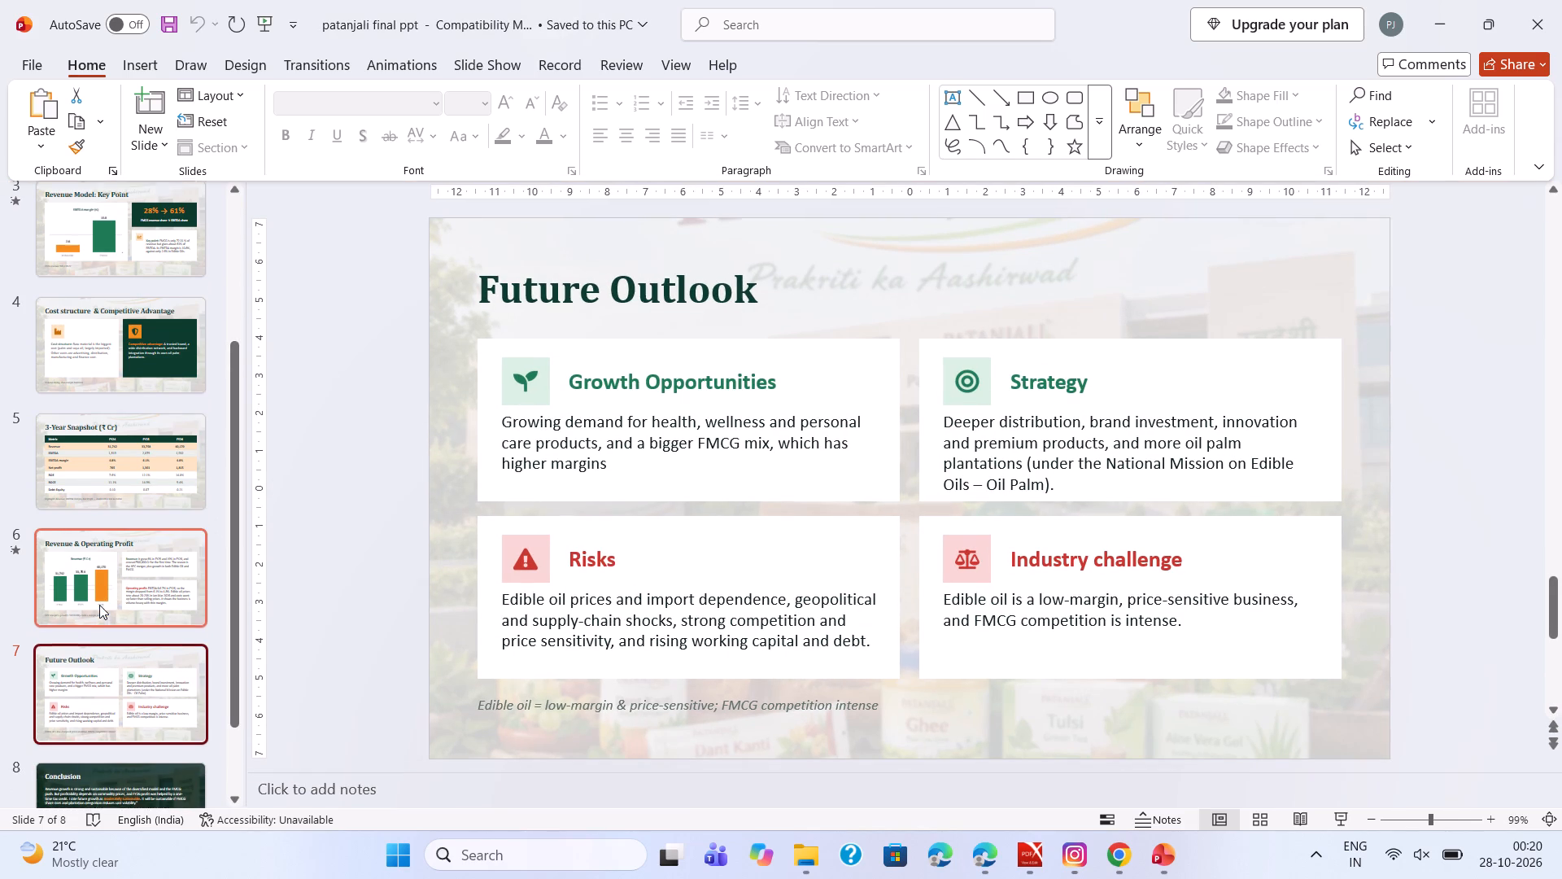
{"action": "scroll", "coordinate": [99, 605], "scroll_direction": "down", "scroll_amount": 2}
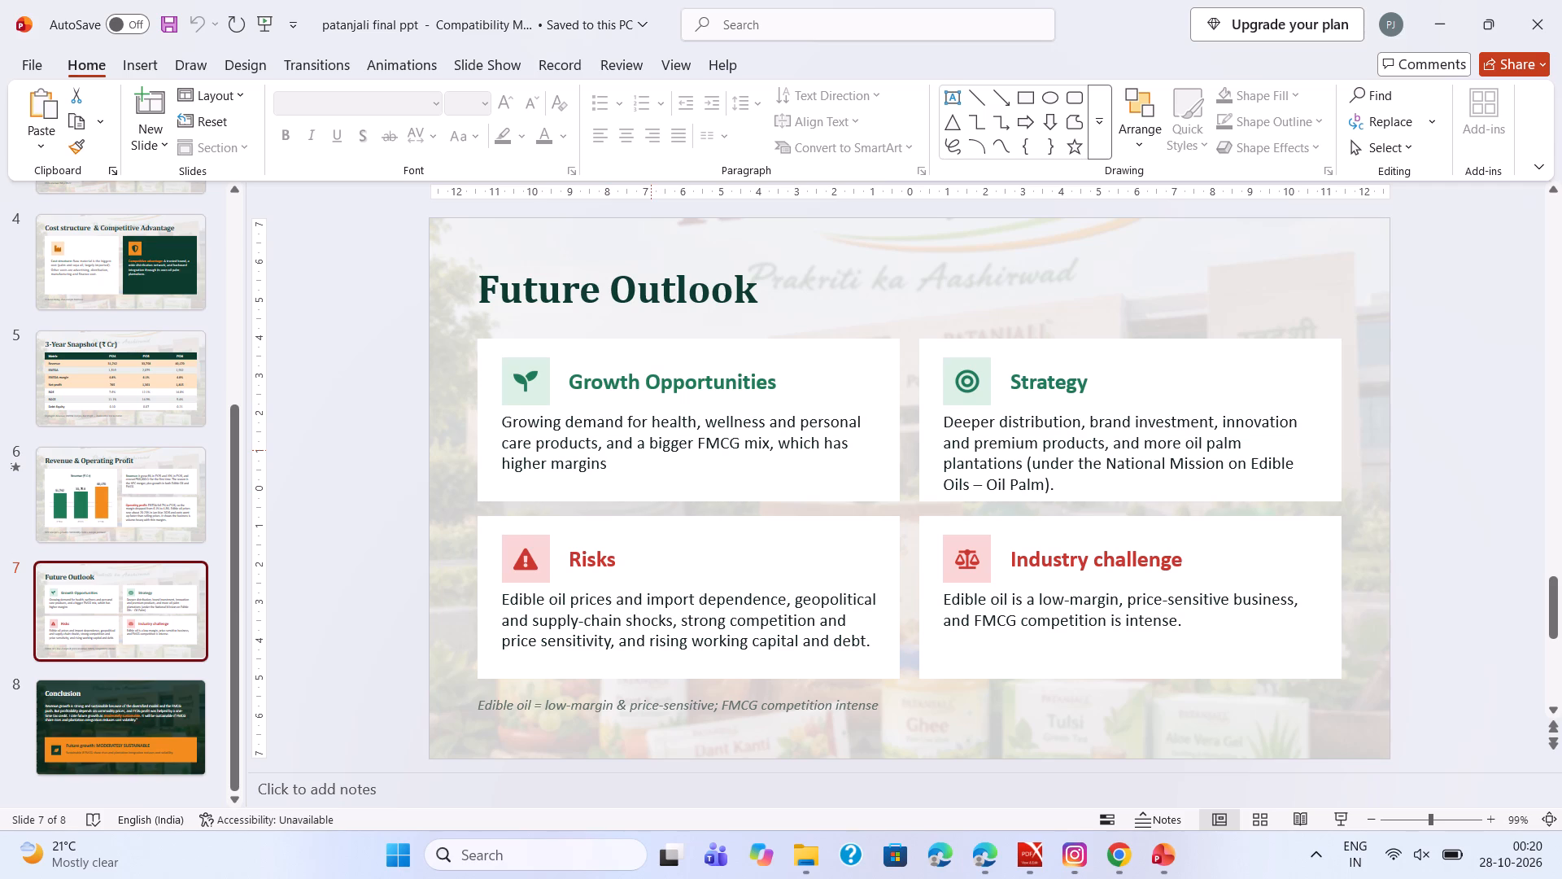
{"action": "left_click", "coordinate": [147, 709]}
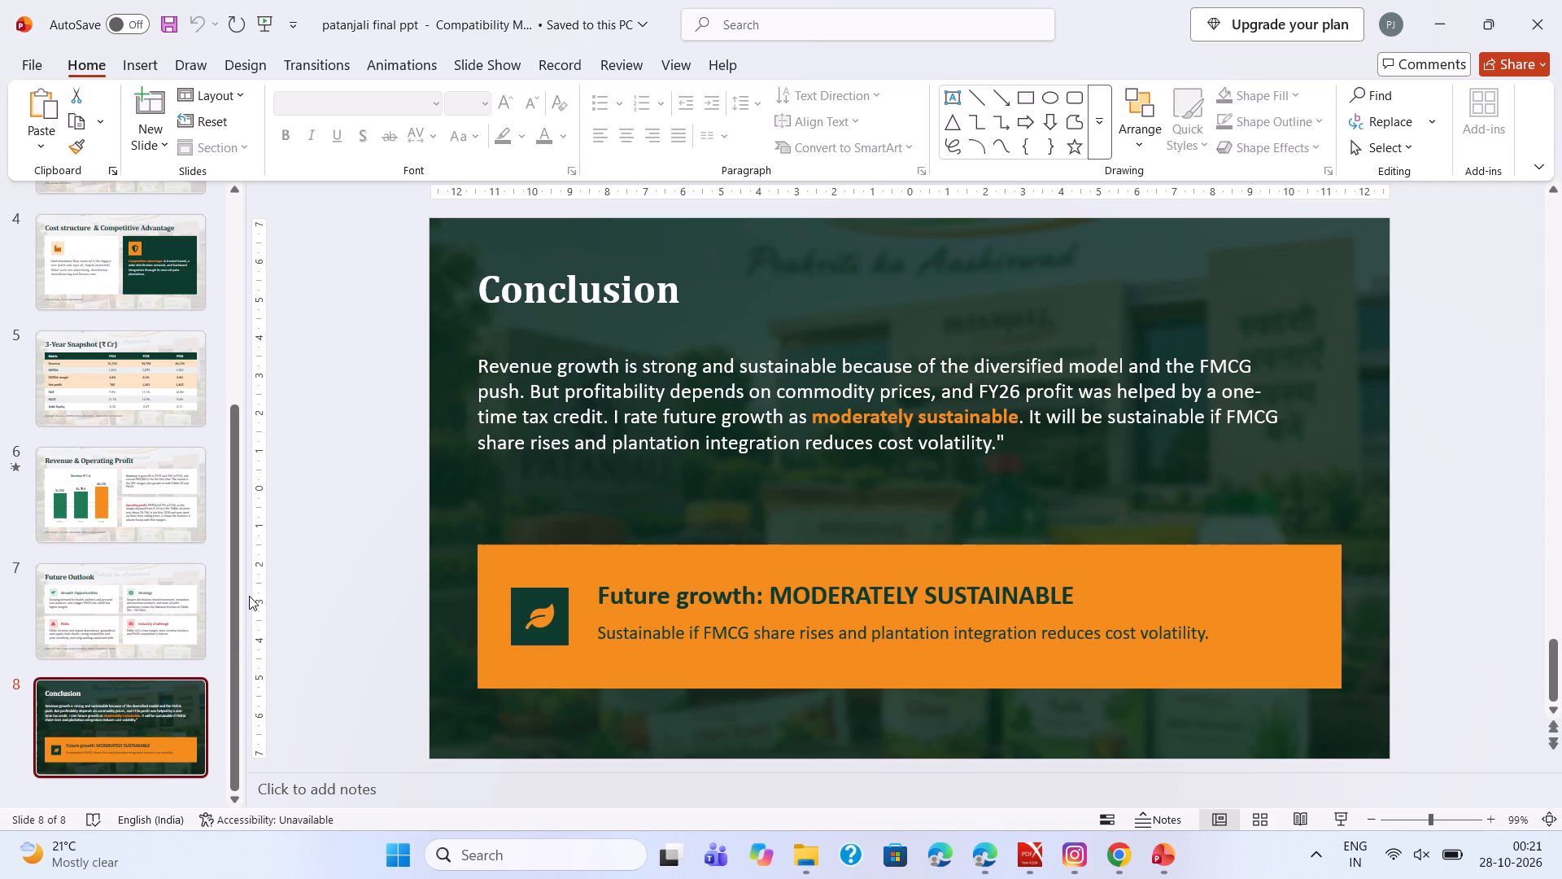
Save the patanjali final ppt presentation and close it along with the other open app windows.
{"action": "key", "text": "ctrl+s"}
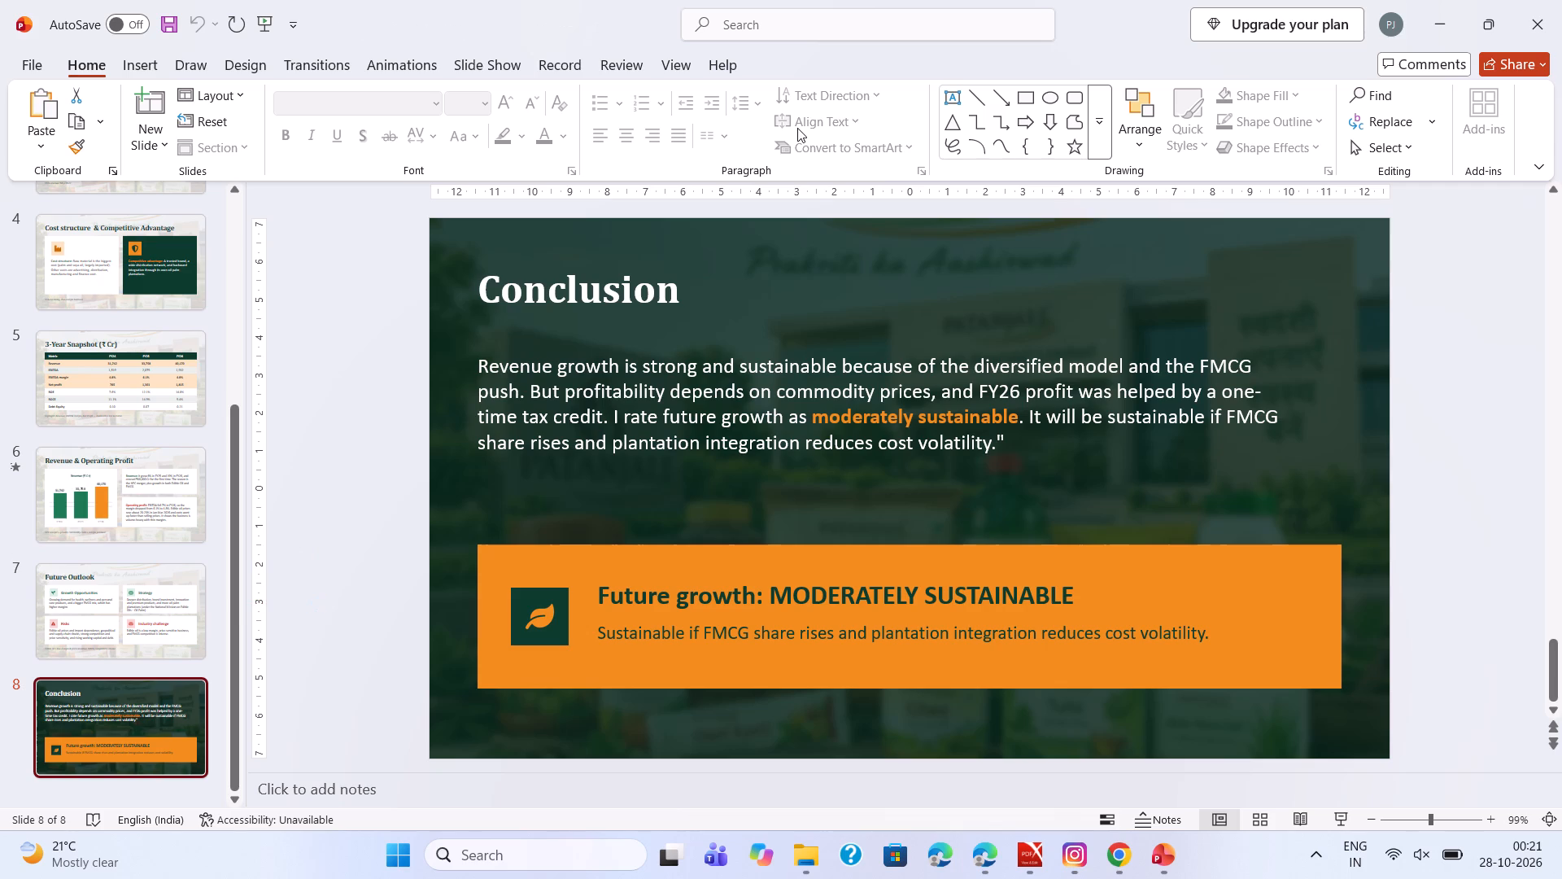
{"action": "triple_click", "coordinate": [1561, 0]}
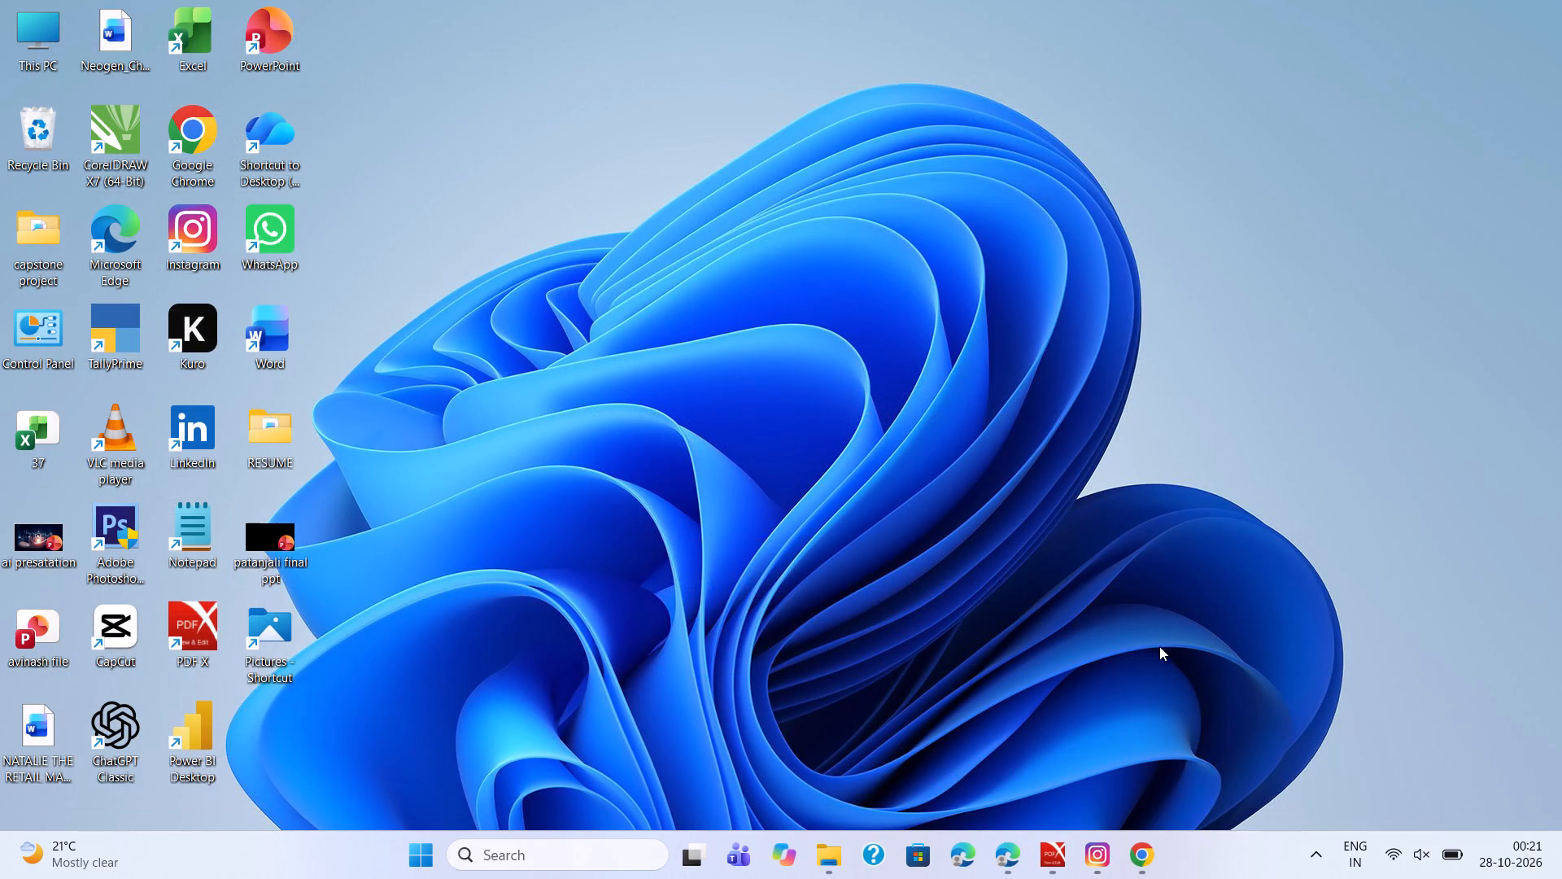
Close the remaining open Google Chrome, Instagram and PDF X windows, bringing each one up from the desktop.
{"action": "left_click", "coordinate": [1128, 846]}
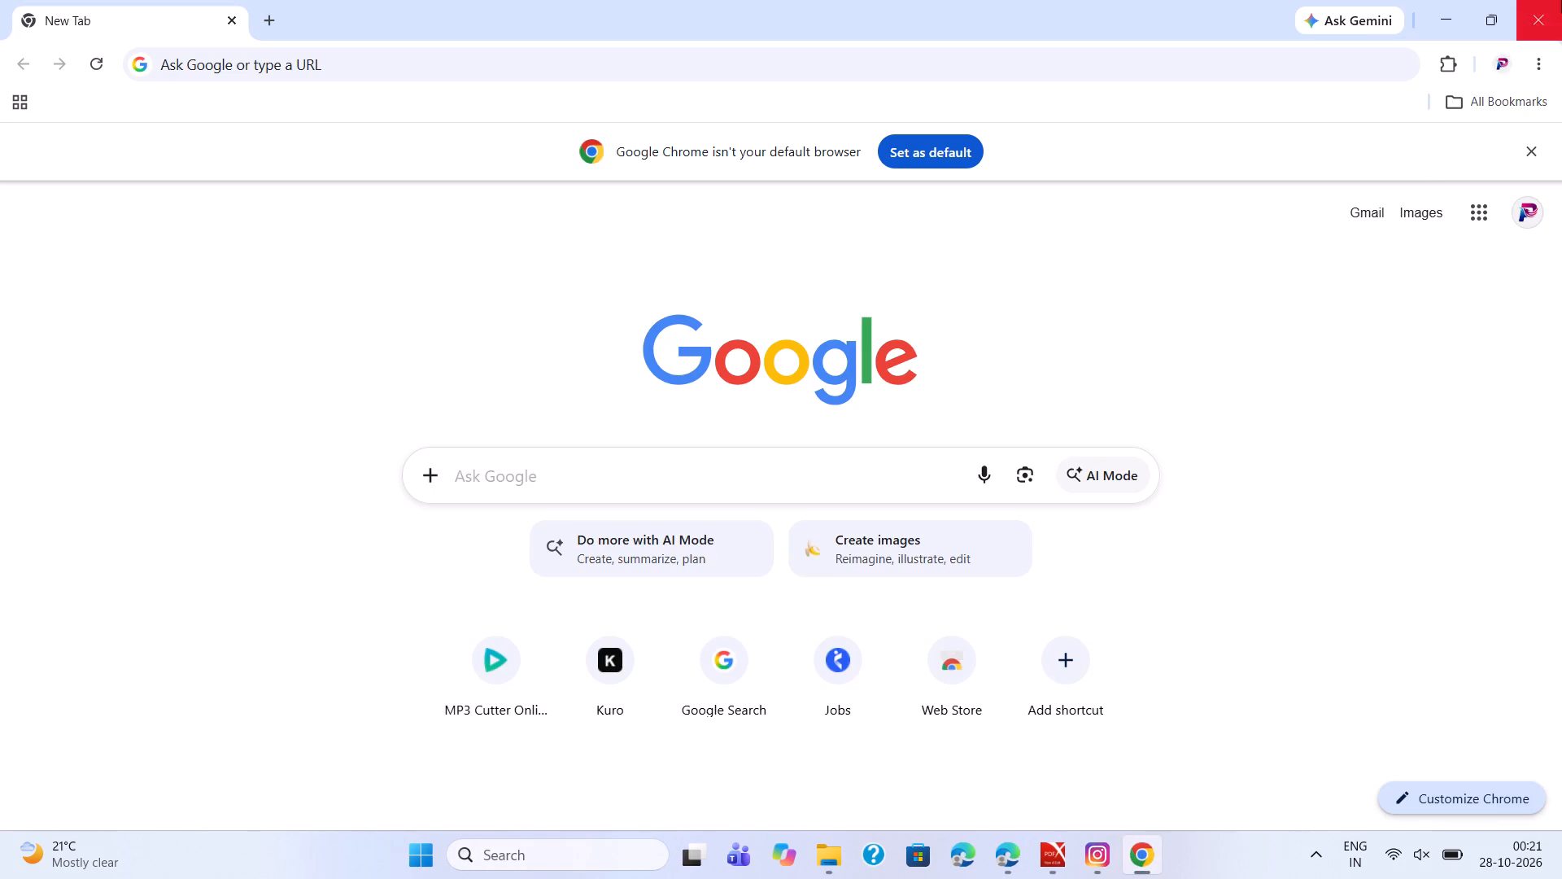
{"action": "triple_click", "coordinate": [1561, 0]}
{"action": "left_click", "coordinate": [1131, 842]}
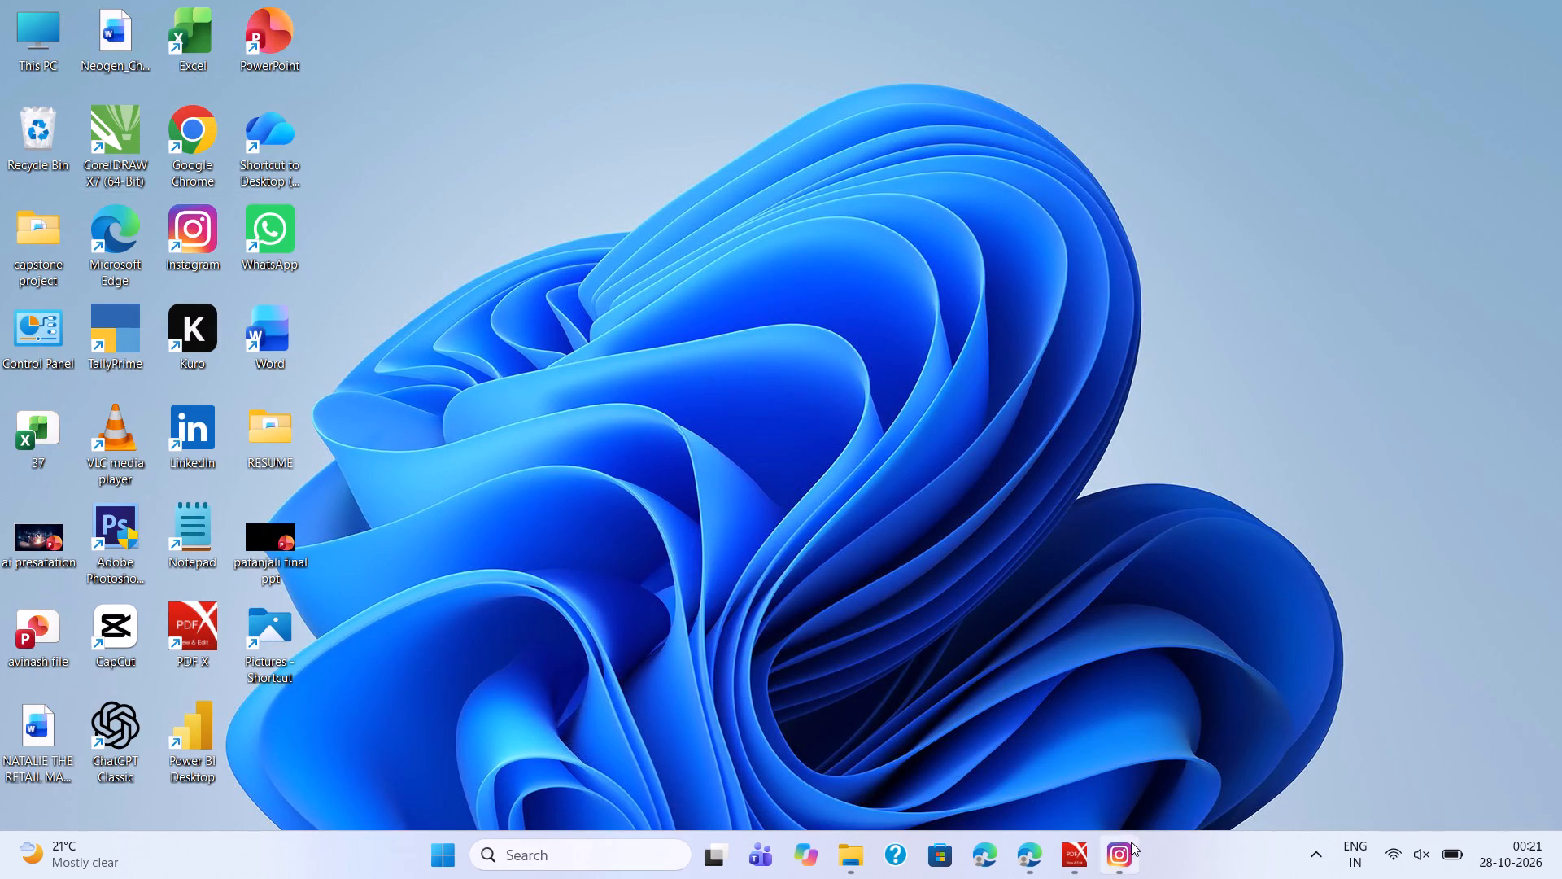
{"action": "left_click", "coordinate": [1058, 23]}
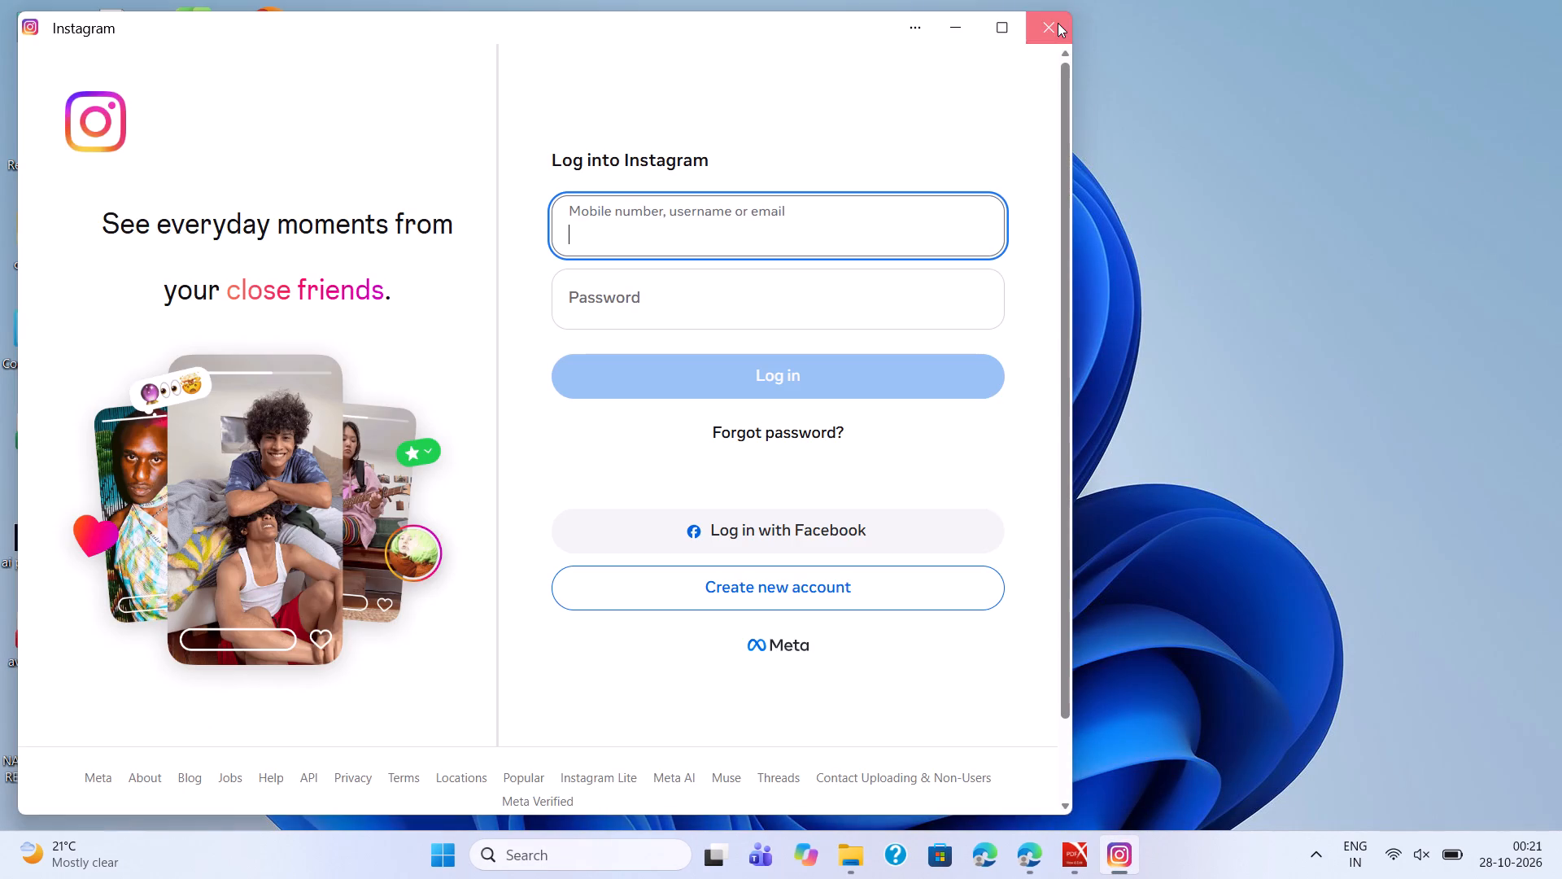
{"action": "left_click", "coordinate": [1109, 872]}
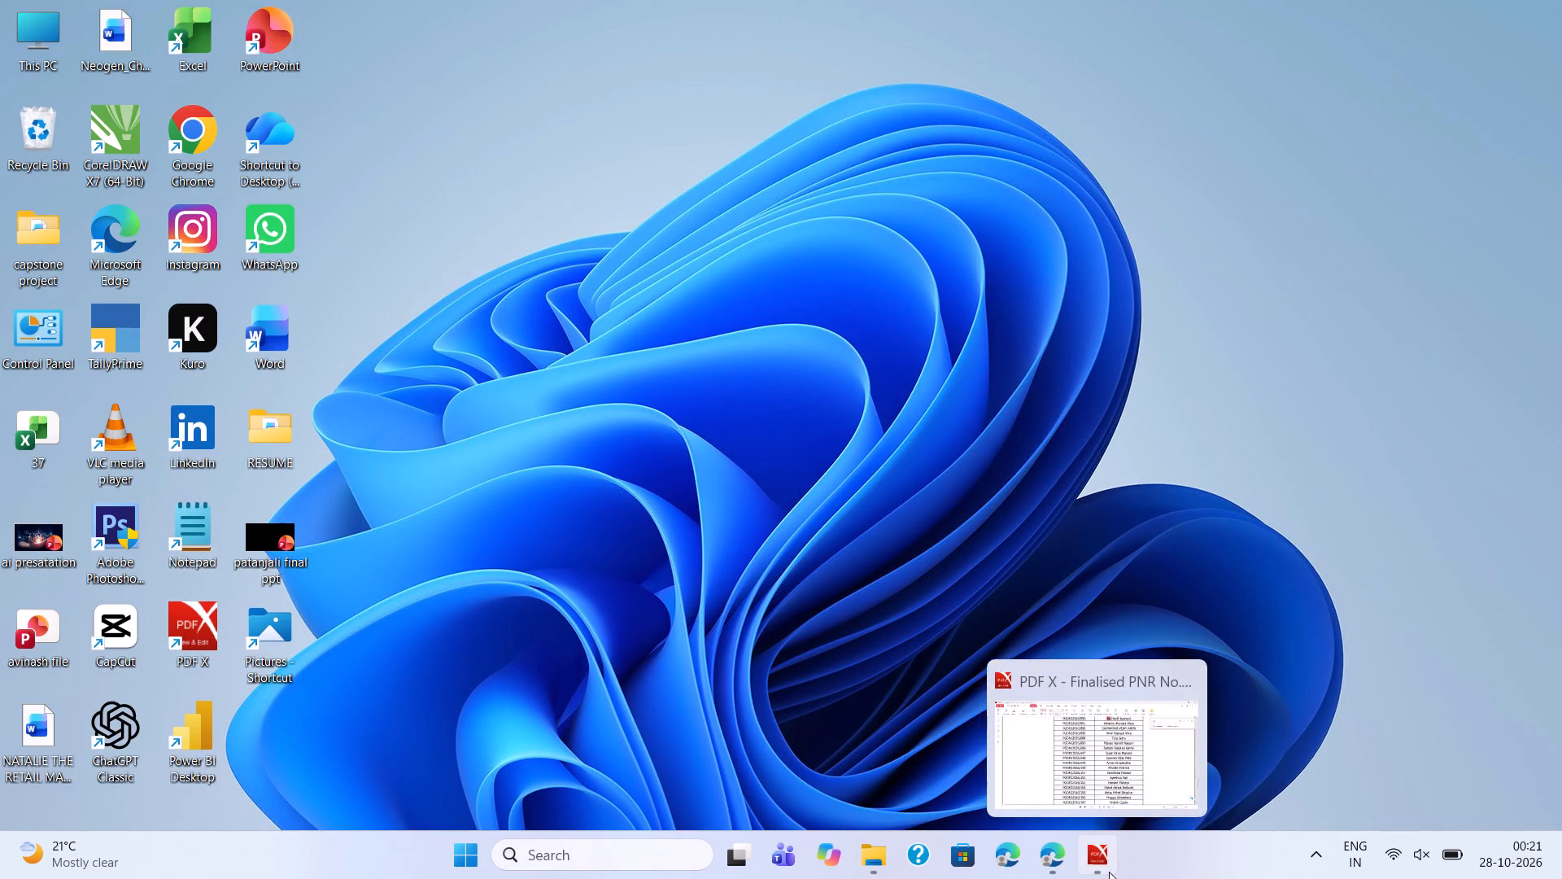